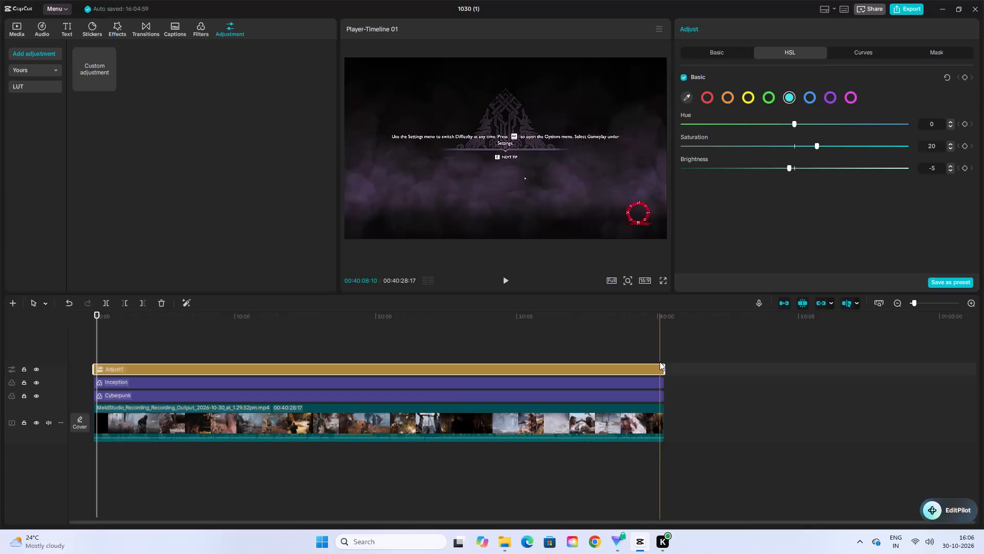
Play the recording from about 00:39:30 and review its closing section in full-screen preview.
{"action": "left_click", "coordinate": [659, 314]}
{"action": "left_click_drag", "start_coordinate": [659, 314], "coordinate": [651, 315]}
{"action": "left_click", "coordinate": [504, 279]}
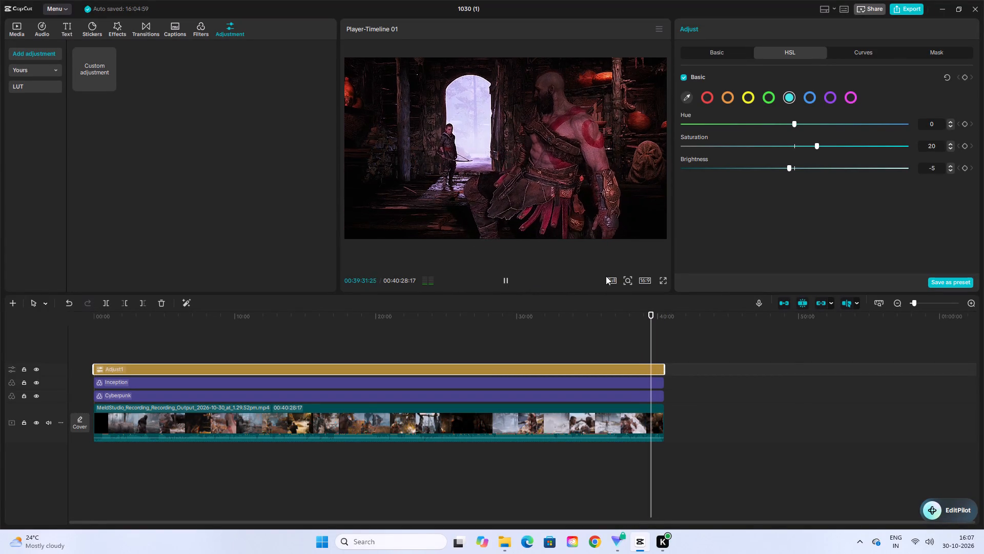
{"action": "left_click", "coordinate": [659, 278]}
{"action": "left_click", "coordinate": [661, 279]}
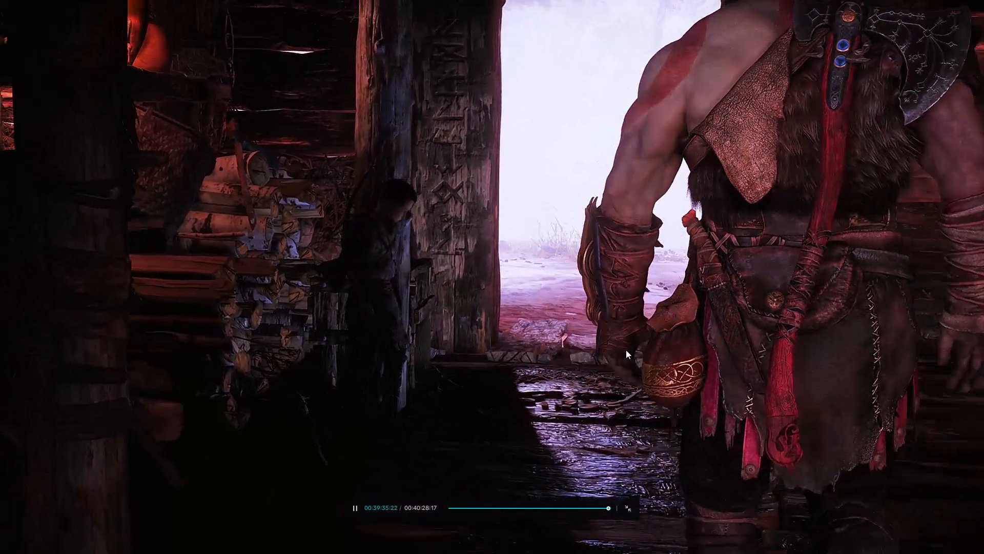
{"action": "left_click", "coordinate": [626, 350]}
{"action": "left_click", "coordinate": [628, 511]}
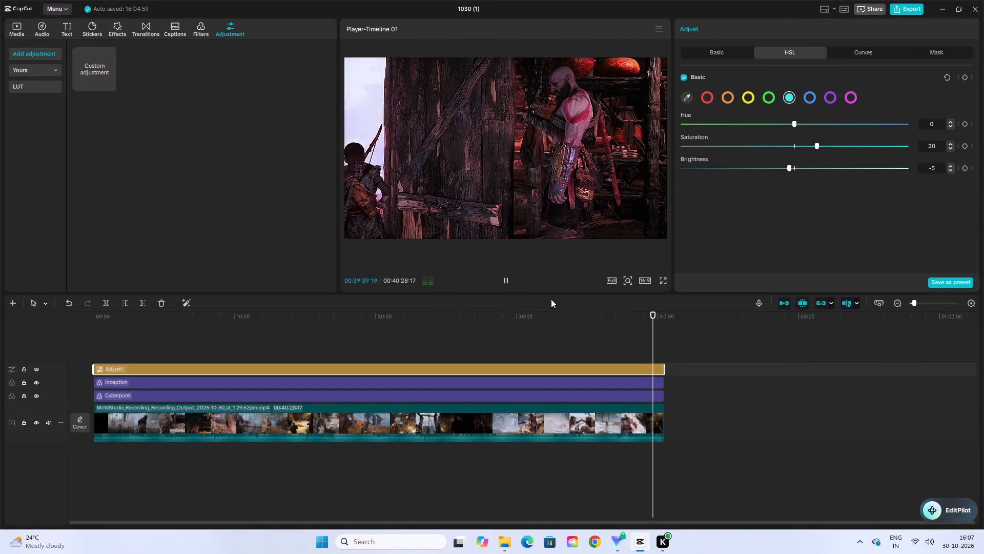
Find the end point near 40 minutes and trim away everything in the main video after 00:39:57:12.
{"action": "left_click", "coordinate": [641, 419]}
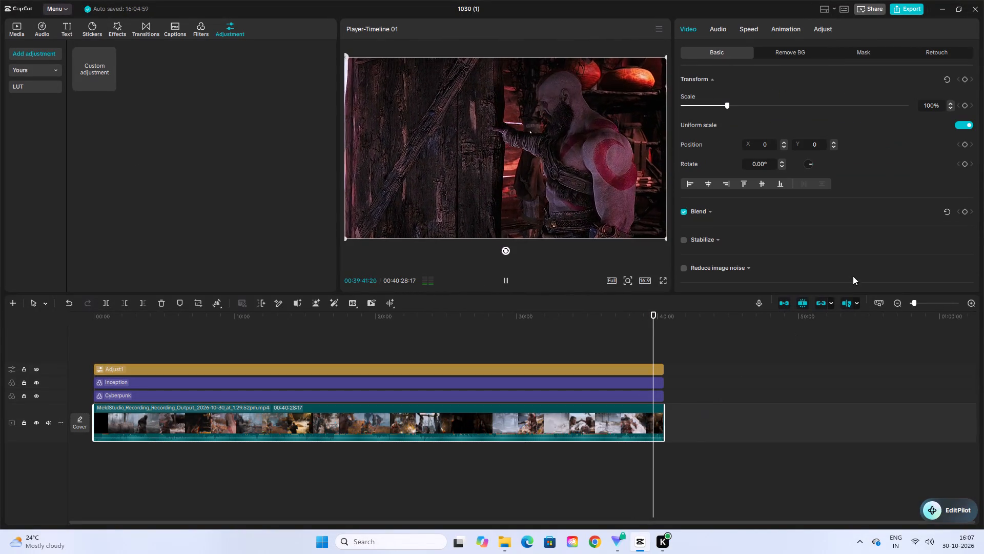
{"action": "double_click", "coordinate": [969, 302]}
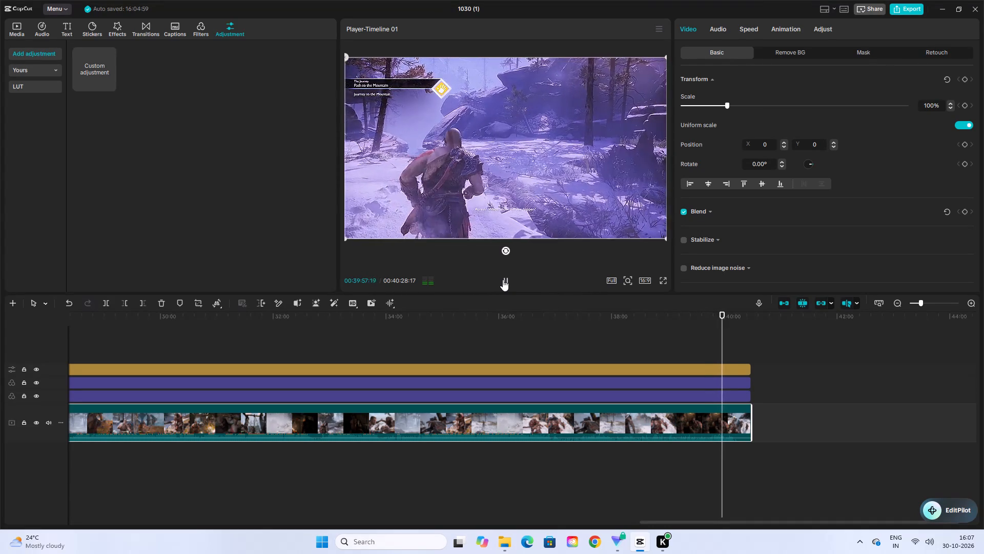
{"action": "left_click", "coordinate": [503, 280]}
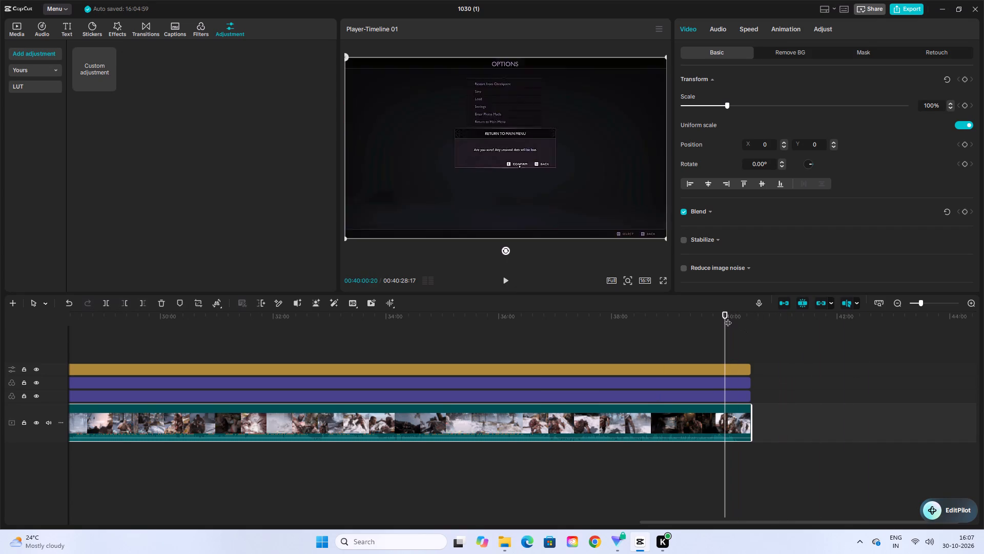
{"action": "left_click", "coordinate": [728, 318]}
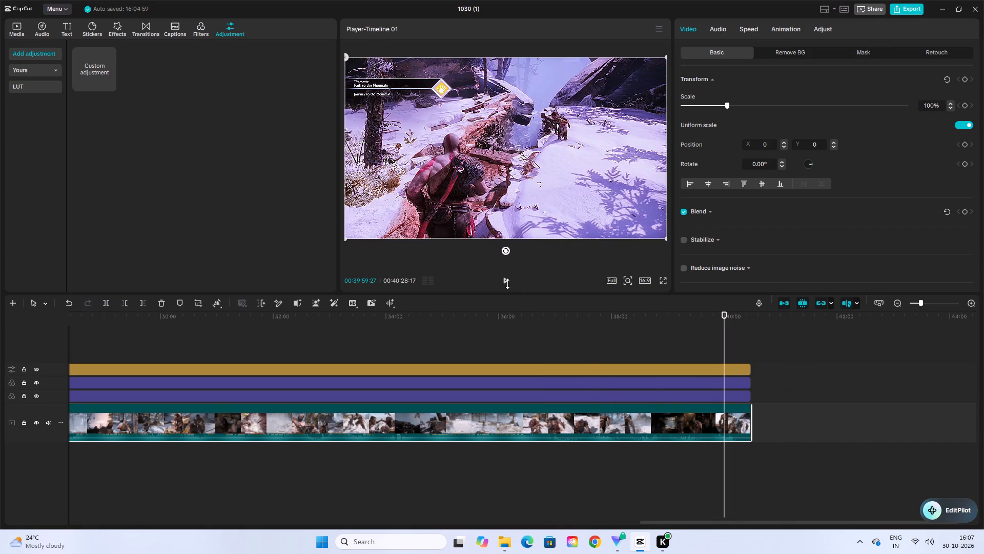
{"action": "left_click", "coordinate": [507, 284]}
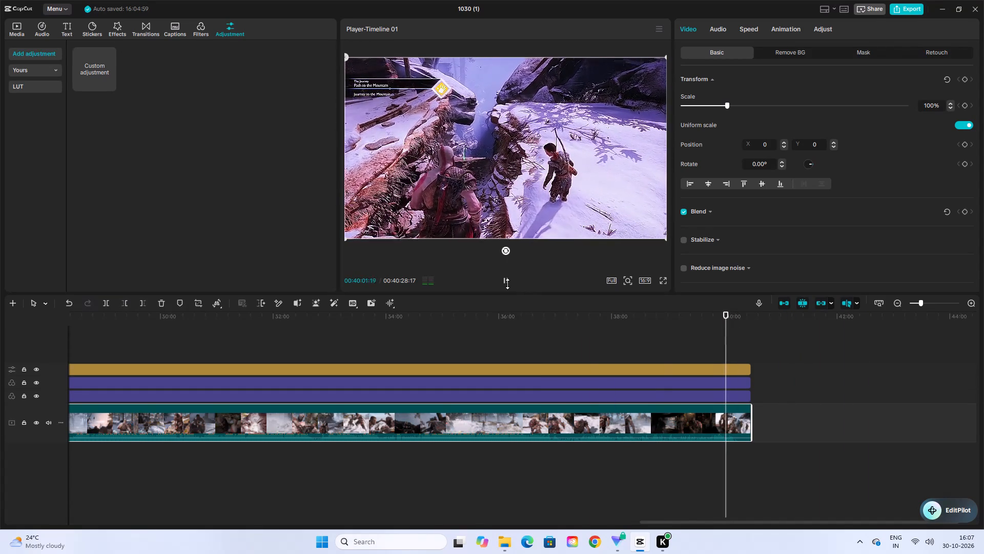
{"action": "left_click", "coordinate": [507, 284]}
{"action": "left_click_drag", "start_coordinate": [724, 316], "coordinate": [718, 320]}
{"action": "left_click", "coordinate": [508, 283]}
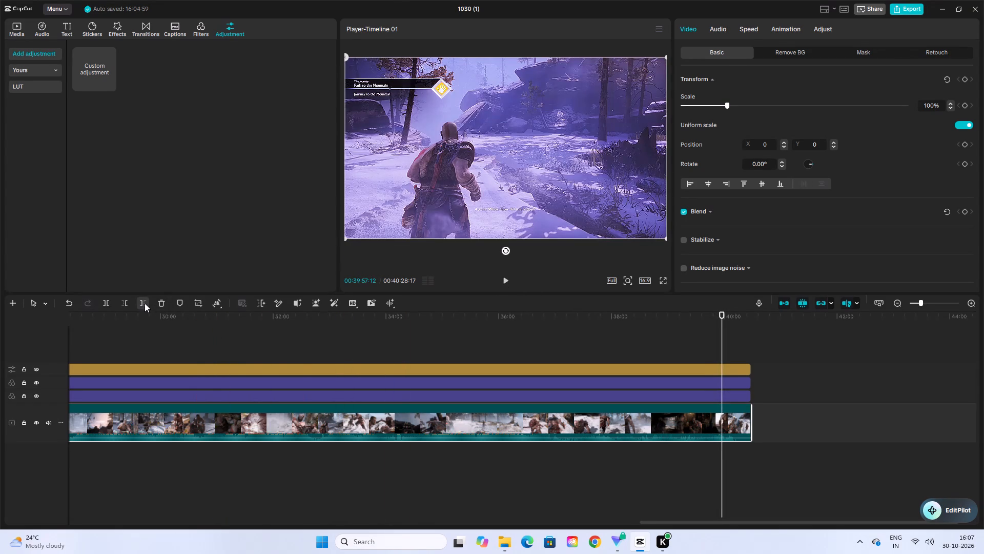
{"action": "left_click", "coordinate": [143, 303]}
Delete the Inception and Cyberpunk filter layers from the timeline.
{"action": "left_click_drag", "start_coordinate": [712, 316], "coordinate": [0, 388]}
{"action": "double_click", "coordinate": [896, 301]}
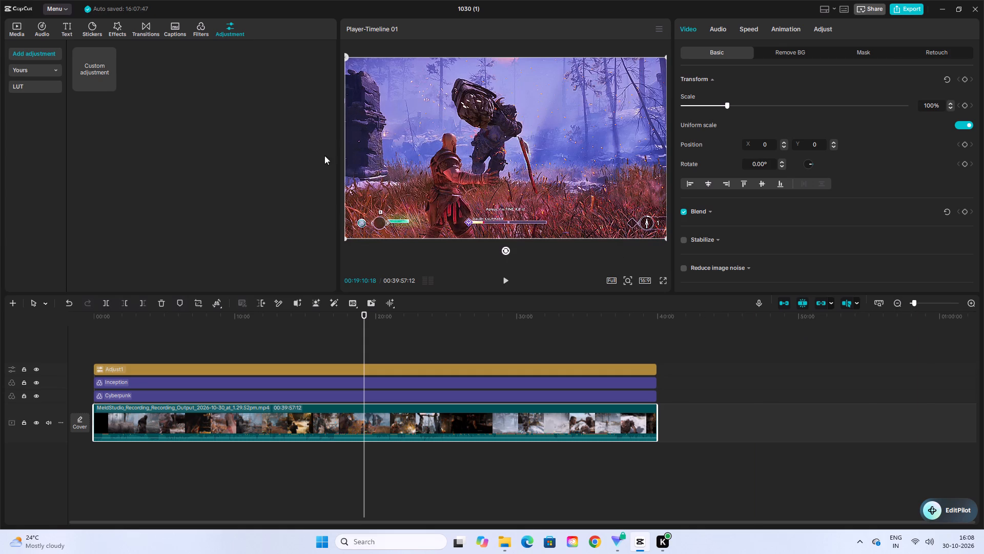
{"action": "left_click", "coordinate": [118, 33]}
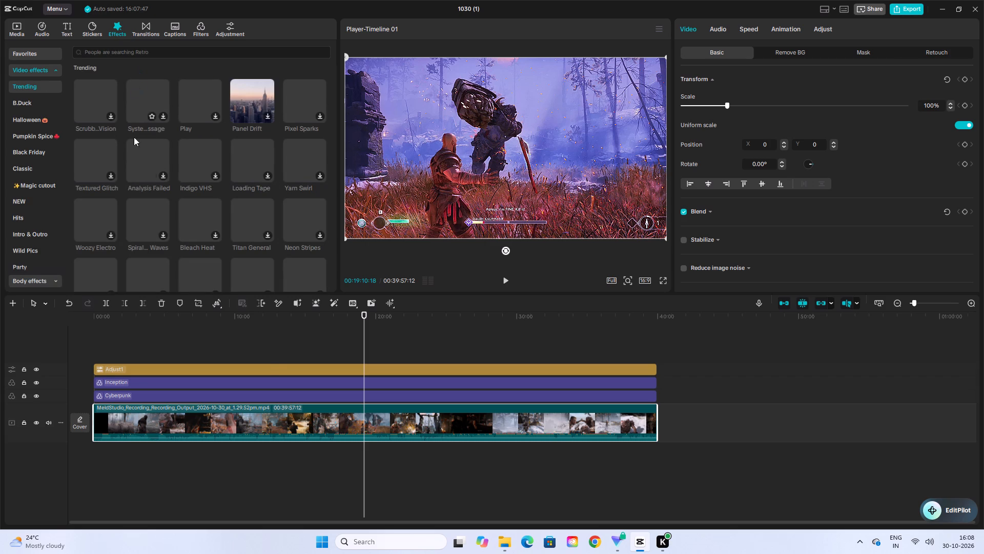
{"action": "left_click", "coordinate": [262, 380]}
{"action": "key", "text": "BackSpace"}
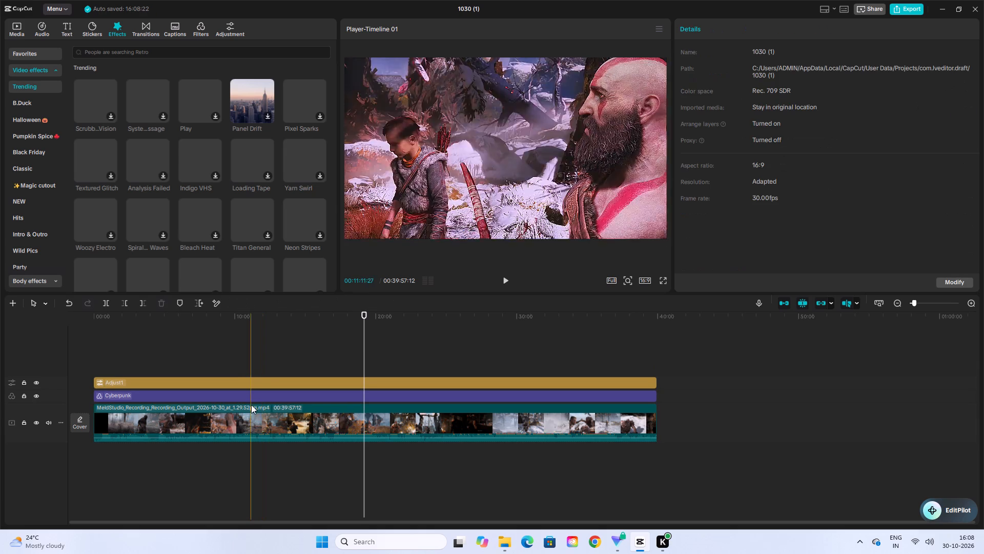
{"action": "left_click", "coordinate": [245, 398]}
{"action": "key", "text": "BackSpace"}
With the playhead at the timeline start, search the effects for smart sharpen and download the Smart Sharpen effect.
{"action": "left_click_drag", "start_coordinate": [362, 316], "coordinate": [240, 330]}
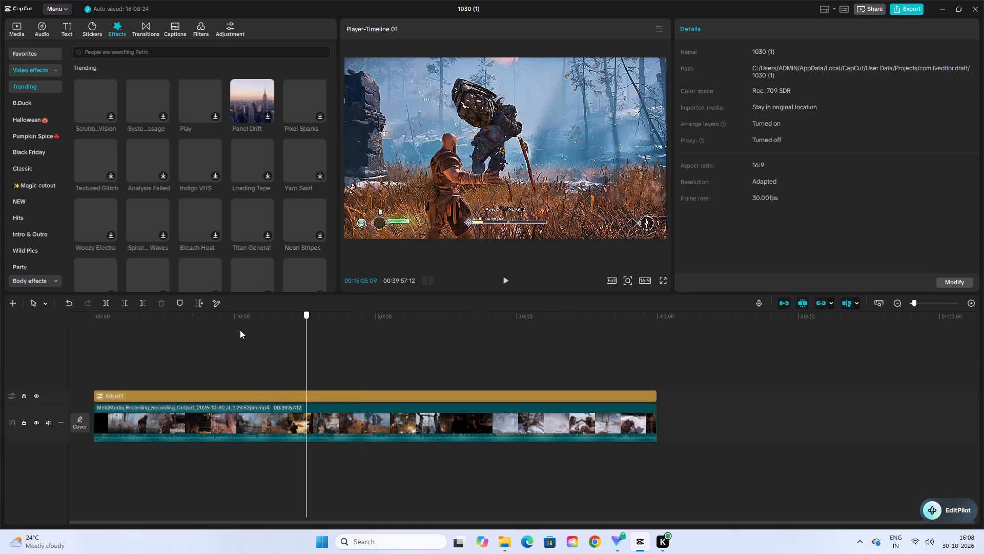
{"action": "left_click_drag", "start_coordinate": [240, 330], "coordinate": [45, 338]}
{"action": "left_click", "coordinate": [140, 53]}
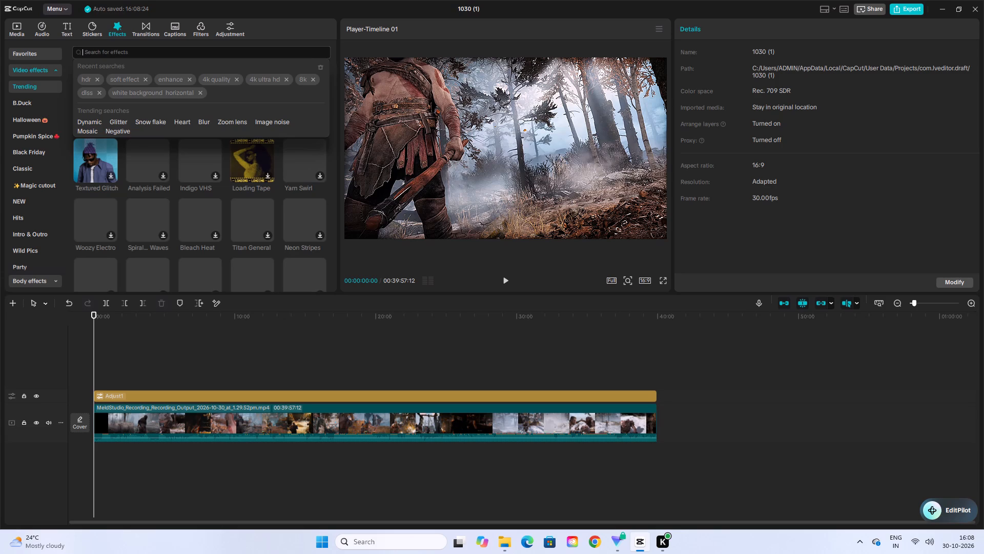
{"action": "type", "text": "smart s"}
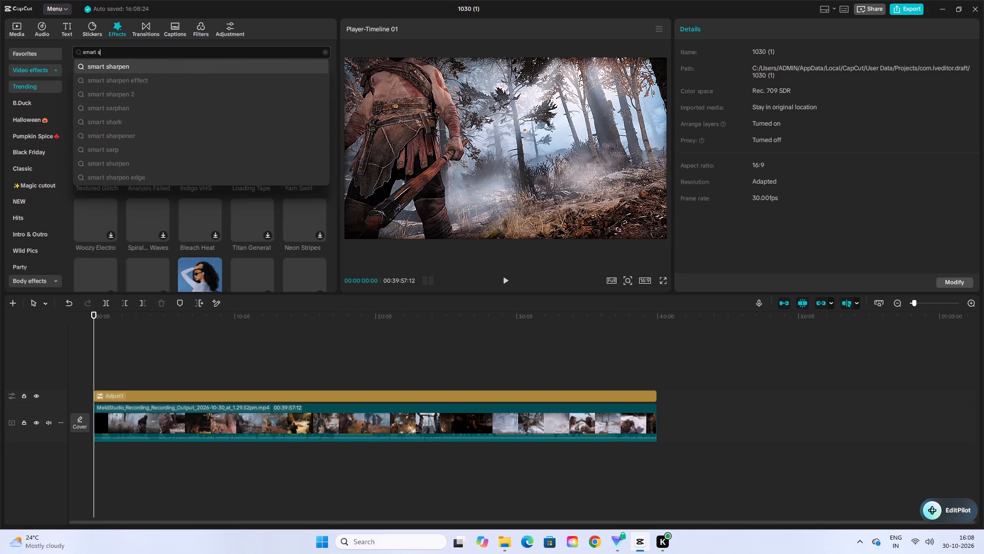
{"action": "left_click", "coordinate": [139, 64]}
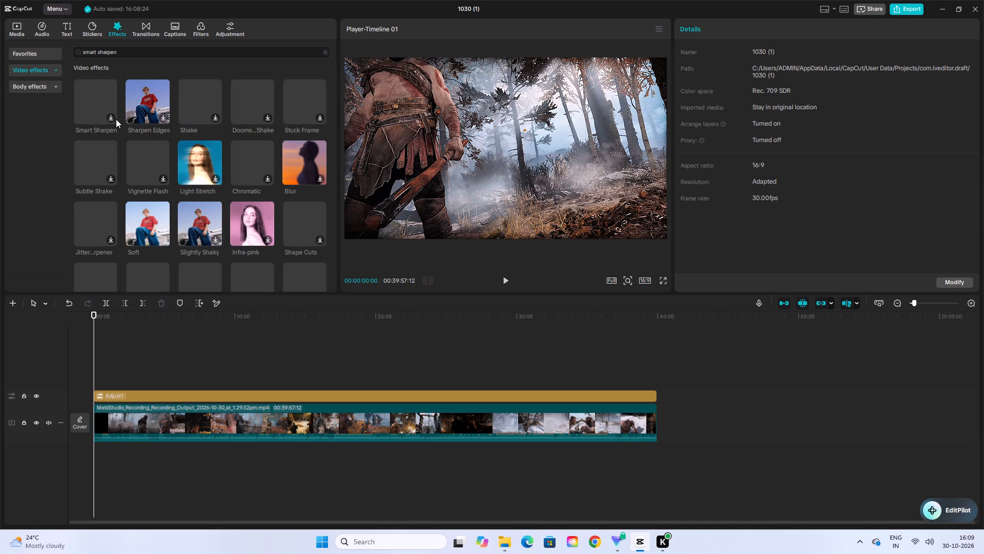
{"action": "left_click", "coordinate": [109, 117]}
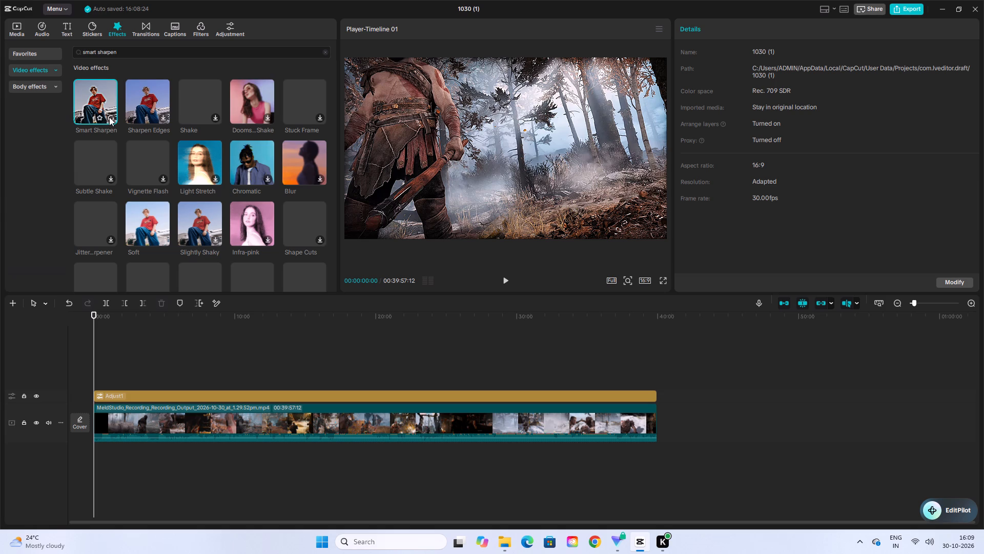
{"action": "left_click_drag", "start_coordinate": [102, 104], "coordinate": [96, 112]}
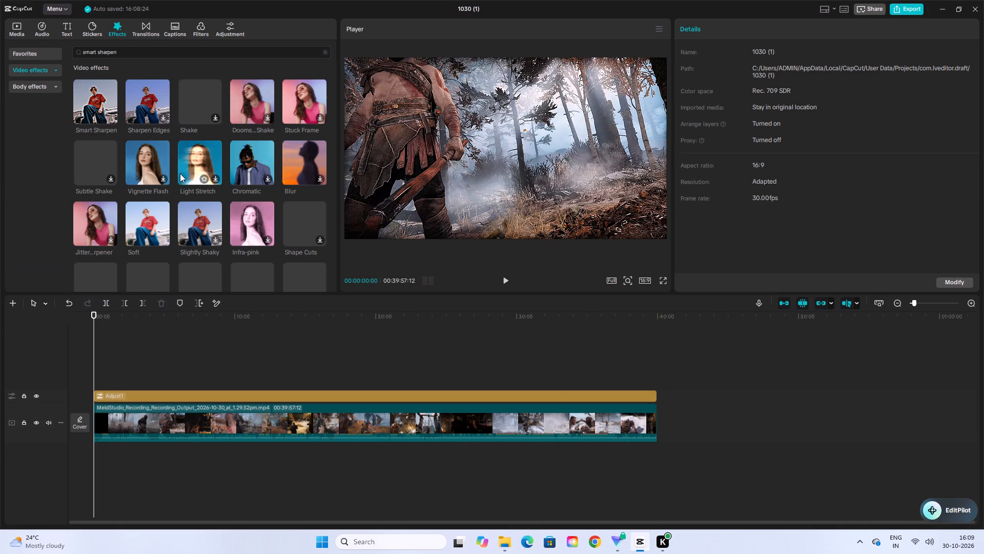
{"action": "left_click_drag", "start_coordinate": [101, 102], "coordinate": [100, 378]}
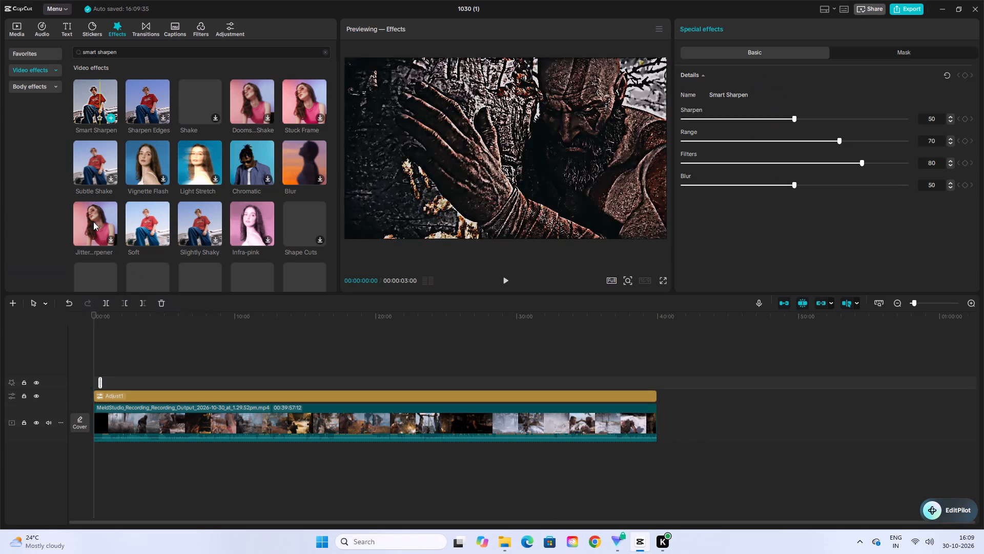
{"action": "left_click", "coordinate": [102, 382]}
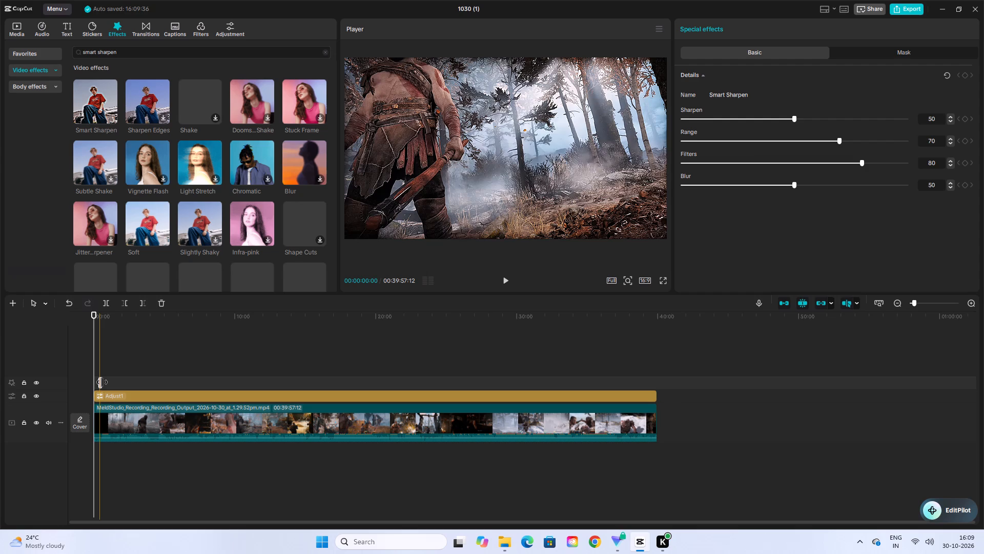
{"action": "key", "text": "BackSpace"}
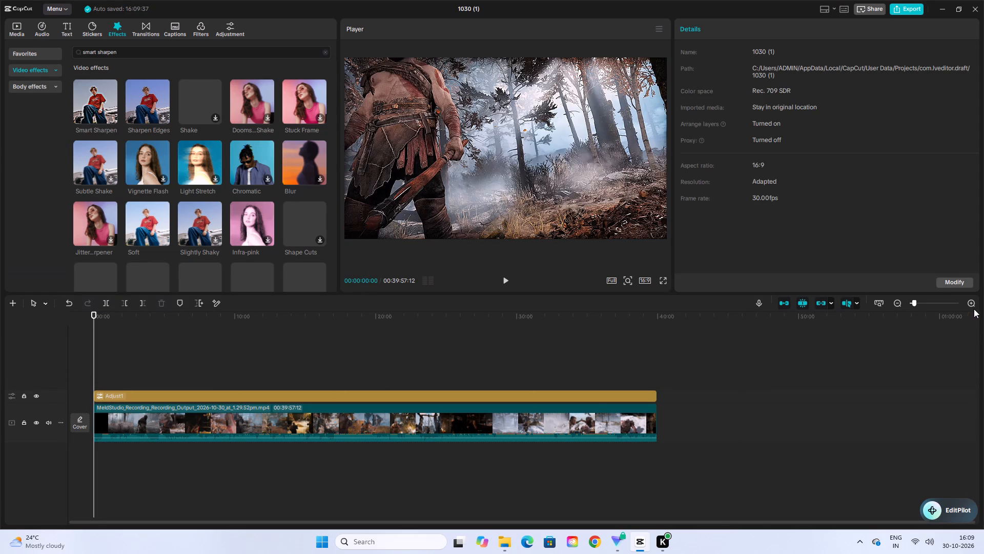
Place the Smart Sharpen effect above the adjustment layer at the timeline start and extend it to about 13 minutes.
{"action": "left_click", "coordinate": [974, 306]}
{"action": "left_click_drag", "start_coordinate": [99, 104], "coordinate": [96, 383]}
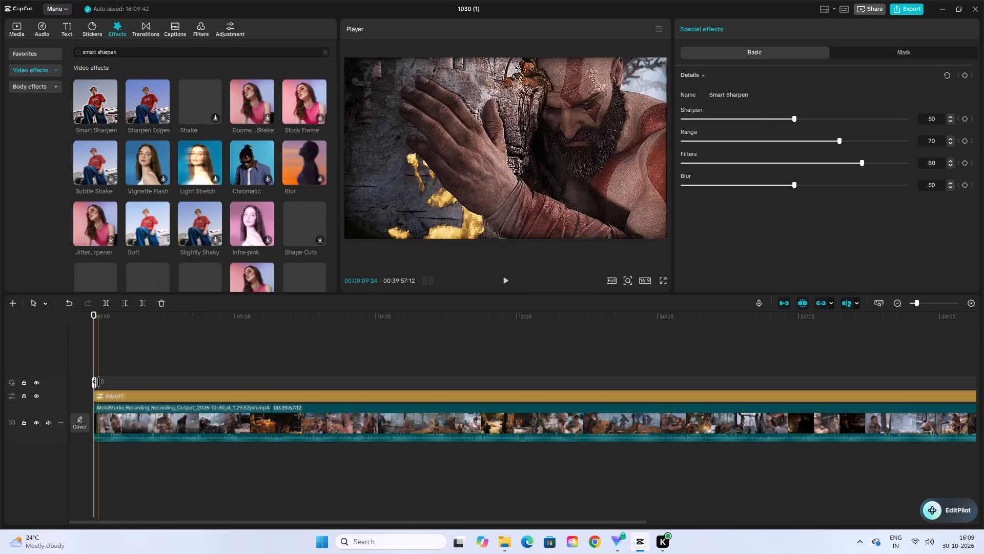
{"action": "left_click_drag", "start_coordinate": [97, 382], "coordinate": [461, 407]}
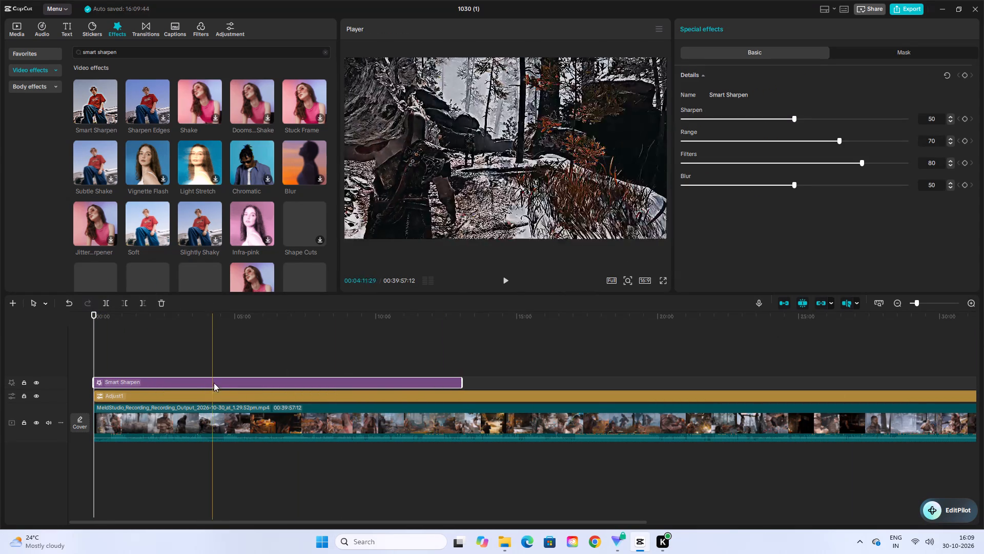
Set the Smart Sharpen effect to Sharpen 30, Range 60, Filters 0 and Blur 0.
{"action": "left_click", "coordinate": [215, 382]}
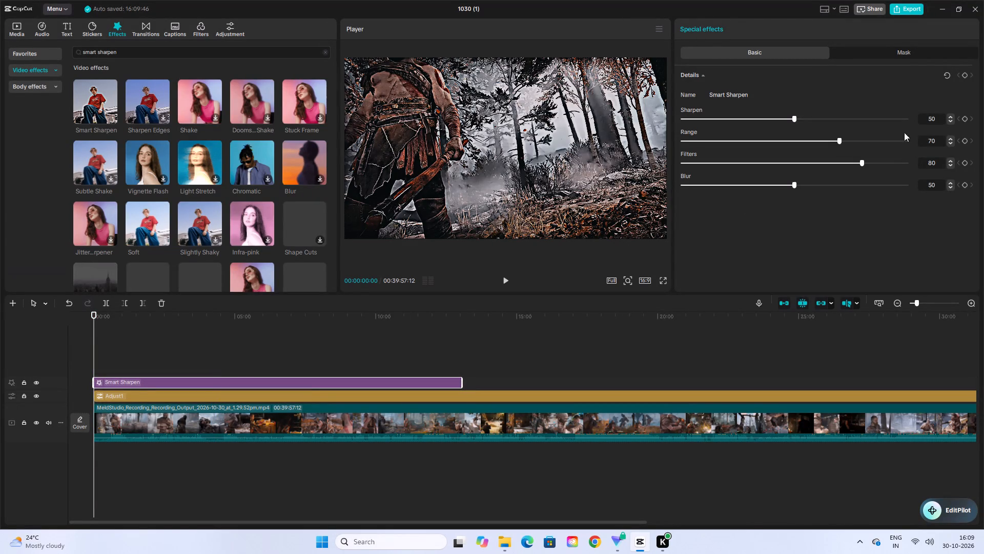
{"action": "left_click_drag", "start_coordinate": [792, 117], "coordinate": [755, 127]}
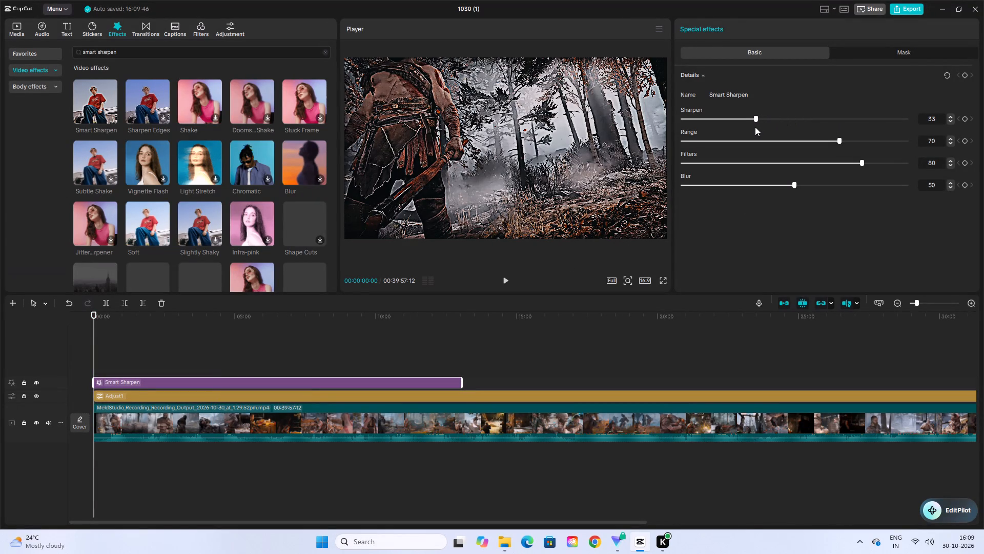
{"action": "left_click_drag", "start_coordinate": [755, 127], "coordinate": [749, 130]}
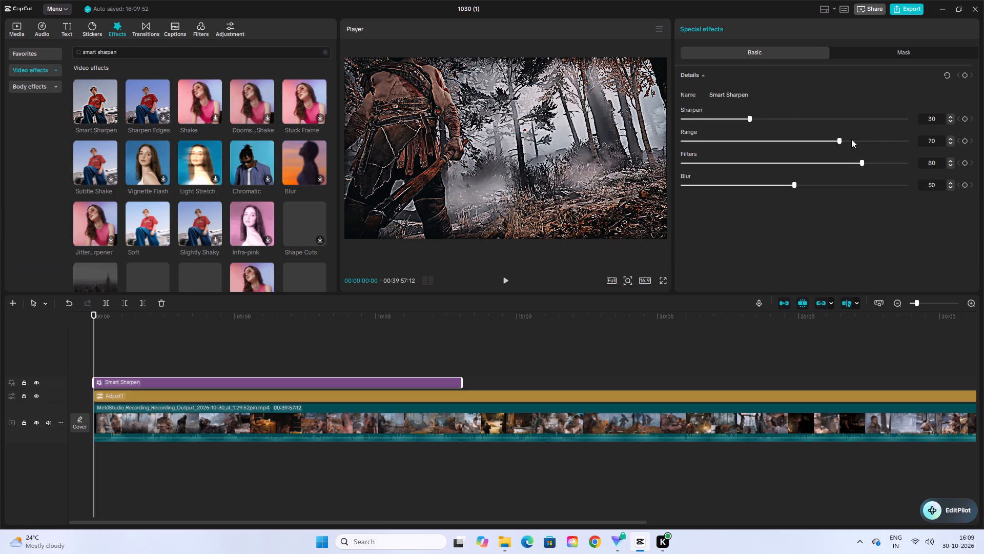
{"action": "left_click_drag", "start_coordinate": [838, 140], "coordinate": [818, 143]}
{"action": "left_click_drag", "start_coordinate": [818, 143], "coordinate": [816, 143]}
{"action": "left_click_drag", "start_coordinate": [865, 164], "coordinate": [682, 171]}
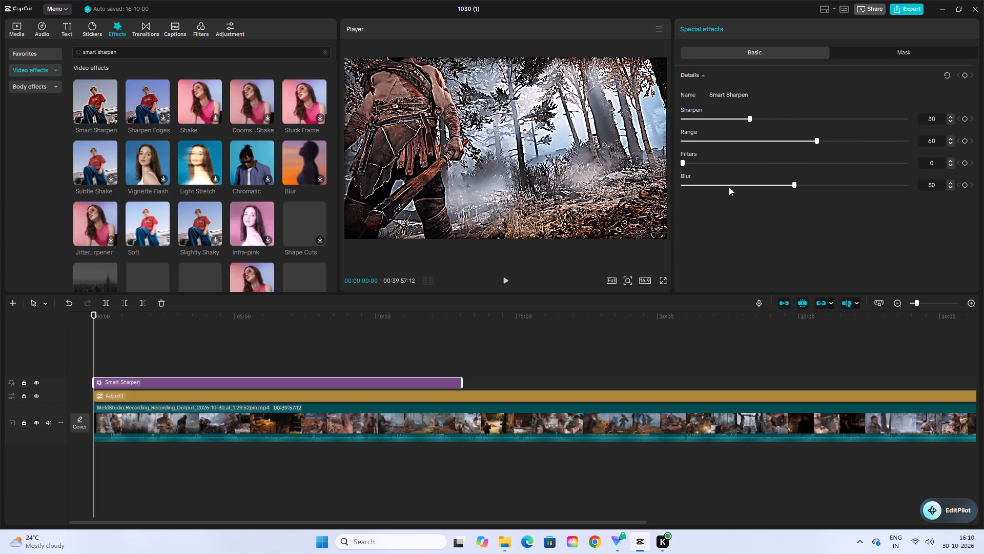
{"action": "left_click_drag", "start_coordinate": [792, 186], "coordinate": [606, 193]}
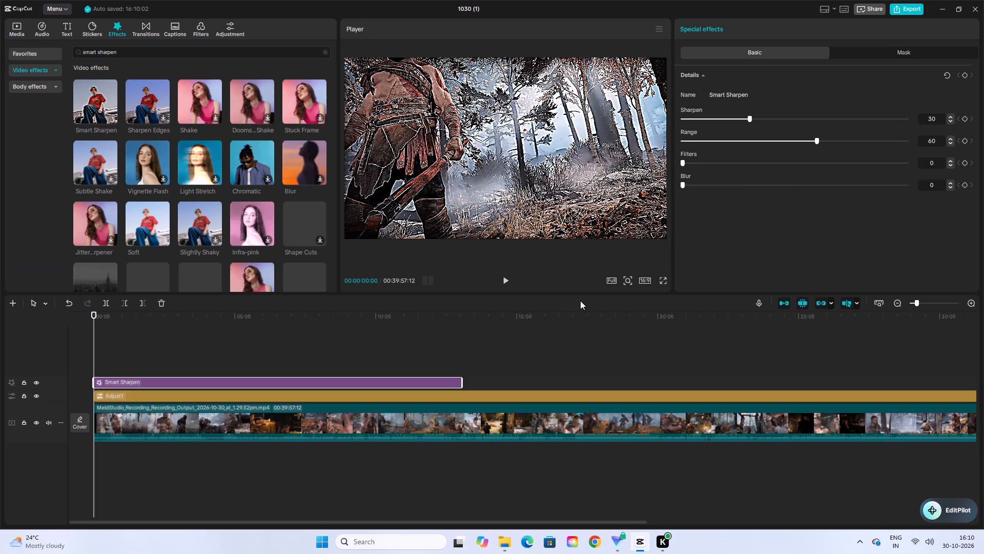
In the adjustment layer's basic colour settings, set Temp to -4 and Saturation to 12.
{"action": "left_click", "coordinate": [398, 397]}
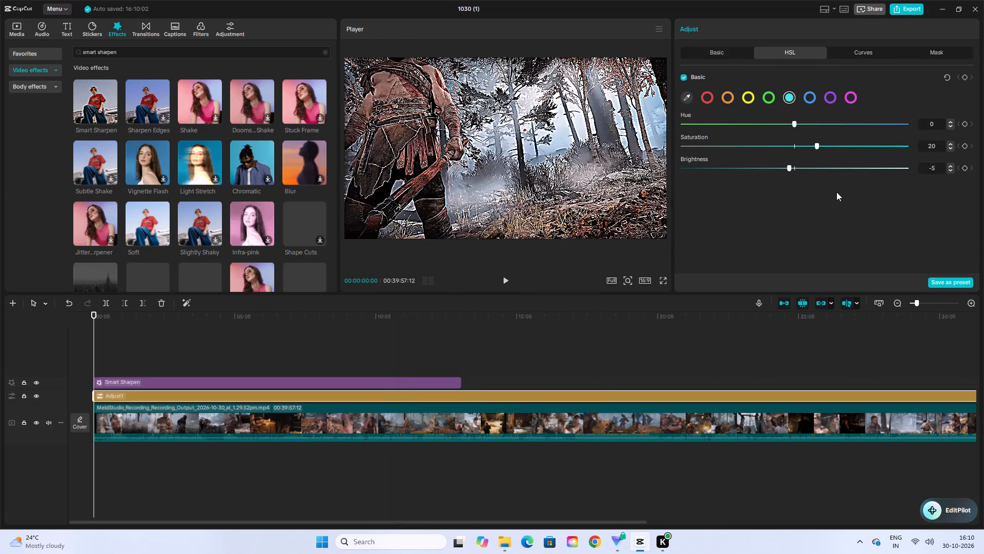
{"action": "left_click", "coordinate": [714, 51]}
{"action": "scroll", "coordinate": [849, 164], "scroll_direction": "down", "scroll_amount": 2}
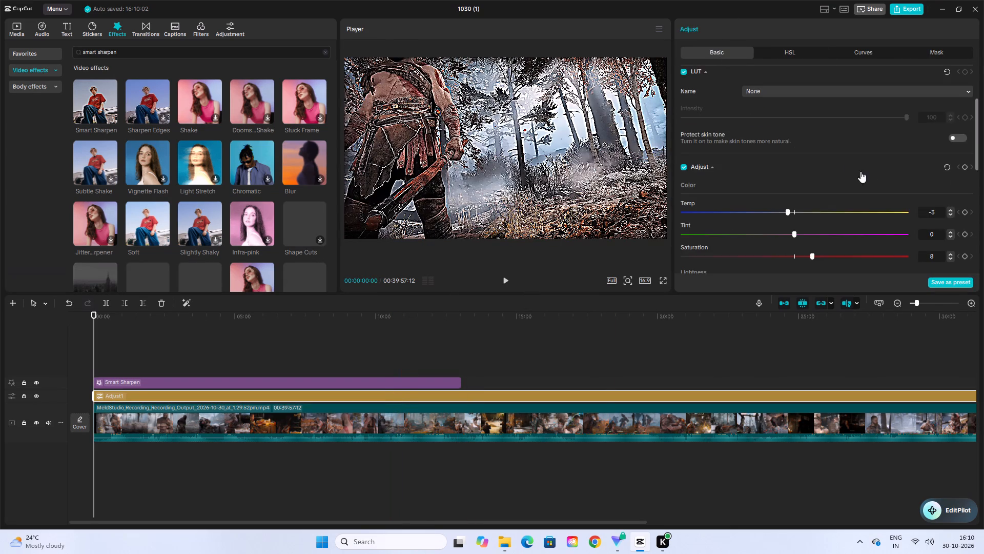
{"action": "scroll", "coordinate": [877, 175], "scroll_direction": "down", "scroll_amount": 1}
{"action": "left_click", "coordinate": [950, 167]}
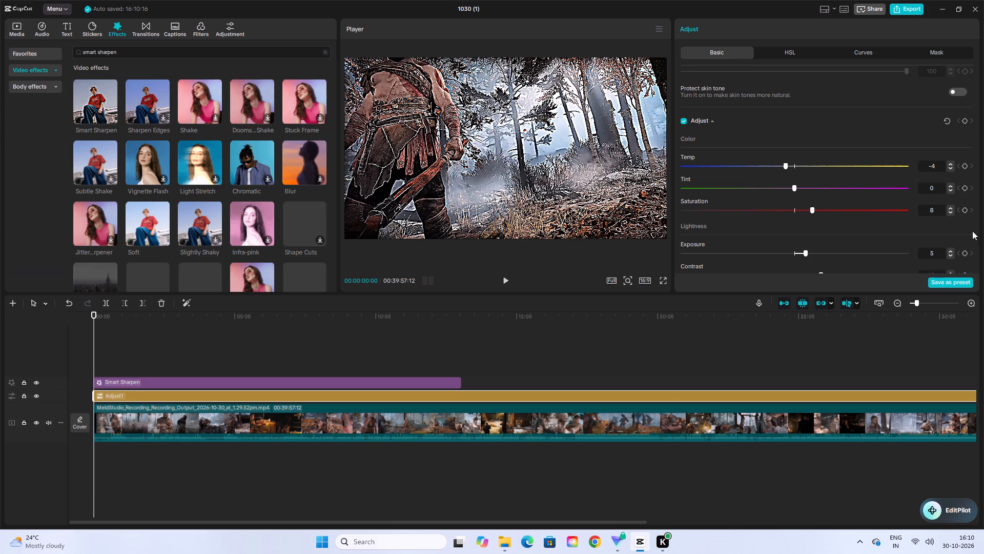
{"action": "triple_click", "coordinate": [950, 207]}
{"action": "double_click", "coordinate": [950, 209]}
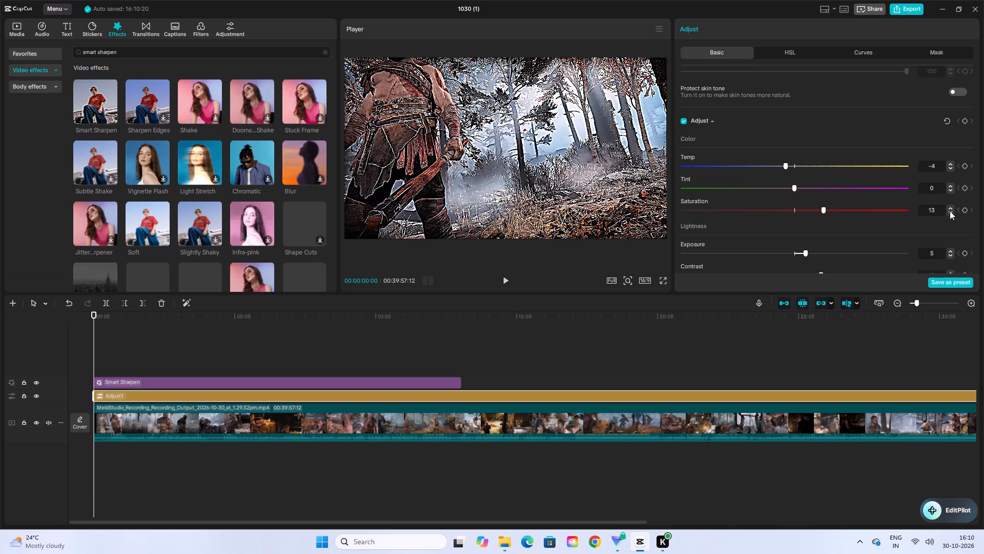
{"action": "left_click", "coordinate": [950, 213]}
In the adjustment layer's lightness settings, set Exposure to -5 and Contrast to 16.
{"action": "scroll", "coordinate": [925, 234], "scroll_direction": "down", "scroll_amount": 1}
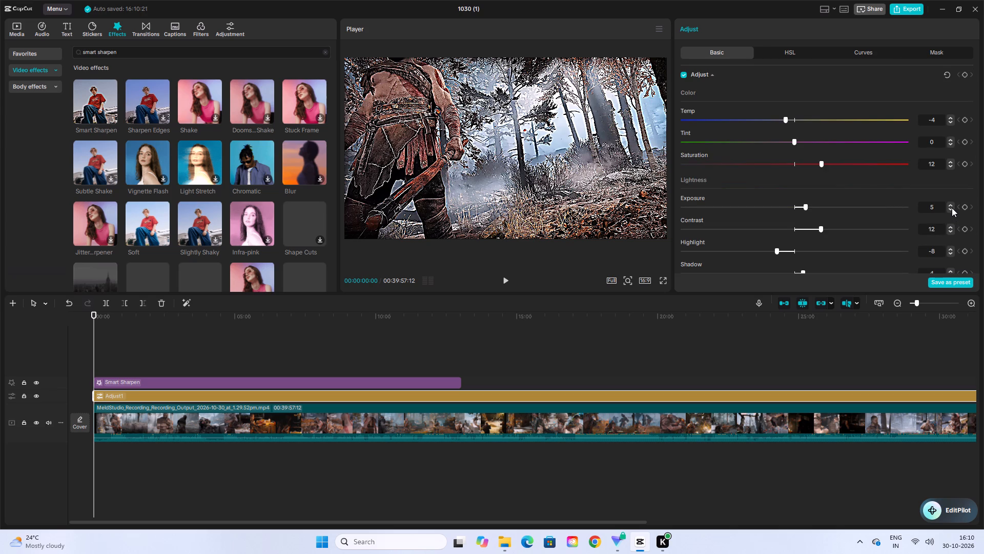
{"action": "triple_click", "coordinate": [950, 209]}
{"action": "triple_click", "coordinate": [950, 210]}
{"action": "triple_click", "coordinate": [950, 210]}
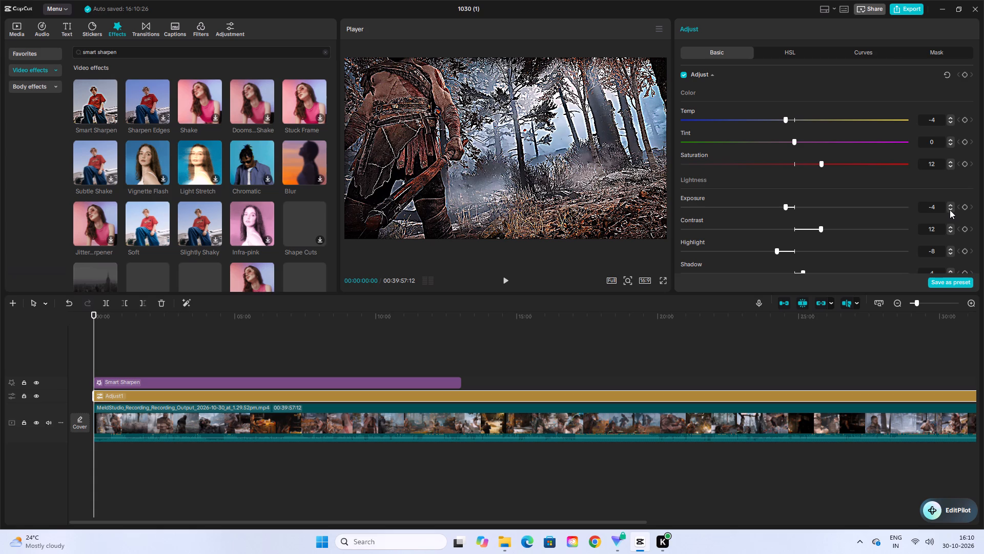
{"action": "left_click", "coordinate": [950, 210]}
{"action": "scroll", "coordinate": [944, 215], "scroll_direction": "down", "scroll_amount": 2}
{"action": "triple_click", "coordinate": [952, 134]}
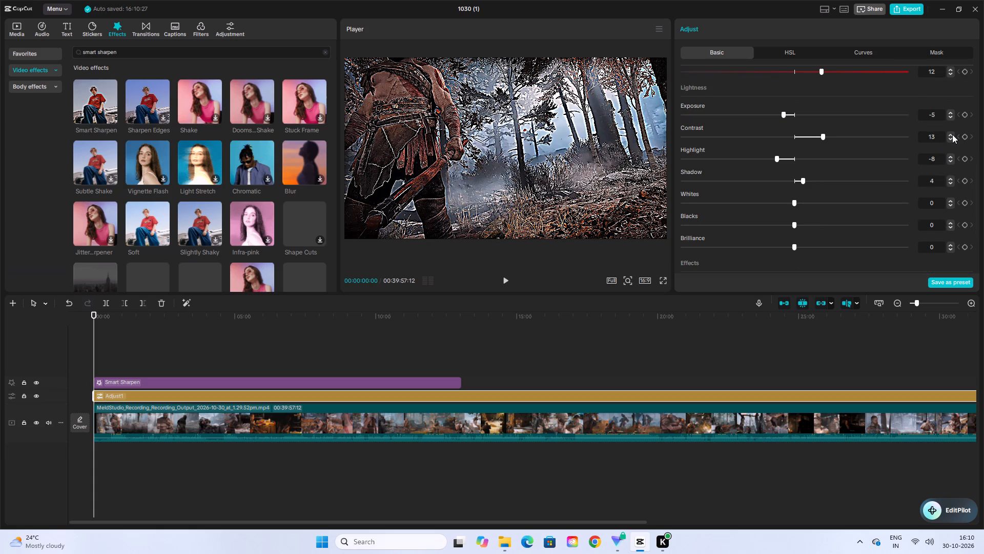
{"action": "left_click", "coordinate": [952, 134]}
Set the adjustment layer's Highlight to -12, Shadow to 5 and Brilliance to 8.
{"action": "triple_click", "coordinate": [951, 160]}
{"action": "left_click", "coordinate": [951, 160]}
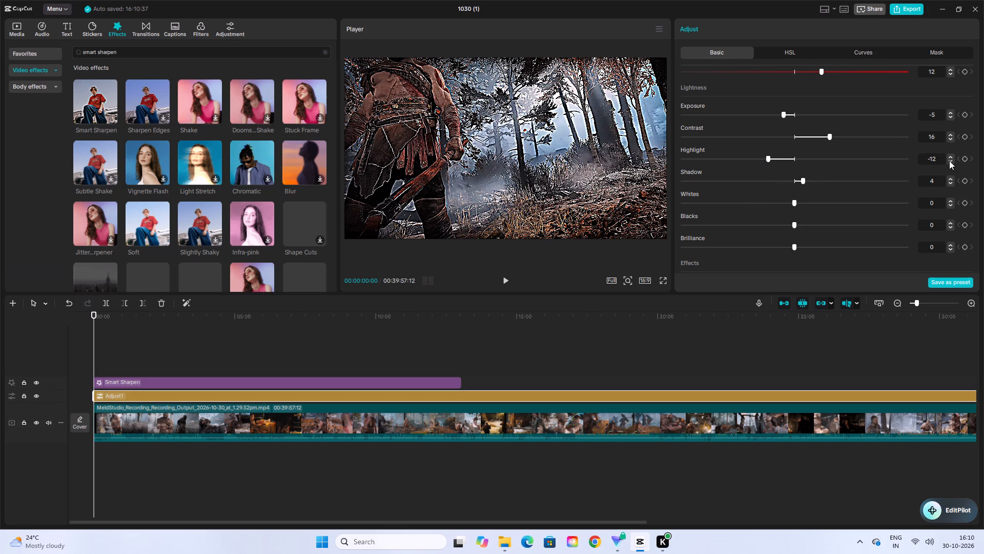
{"action": "left_click", "coordinate": [952, 180]}
{"action": "scroll", "coordinate": [898, 223], "scroll_direction": "down", "scroll_amount": 2}
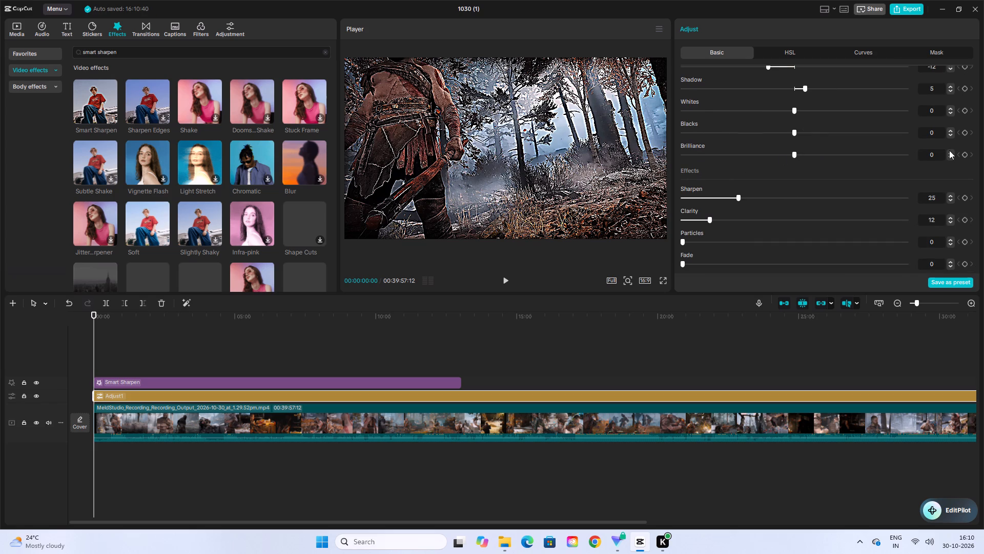
{"action": "triple_click", "coordinate": [949, 151]}
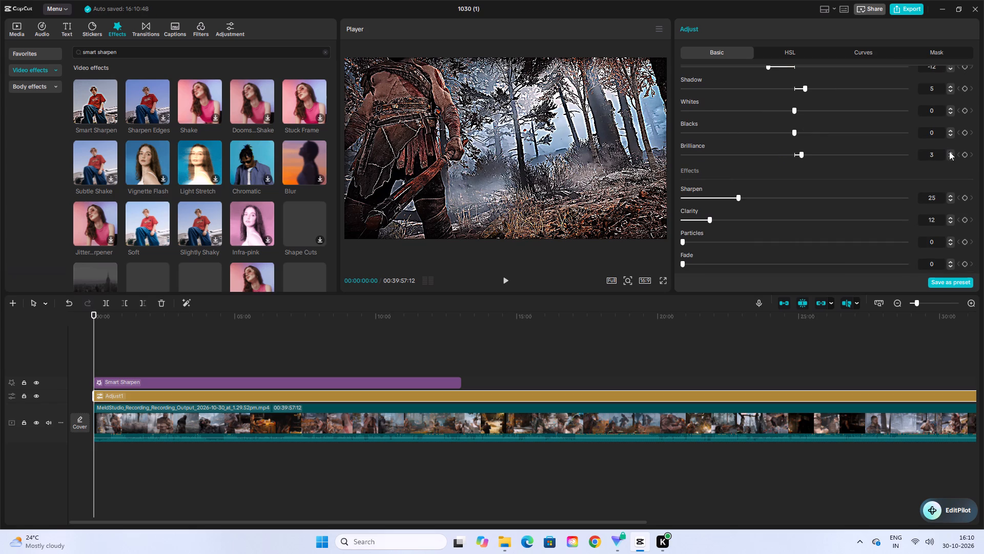
{"action": "triple_click", "coordinate": [949, 151]}
{"action": "triple_click", "coordinate": [949, 151]}
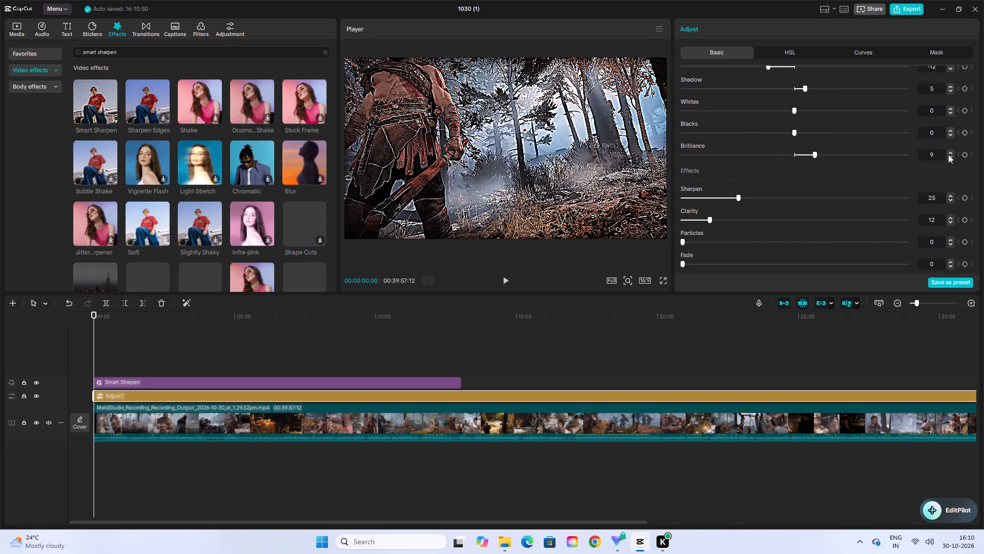
{"action": "left_click", "coordinate": [949, 156]}
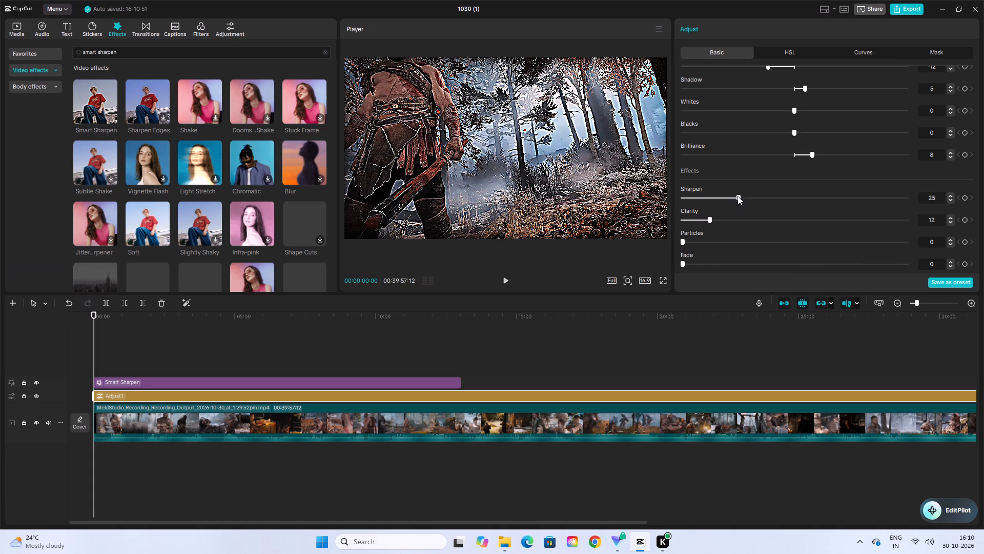
In the adjustment layer's effects settings, set Sharpen to 45 and Clarity to 15.
{"action": "left_click_drag", "start_coordinate": [741, 201], "coordinate": [754, 202]}
{"action": "left_click_drag", "start_coordinate": [754, 202], "coordinate": [783, 213]}
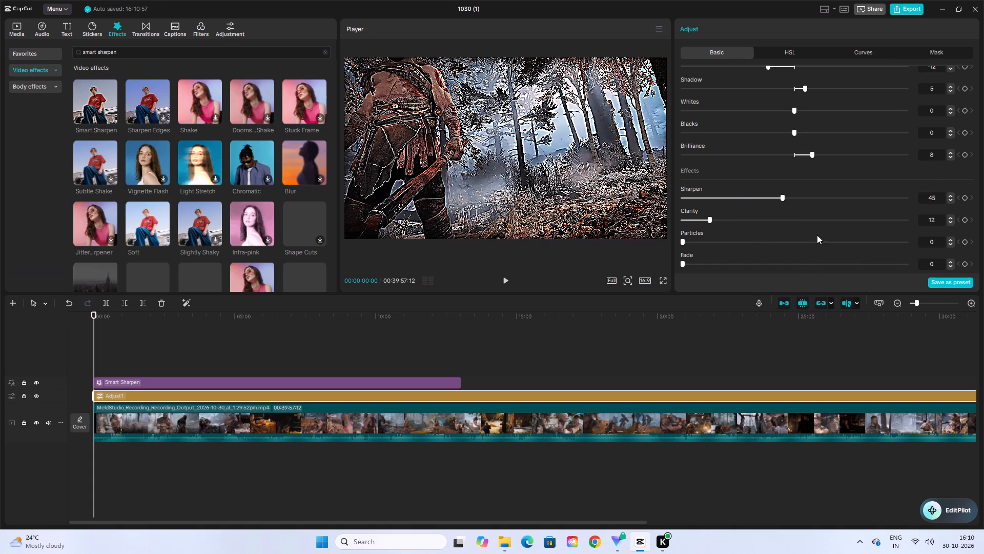
{"action": "triple_click", "coordinate": [950, 216]}
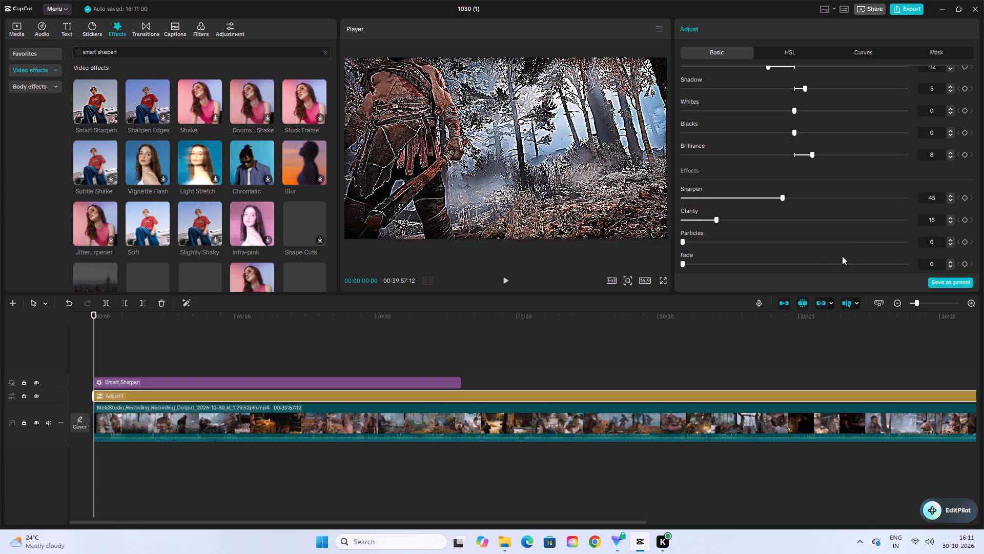
Check the adjustment layer's HSL settings and the Smart Sharpen settings, scrubbing through roughly the first seven minutes to examine the picture.
{"action": "left_click", "coordinate": [789, 54]}
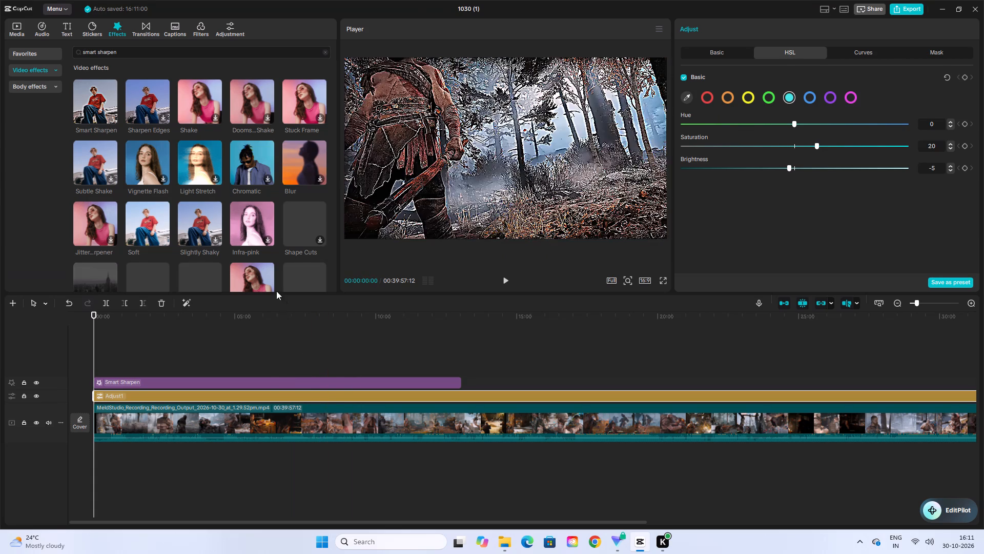
{"action": "left_click_drag", "start_coordinate": [92, 315], "coordinate": [147, 329]}
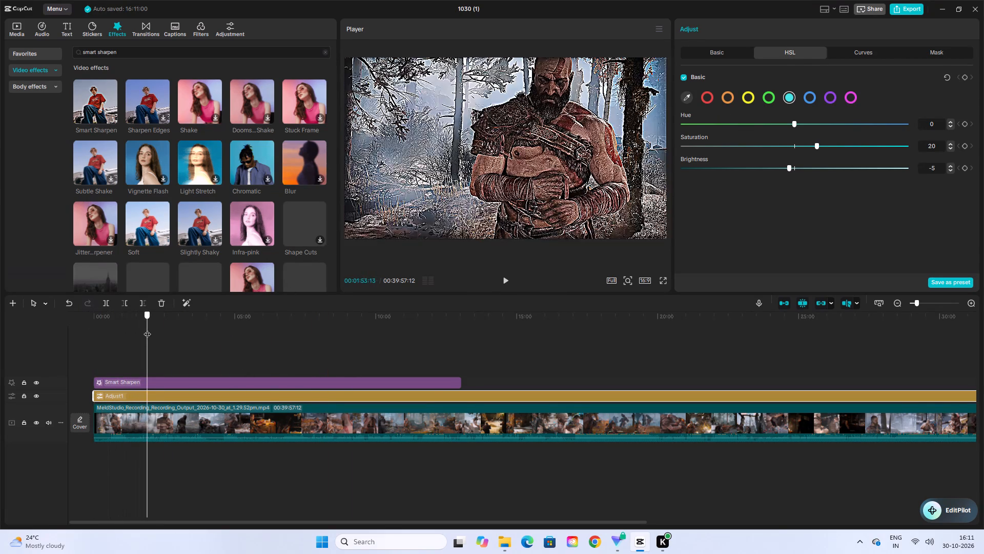
{"action": "left_click_drag", "start_coordinate": [147, 329], "coordinate": [200, 342]}
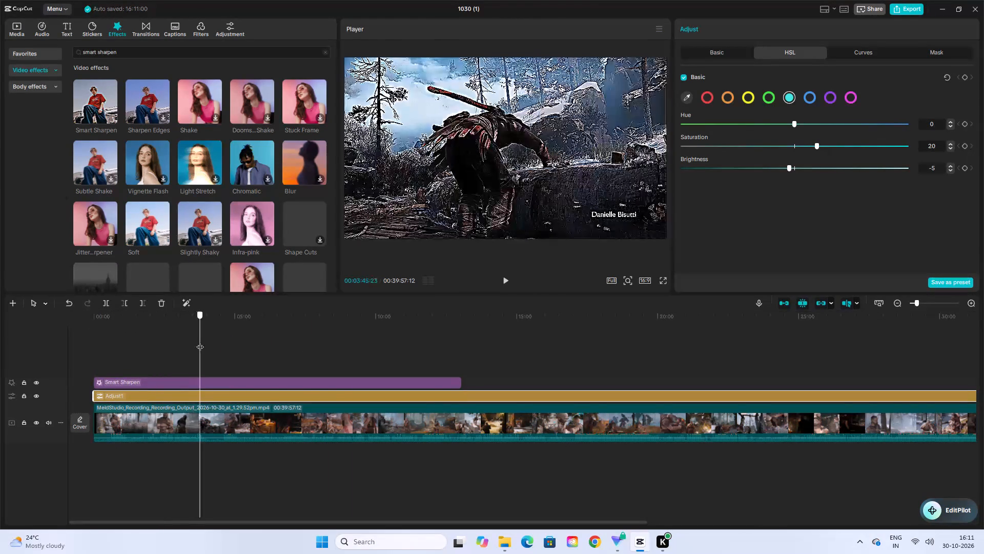
{"action": "left_click_drag", "start_coordinate": [200, 342], "coordinate": [213, 347]}
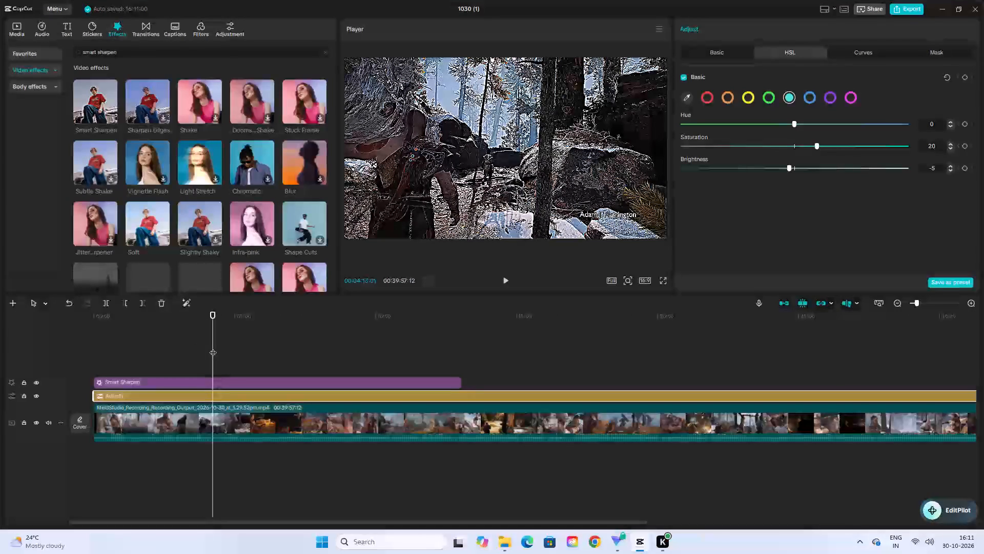
{"action": "left_click_drag", "start_coordinate": [218, 316], "coordinate": [283, 326]}
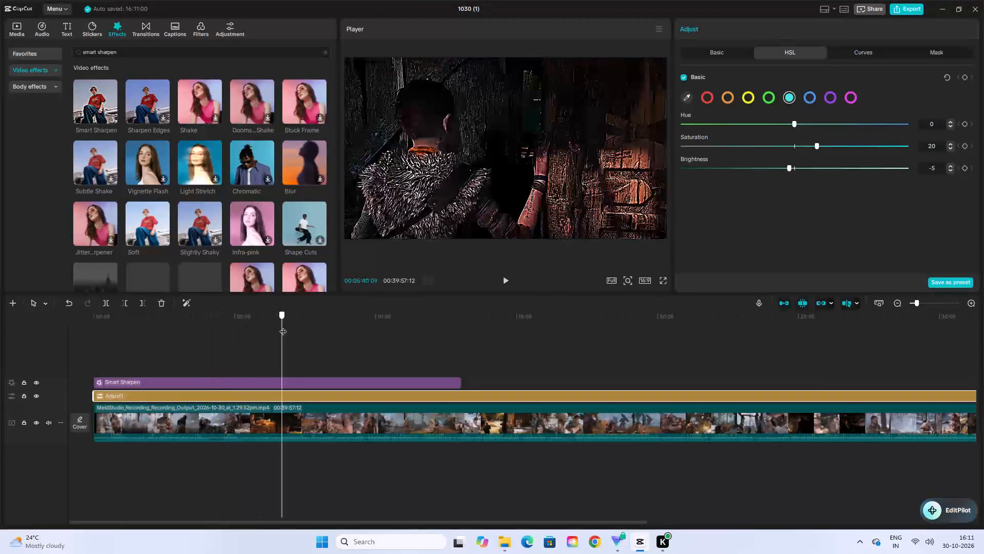
{"action": "left_click_drag", "start_coordinate": [283, 326], "coordinate": [119, 341]}
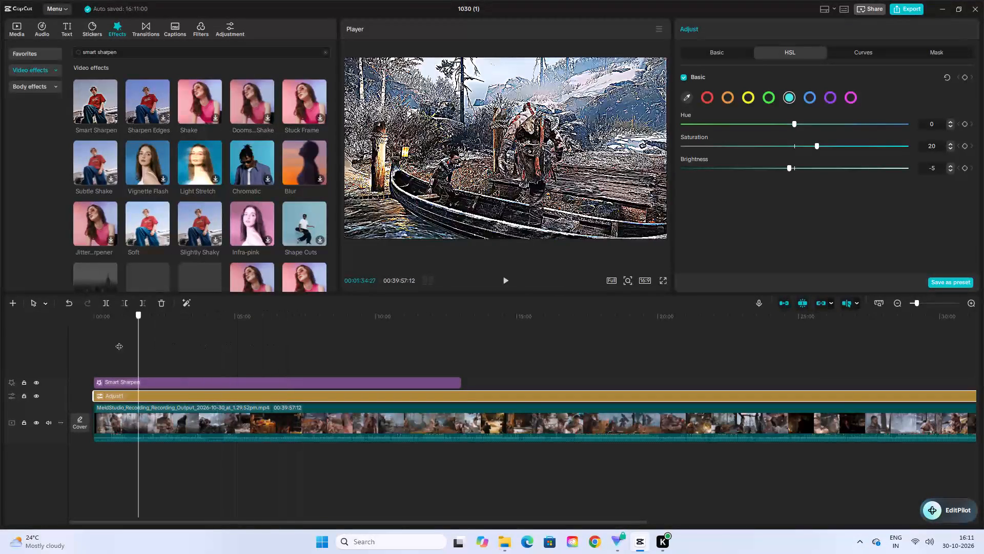
{"action": "left_click_drag", "start_coordinate": [119, 341], "coordinate": [90, 341]}
{"action": "left_click", "coordinate": [140, 382]}
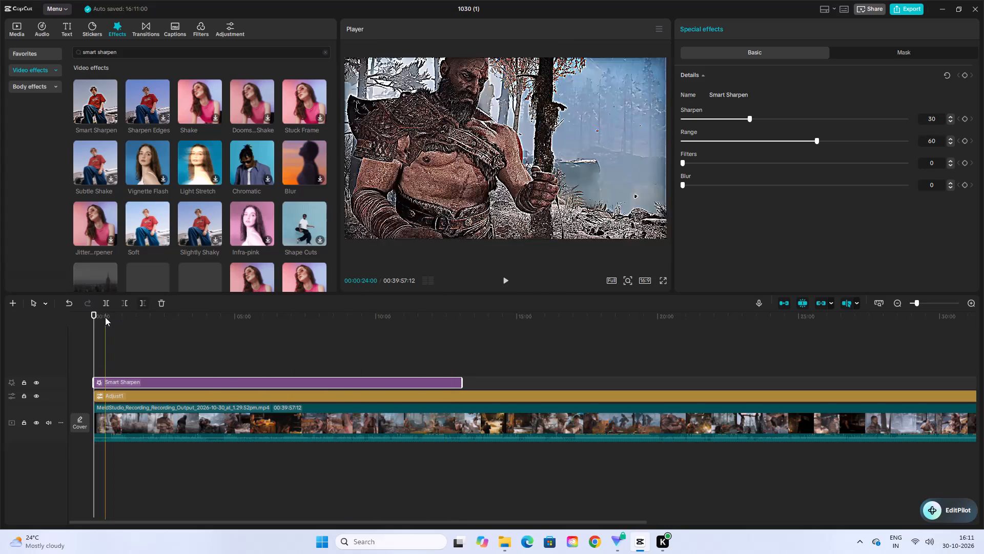
{"action": "left_click_drag", "start_coordinate": [95, 316], "coordinate": [266, 339]}
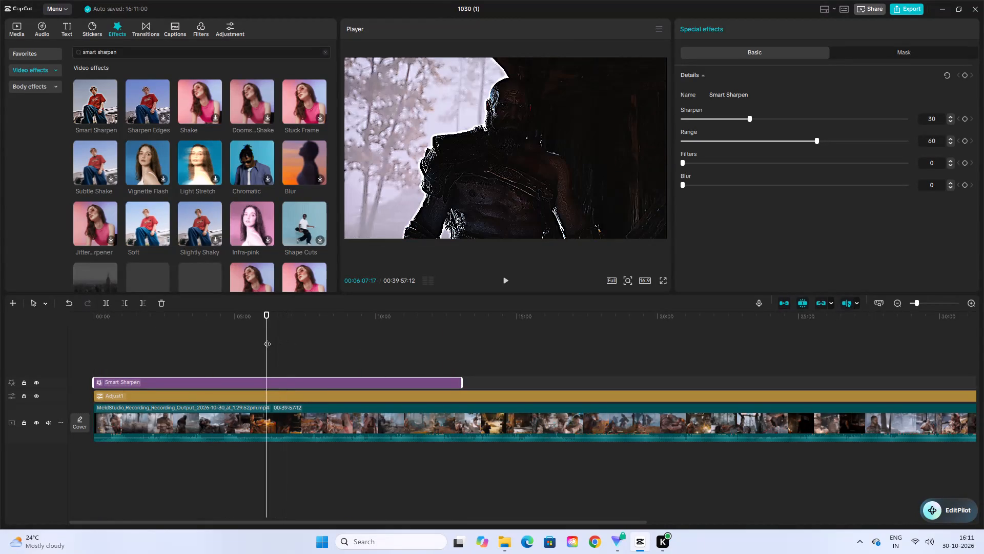
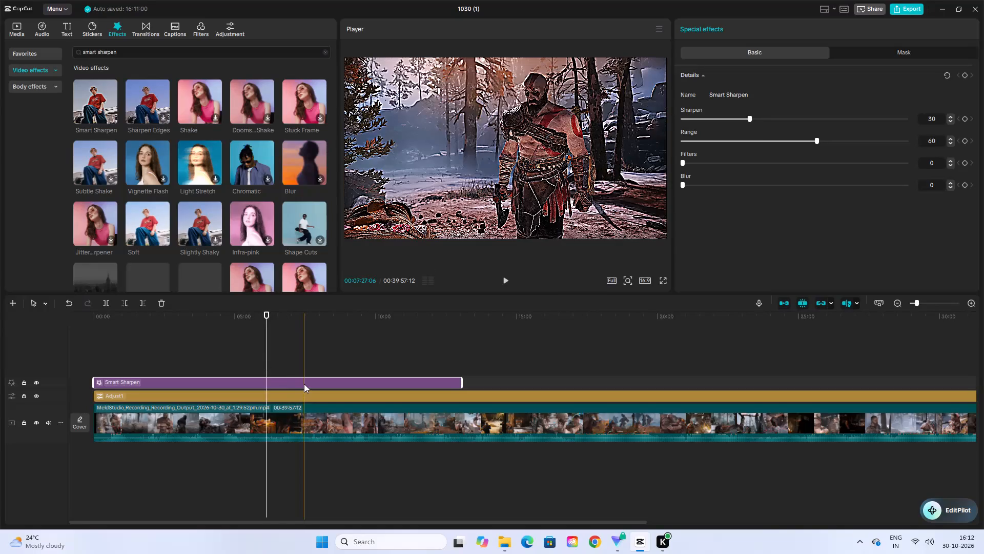
Delete the Smart Sharpen effect from the timeline and return the playhead to the start of the recording.
{"action": "key", "text": "BackSpace"}
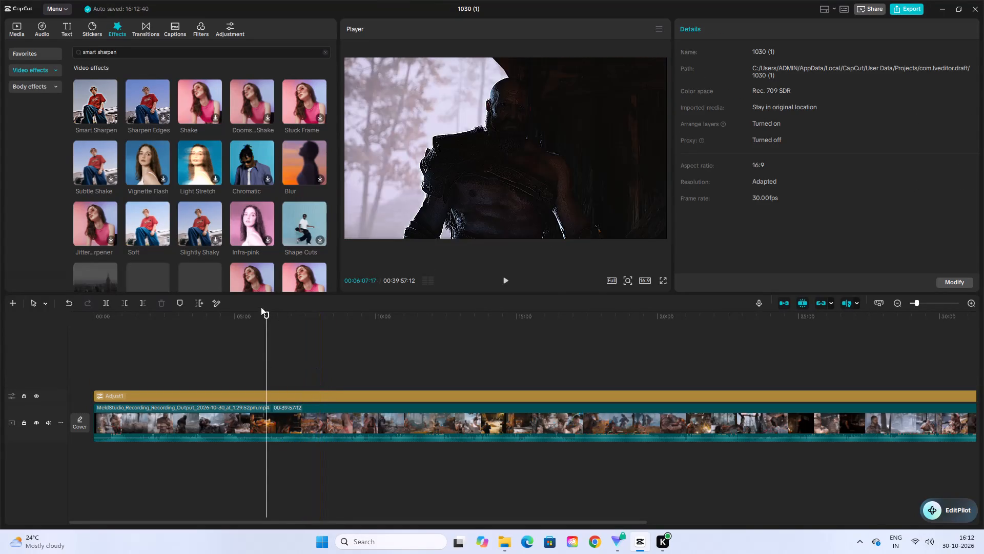
{"action": "left_click_drag", "start_coordinate": [268, 317], "coordinate": [46, 345]}
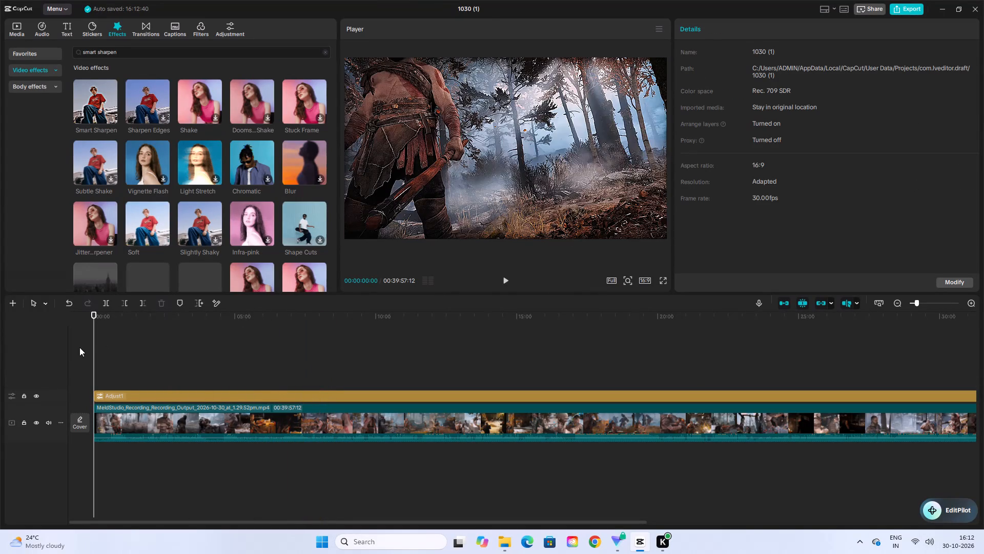
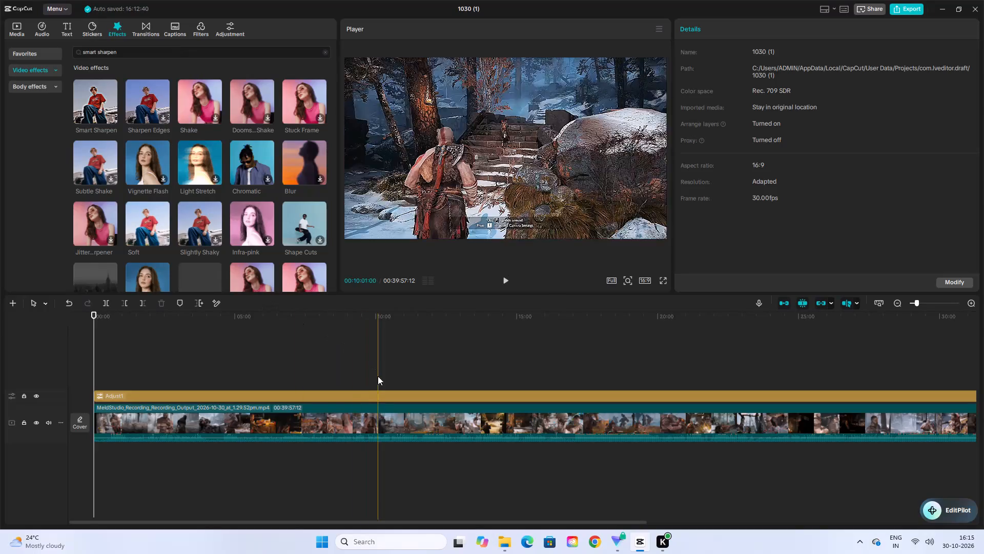
Set the exposure of the adjustment layer to -8 in its basic adjustments.
{"action": "left_click", "coordinate": [388, 397]}
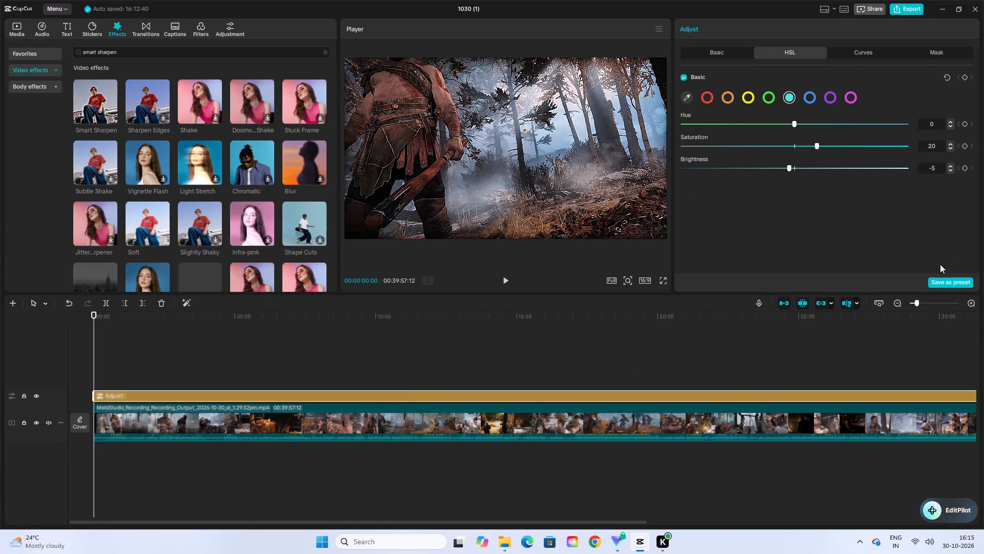
{"action": "left_click", "coordinate": [704, 46]}
{"action": "left_click", "coordinate": [710, 54]}
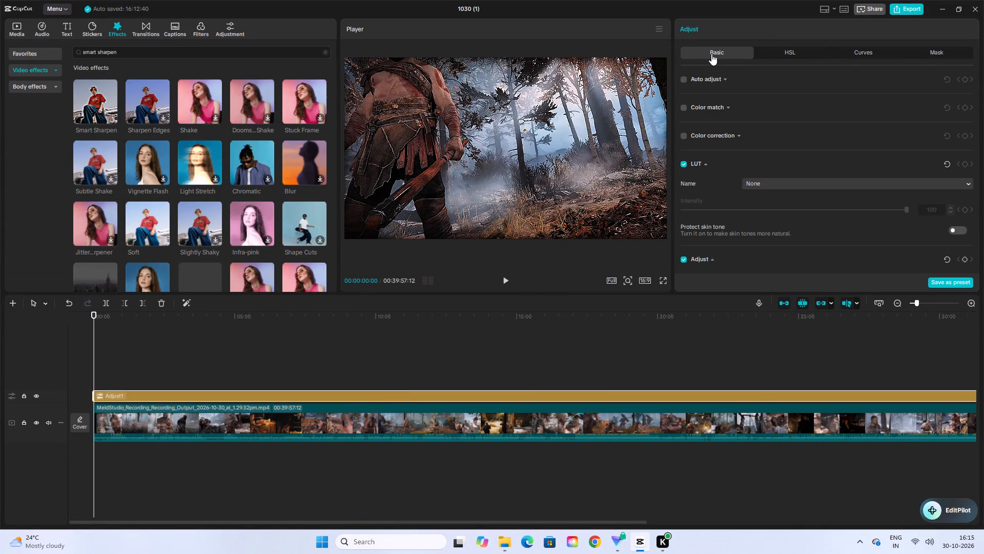
{"action": "scroll", "coordinate": [757, 202], "scroll_direction": "down", "scroll_amount": 2}
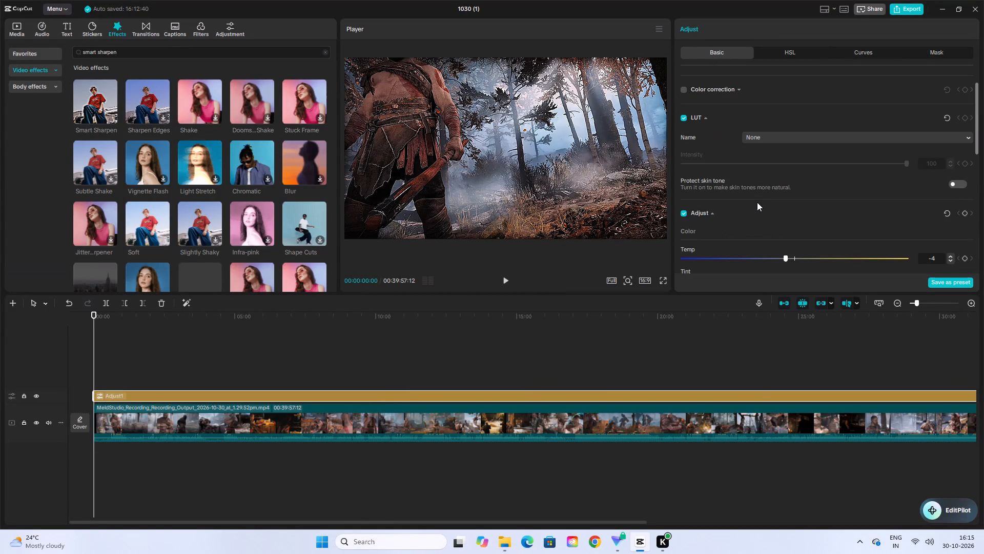
{"action": "scroll", "coordinate": [760, 213], "scroll_direction": "down", "scroll_amount": 2}
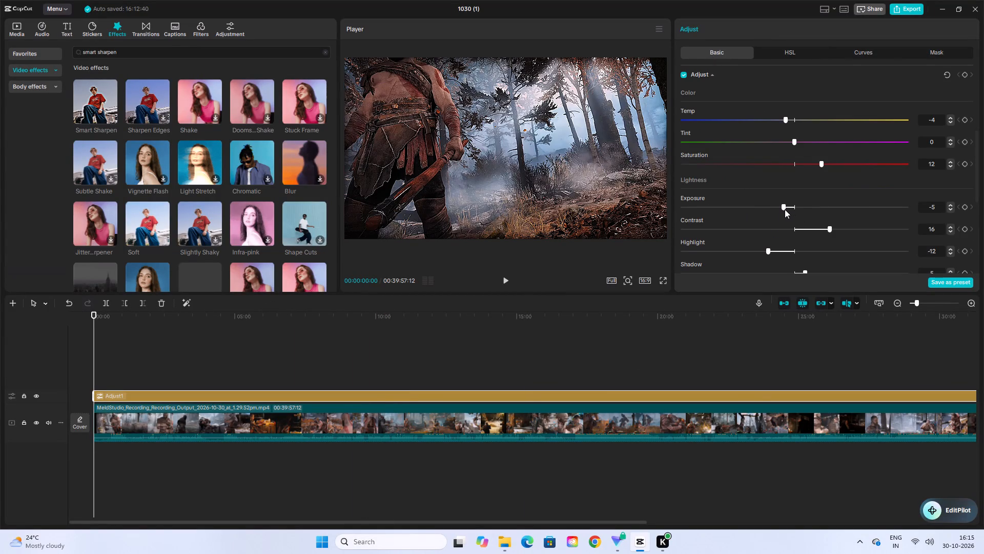
{"action": "triple_click", "coordinate": [951, 208]}
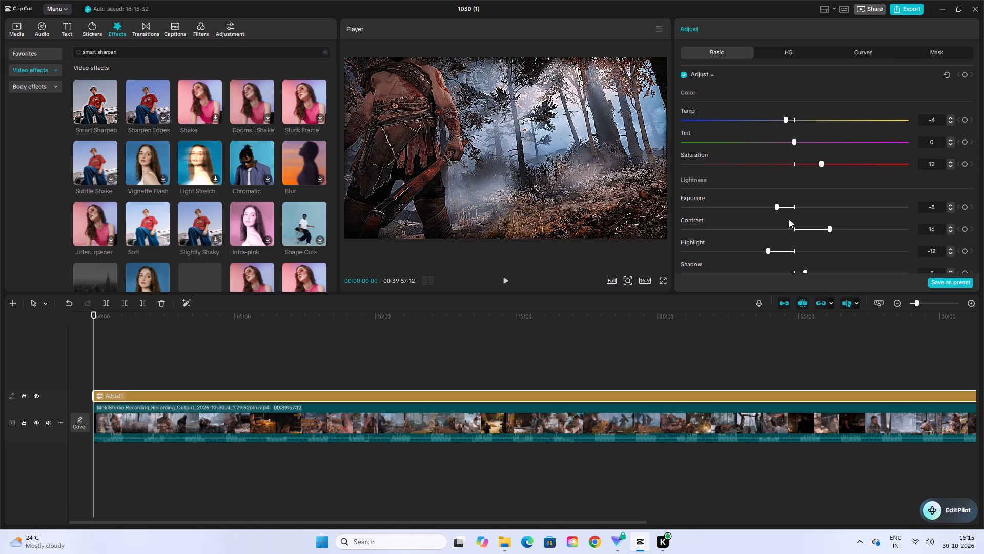
Examine the adjustment layer's remaining lightness and effects values, and the gameplay clip's own video and colour adjustment settings.
{"action": "scroll", "coordinate": [762, 221], "scroll_direction": "down", "scroll_amount": 1}
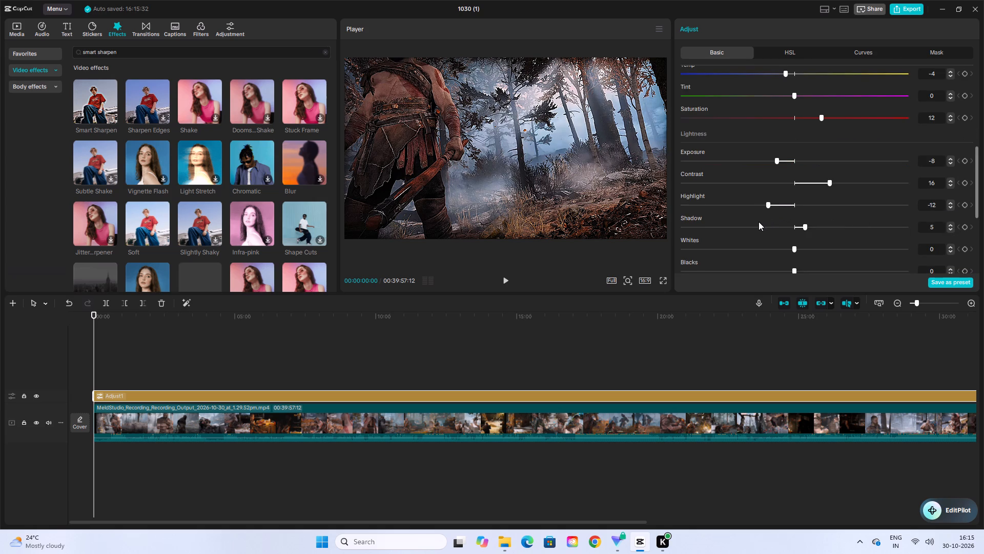
{"action": "scroll", "coordinate": [749, 224], "scroll_direction": "down", "scroll_amount": 4}
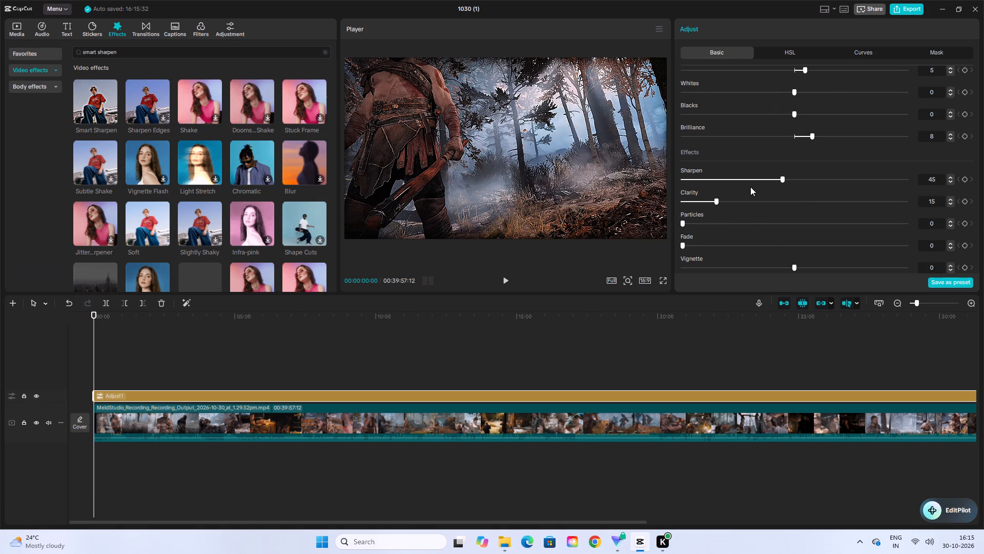
{"action": "left_click", "coordinate": [750, 425]}
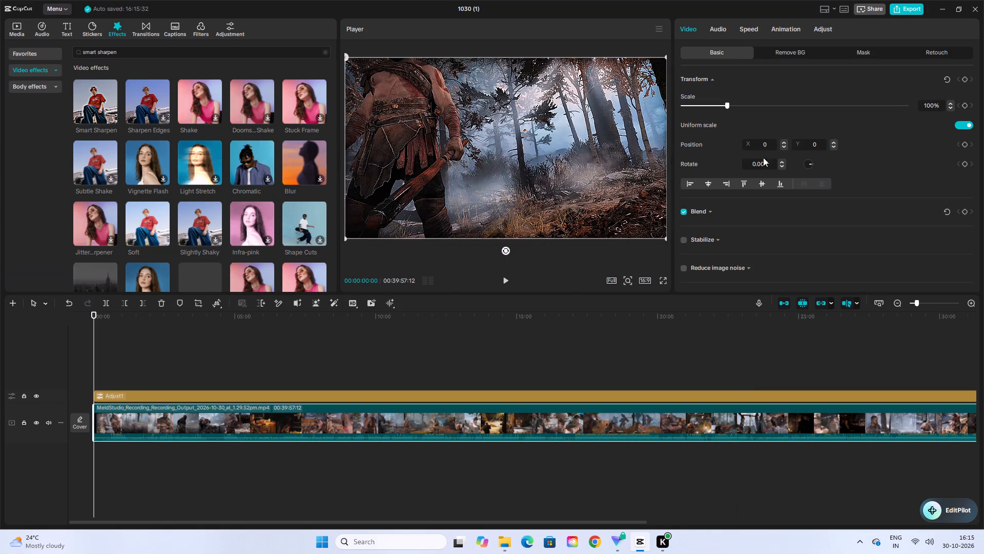
{"action": "scroll", "coordinate": [805, 160], "scroll_direction": "down", "scroll_amount": 2}
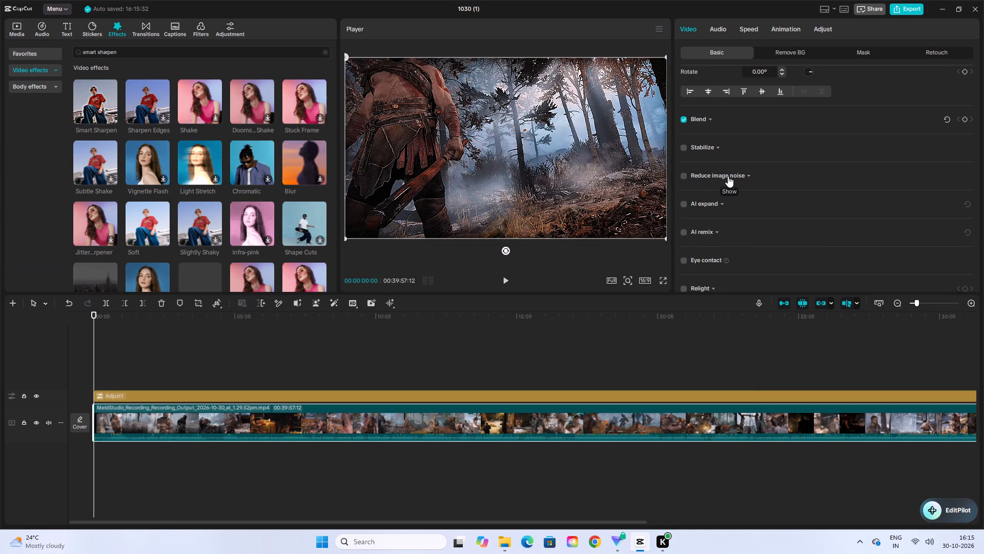
{"action": "scroll", "coordinate": [727, 177], "scroll_direction": "down", "scroll_amount": 3}
{"action": "scroll", "coordinate": [794, 115], "scroll_direction": "down", "scroll_amount": 2}
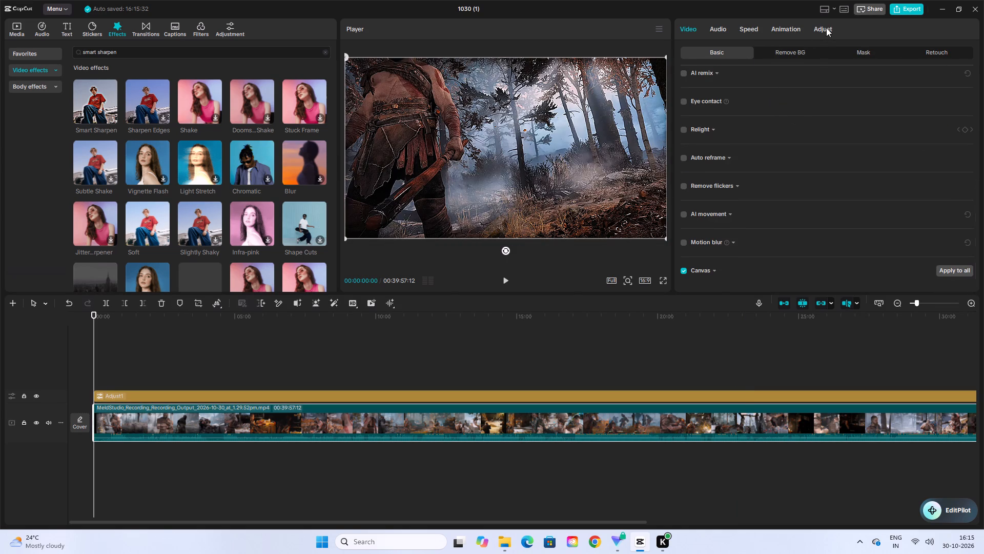
{"action": "left_click", "coordinate": [826, 28]}
{"action": "scroll", "coordinate": [789, 178], "scroll_direction": "down", "scroll_amount": 3}
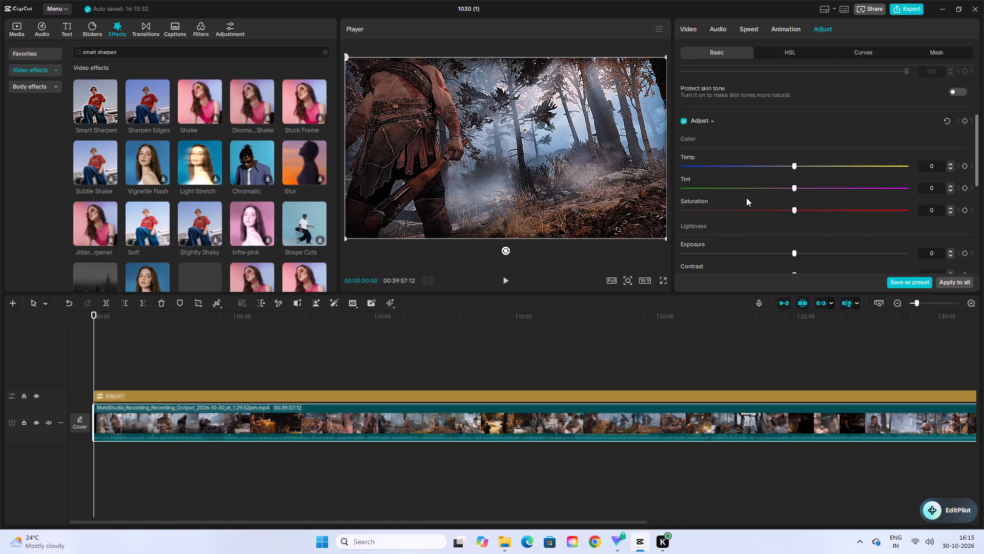
{"action": "scroll", "coordinate": [746, 197], "scroll_direction": "down", "scroll_amount": 4}
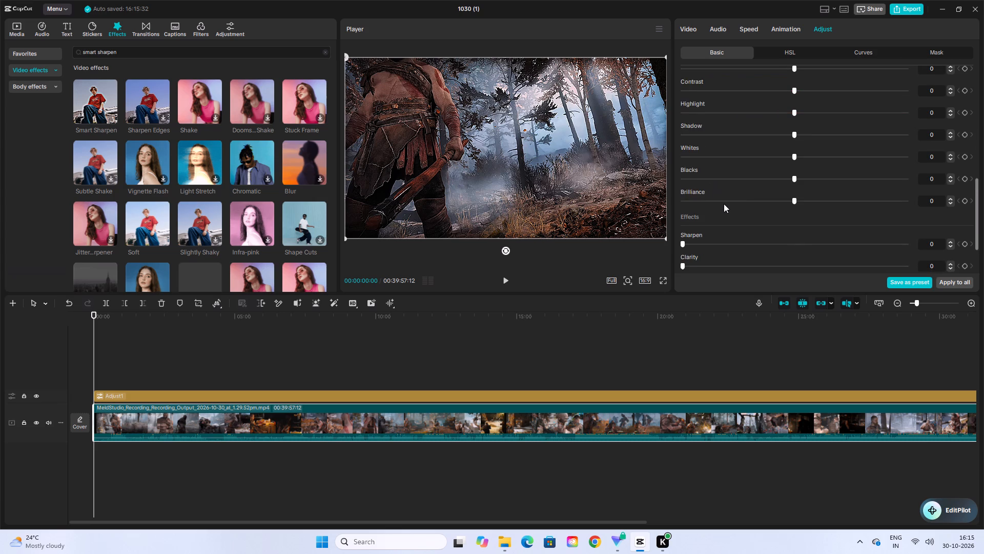
{"action": "scroll", "coordinate": [724, 204], "scroll_direction": "down", "scroll_amount": 4}
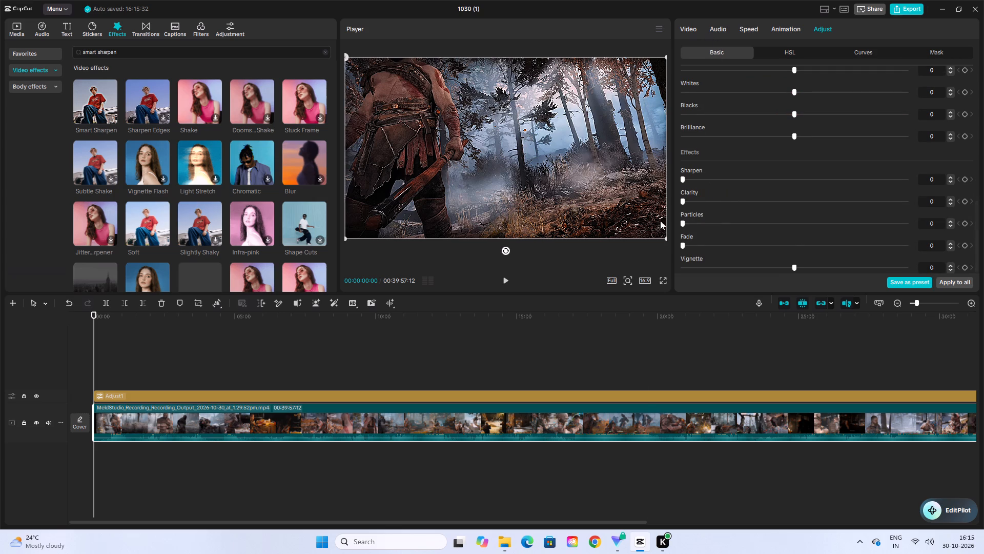
Set the contrast of the adjustment layer to 35.
{"action": "left_click", "coordinate": [749, 391]}
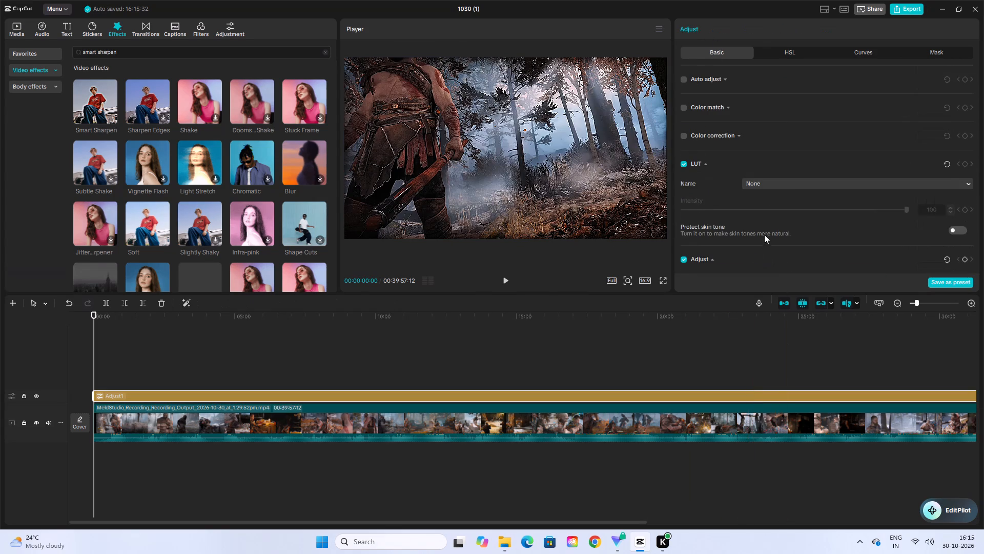
{"action": "scroll", "coordinate": [766, 231], "scroll_direction": "down", "scroll_amount": 5}
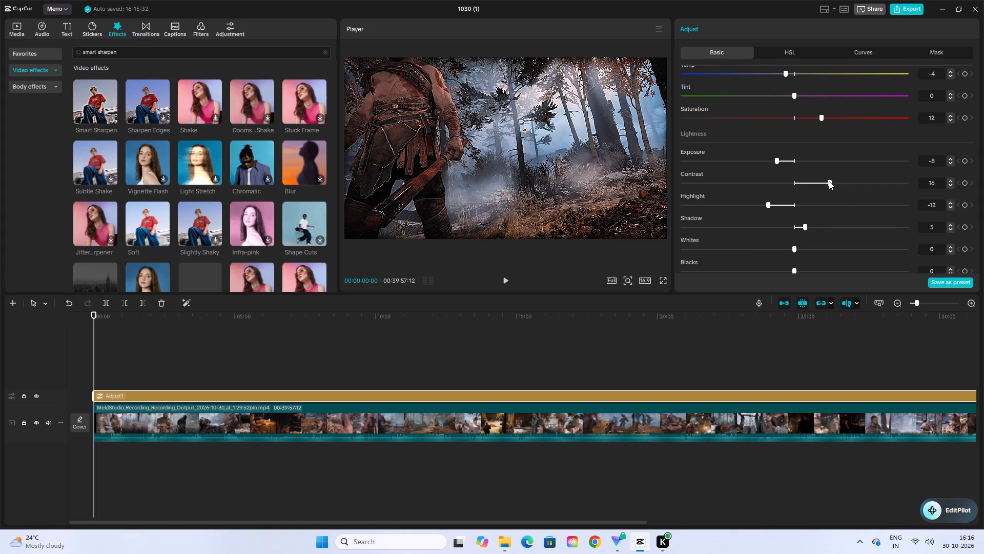
{"action": "left_click_drag", "start_coordinate": [829, 180], "coordinate": [851, 187]}
{"action": "left_click_drag", "start_coordinate": [851, 187], "coordinate": [868, 196]}
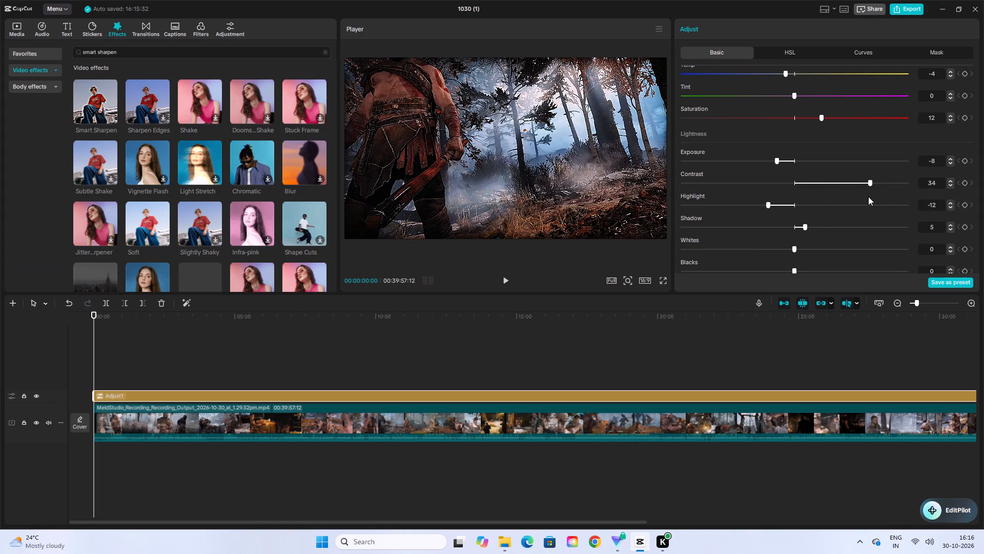
{"action": "left_click_drag", "start_coordinate": [868, 196], "coordinate": [869, 204]}
{"action": "left_click_drag", "start_coordinate": [869, 204], "coordinate": [872, 205]}
Set the adjustment layer's saturation to 25 and its brilliance to 20.
{"action": "left_click_drag", "start_coordinate": [822, 117], "coordinate": [848, 125]}
{"action": "left_click_drag", "start_coordinate": [848, 125], "coordinate": [849, 125]}
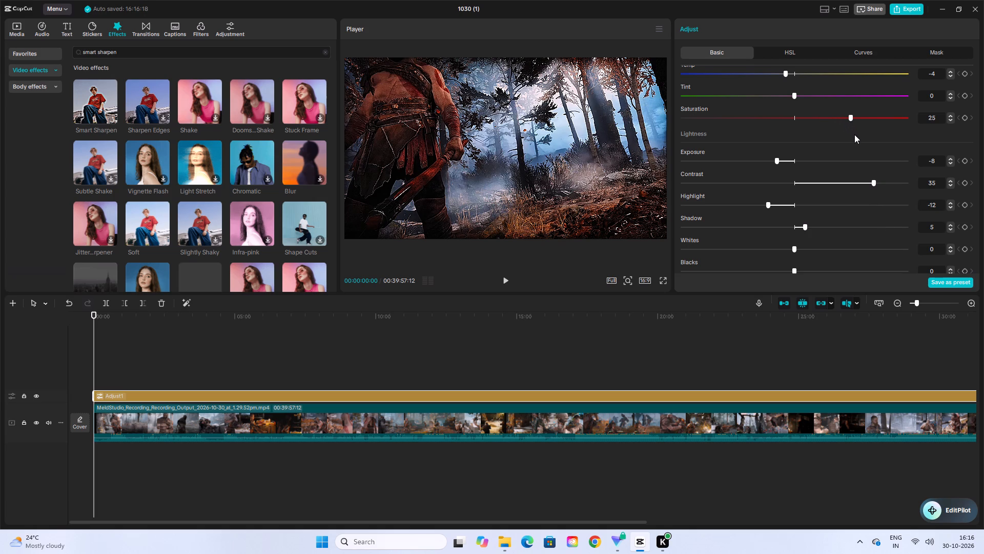
{"action": "scroll", "coordinate": [856, 175], "scroll_direction": "down", "scroll_amount": 3}
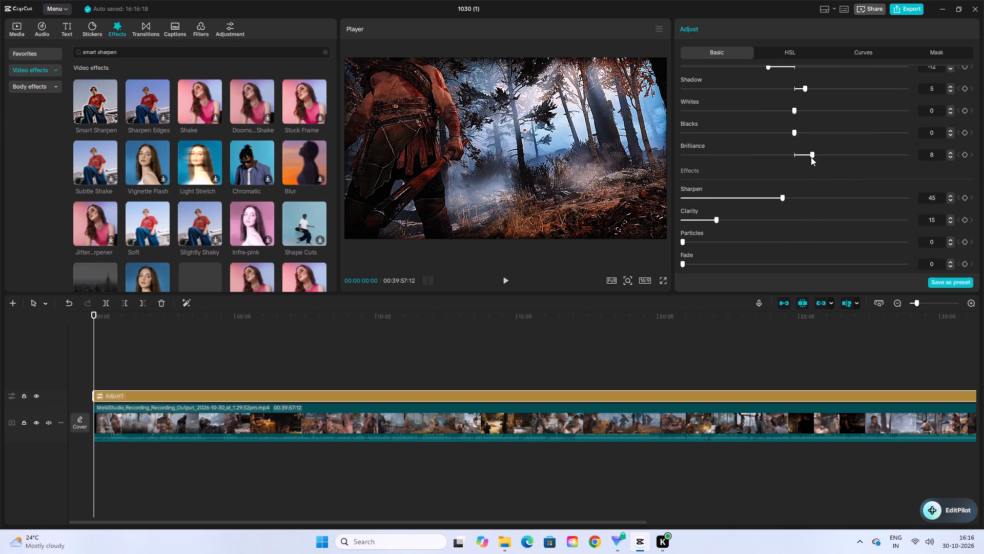
{"action": "left_click_drag", "start_coordinate": [811, 157], "coordinate": [837, 163]}
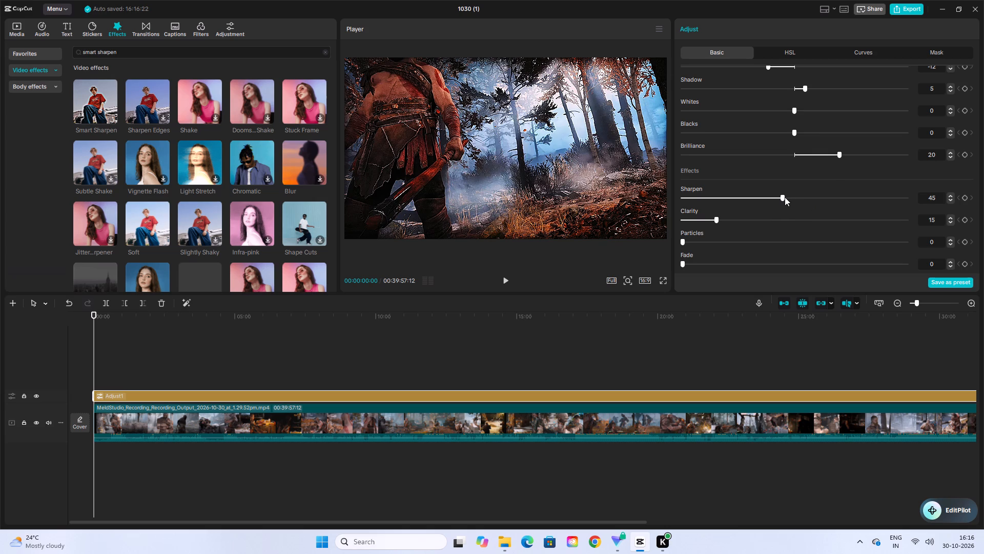
Set the highlight value of the adjustment layer to -35.
{"action": "scroll", "coordinate": [837, 176], "scroll_direction": "up", "scroll_amount": 3}
{"action": "left_click_drag", "start_coordinate": [766, 206], "coordinate": [726, 211]}
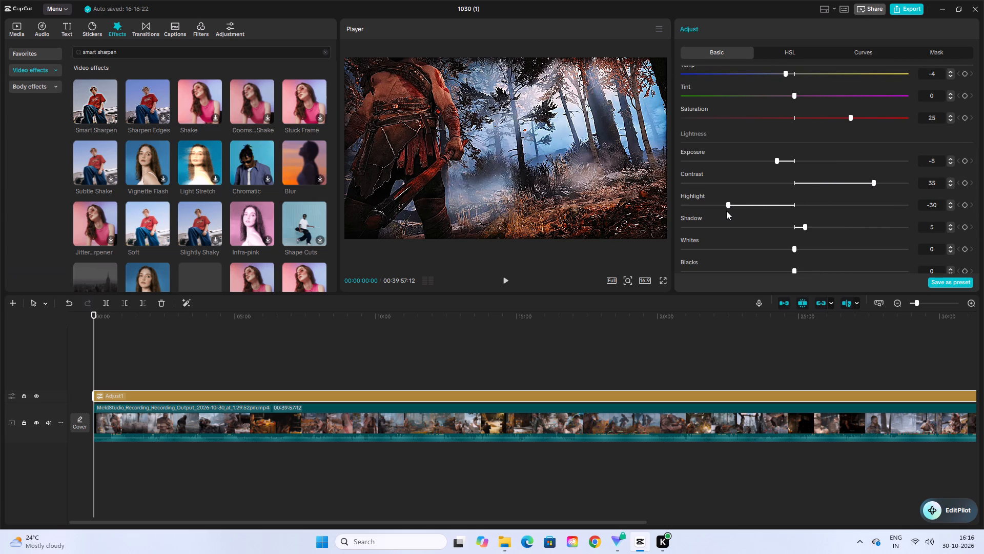
{"action": "left_click_drag", "start_coordinate": [726, 211], "coordinate": [712, 215]}
{"action": "left_click_drag", "start_coordinate": [712, 215], "coordinate": [712, 215]}
{"action": "left_click", "coordinate": [948, 207]}
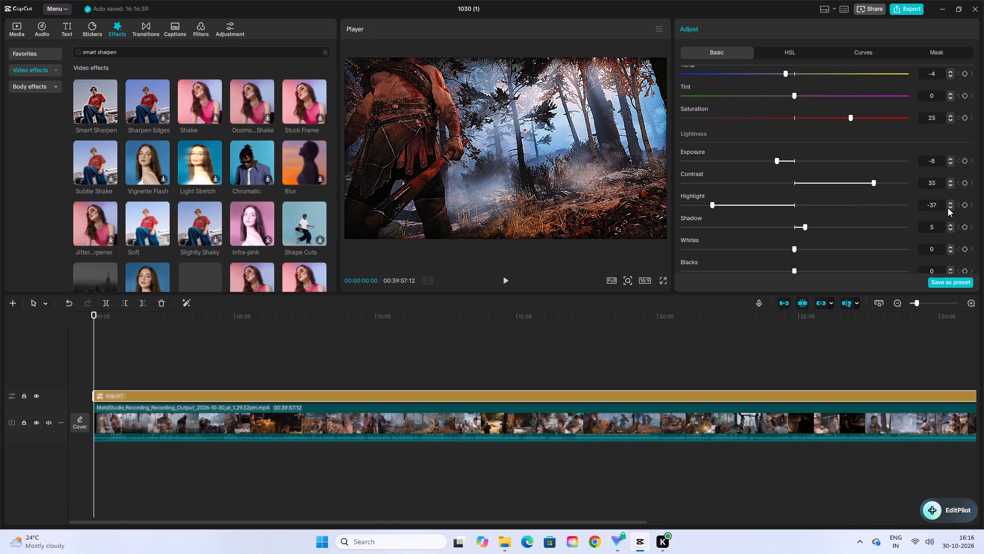
{"action": "double_click", "coordinate": [950, 203]}
Set the shadow value of the adjustment layer to -20.
{"action": "scroll", "coordinate": [879, 204], "scroll_direction": "down", "scroll_amount": 1}
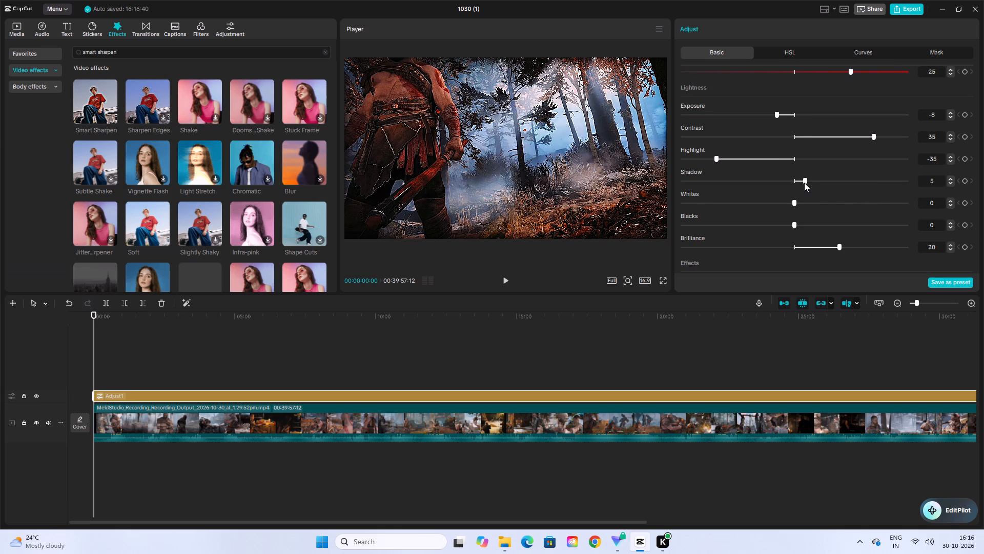
{"action": "left_click_drag", "start_coordinate": [804, 183], "coordinate": [744, 186]}
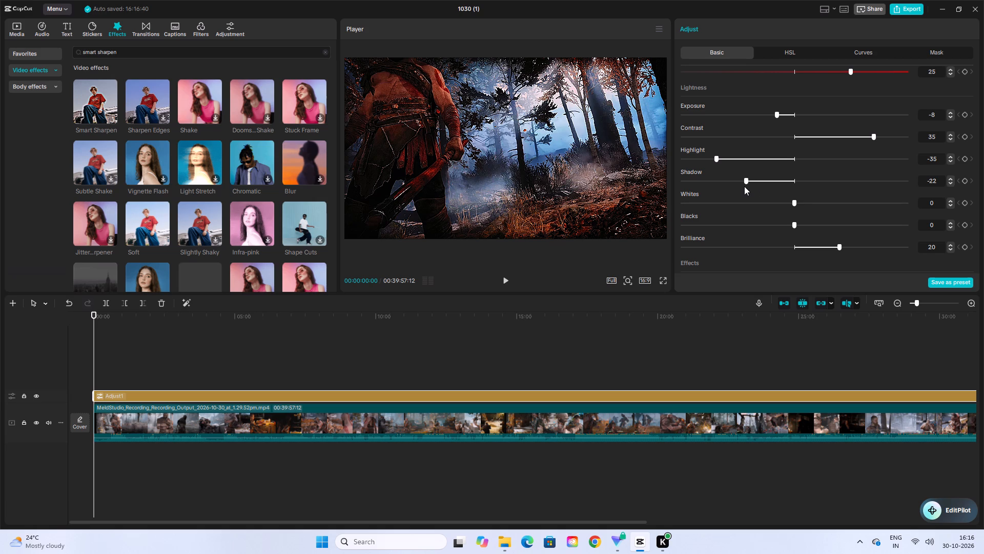
{"action": "left_click_drag", "start_coordinate": [744, 186], "coordinate": [750, 190]}
{"action": "left_click_drag", "start_coordinate": [750, 190], "coordinate": [749, 191]}
Set the adjustment layer's colour temperature to -8 and its tint to 5.
{"action": "scroll", "coordinate": [829, 165], "scroll_direction": "up", "scroll_amount": 2}
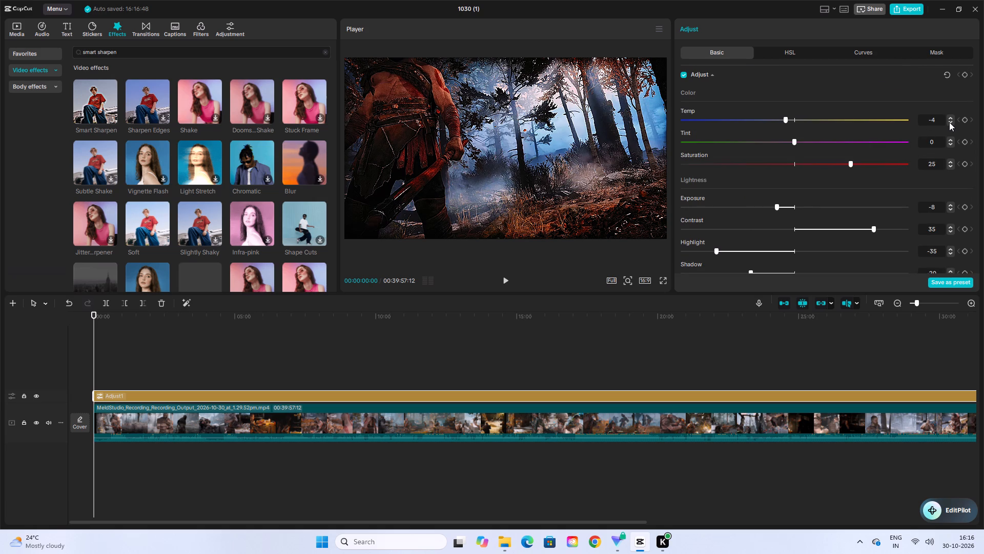
{"action": "triple_click", "coordinate": [949, 122]}
{"action": "left_click", "coordinate": [949, 122]}
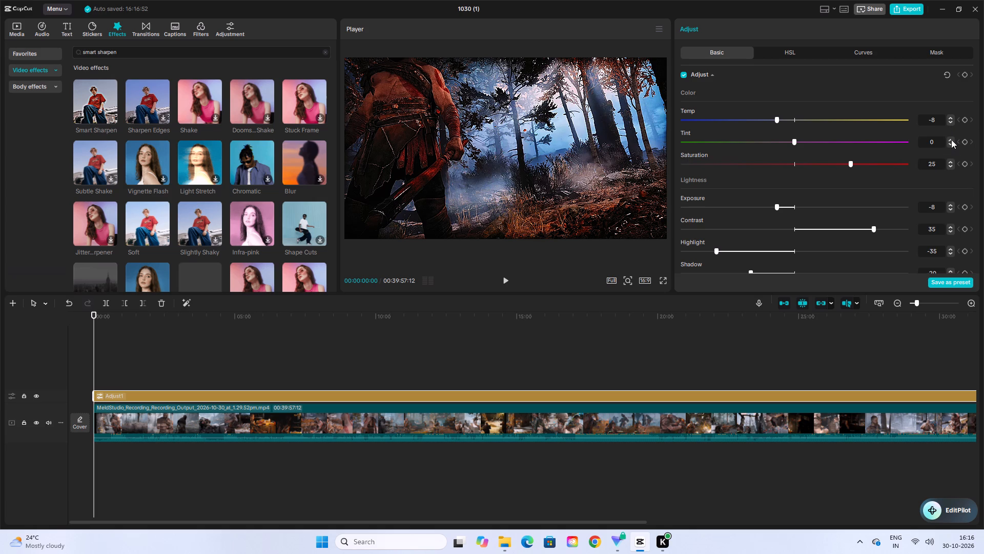
{"action": "triple_click", "coordinate": [951, 140]}
{"action": "left_click", "coordinate": [951, 140]}
{"action": "left_click", "coordinate": [951, 140]}
Set the adjustment layer's vignette to 5 and its particles to 5, and check the result in a full-screen preview.
{"action": "scroll", "coordinate": [812, 187], "scroll_direction": "down", "scroll_amount": 10}
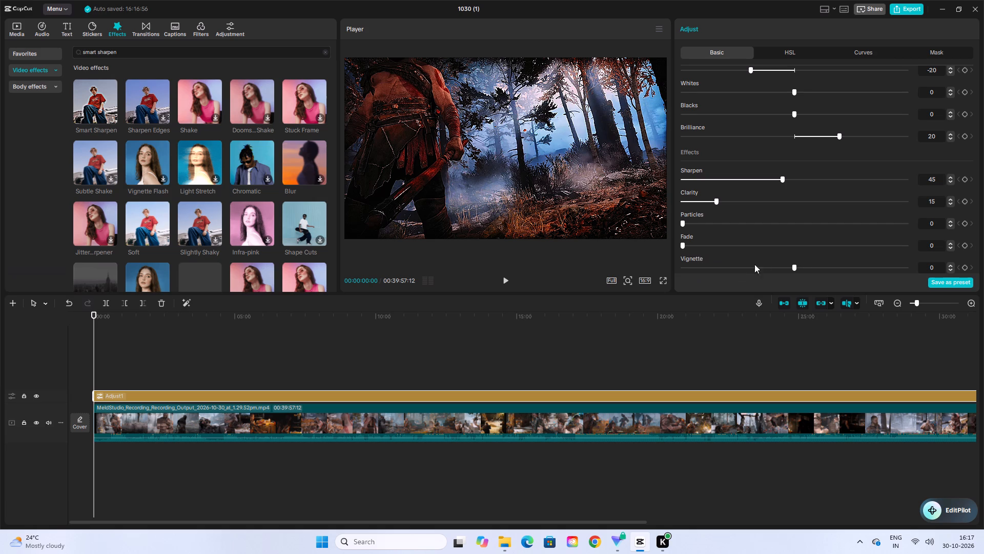
{"action": "scroll", "coordinate": [767, 233], "scroll_direction": "down", "scroll_amount": 3}
{"action": "left_click_drag", "start_coordinate": [796, 267], "coordinate": [801, 267]}
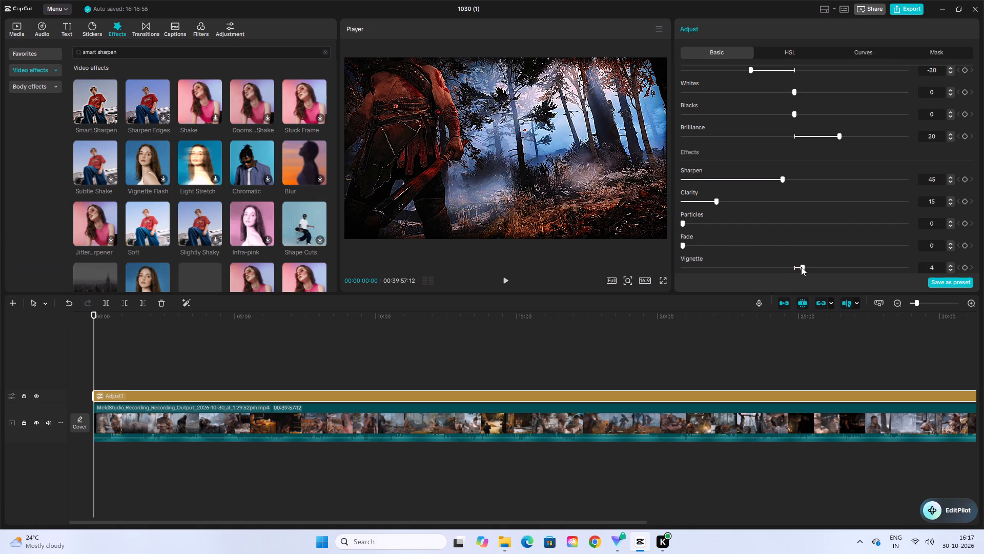
{"action": "left_click_drag", "start_coordinate": [801, 267], "coordinate": [803, 267]}
{"action": "left_click", "coordinate": [951, 265]}
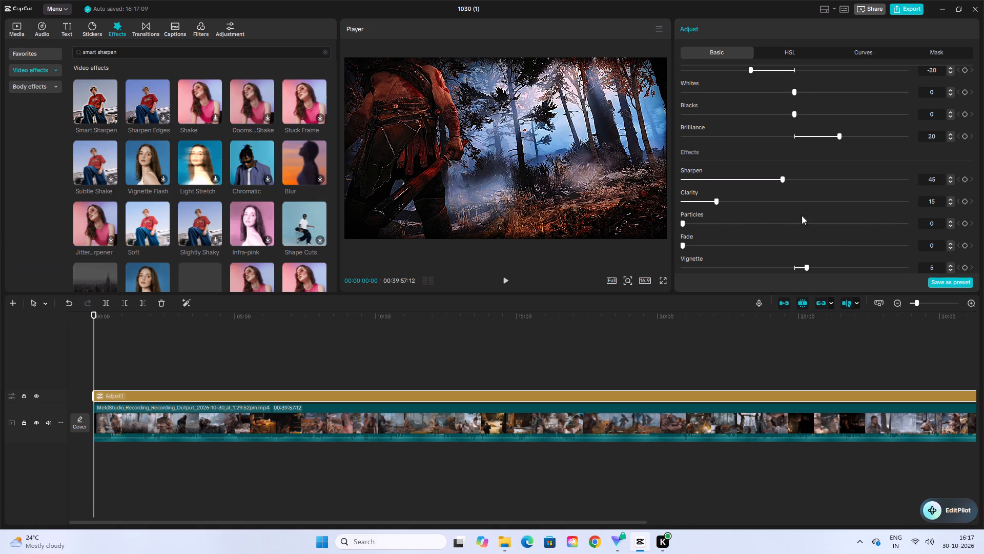
{"action": "triple_click", "coordinate": [950, 221]}
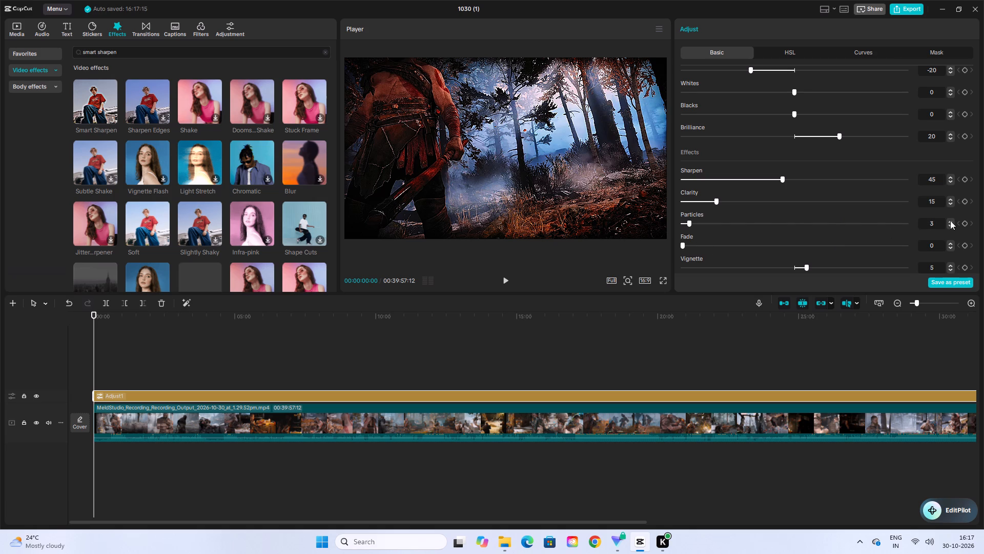
{"action": "left_click", "coordinate": [950, 221]}
{"action": "left_click", "coordinate": [950, 221]}
{"action": "left_click", "coordinate": [664, 282]}
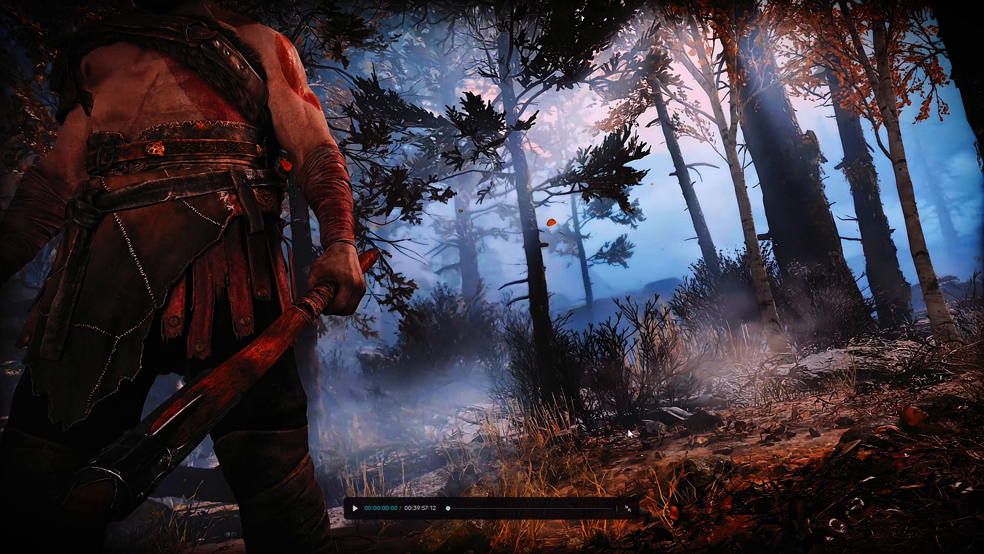
{"action": "left_click", "coordinate": [624, 509]}
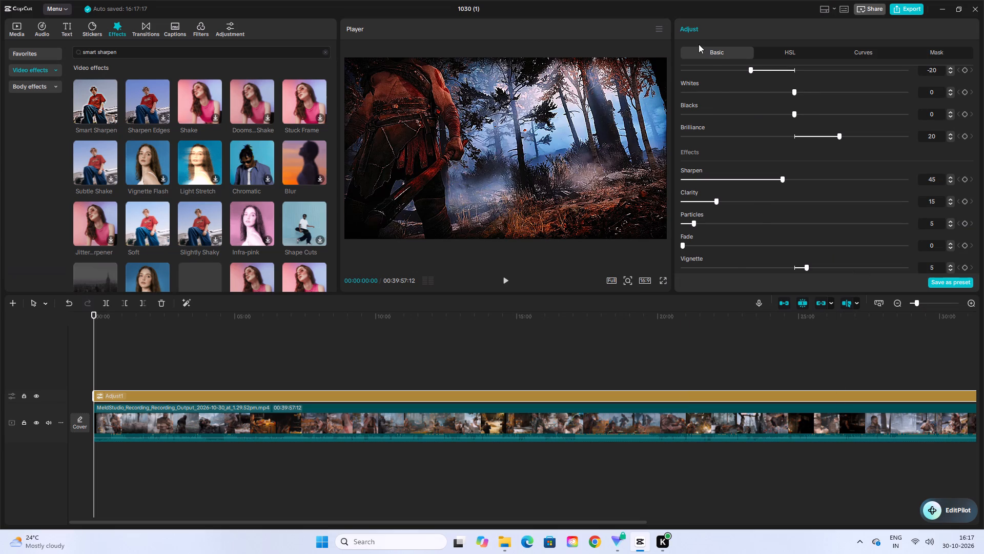
In the adjustment layer's HSL settings, set the red range's saturation to -9 and its brightness to -5.
{"action": "left_click", "coordinate": [791, 51]}
{"action": "left_click", "coordinate": [710, 100]}
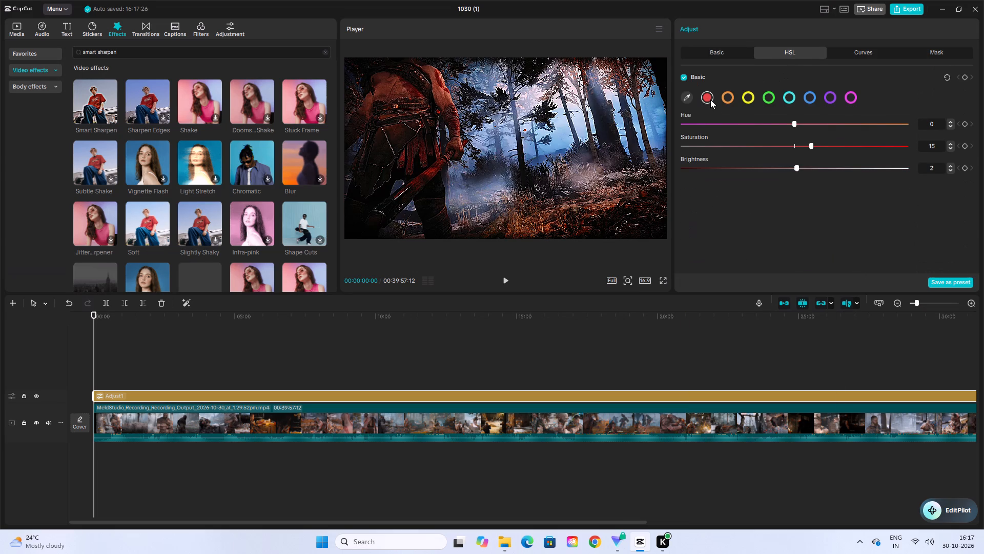
{"action": "left_click", "coordinate": [684, 75]}
{"action": "left_click", "coordinate": [684, 75]}
{"action": "left_click_drag", "start_coordinate": [811, 144], "coordinate": [777, 148]}
{"action": "left_click_drag", "start_coordinate": [777, 148], "coordinate": [782, 151]}
{"action": "left_click_drag", "start_coordinate": [798, 169], "coordinate": [779, 174]}
{"action": "left_click_drag", "start_coordinate": [779, 174], "coordinate": [788, 183]}
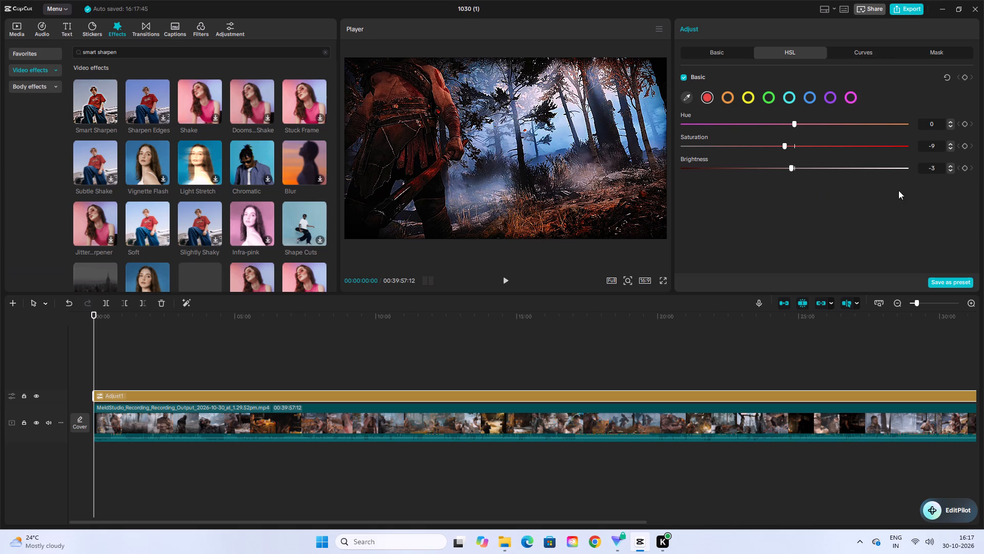
{"action": "left_click", "coordinate": [949, 165]}
{"action": "triple_click", "coordinate": [949, 169]}
Set the hue of the orange range to -5 in the adjustment layer's HSL settings.
{"action": "left_click", "coordinate": [728, 97]}
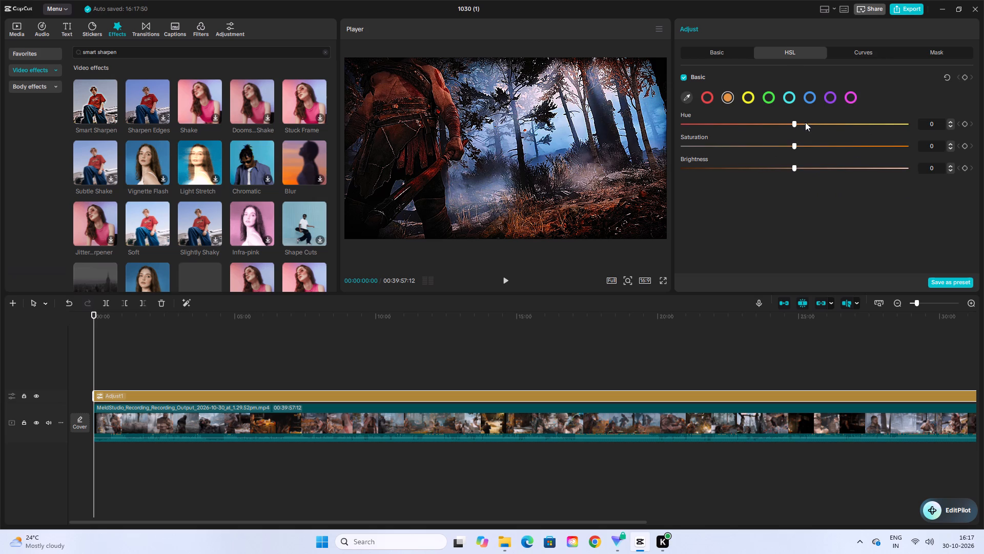
{"action": "left_click_drag", "start_coordinate": [794, 123], "coordinate": [790, 125]}
{"action": "left_click", "coordinate": [787, 122]}
{"action": "left_click", "coordinate": [948, 125]}
Set the orange range's saturation to -15 and its brightness to -4.
{"action": "left_click_drag", "start_coordinate": [795, 147], "coordinate": [772, 148]}
{"action": "double_click", "coordinate": [949, 147]}
{"action": "triple_click", "coordinate": [951, 144]}
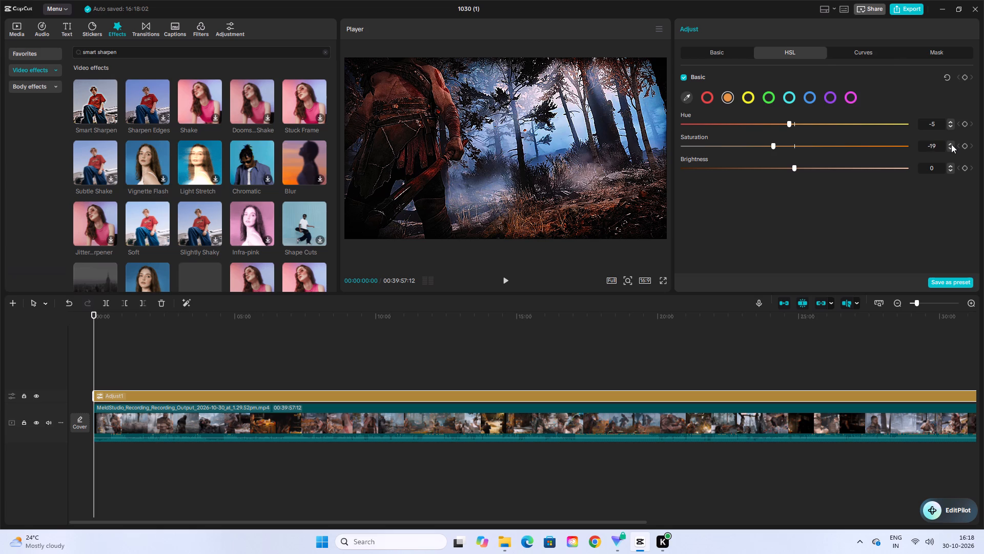
{"action": "double_click", "coordinate": [951, 144]}
{"action": "left_click_drag", "start_coordinate": [796, 168], "coordinate": [796, 169]}
{"action": "left_click_drag", "start_coordinate": [796, 169], "coordinate": [787, 172]}
Set the hue of the yellow range to -20 in the adjustment layer's HSL settings.
{"action": "left_click", "coordinate": [745, 99]}
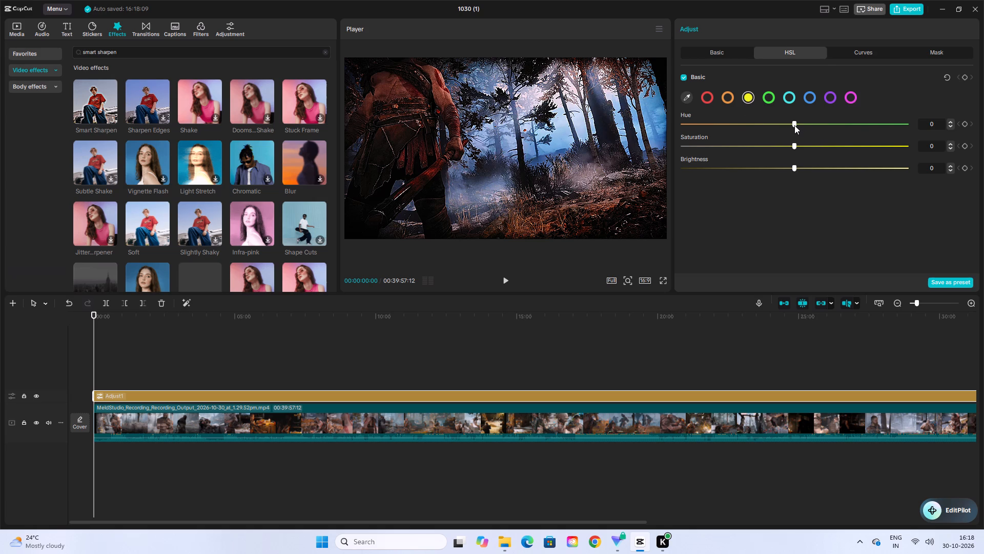
{"action": "left_click_drag", "start_coordinate": [794, 125], "coordinate": [771, 129]}
{"action": "left_click", "coordinate": [950, 121]}
{"action": "double_click", "coordinate": [950, 124]}
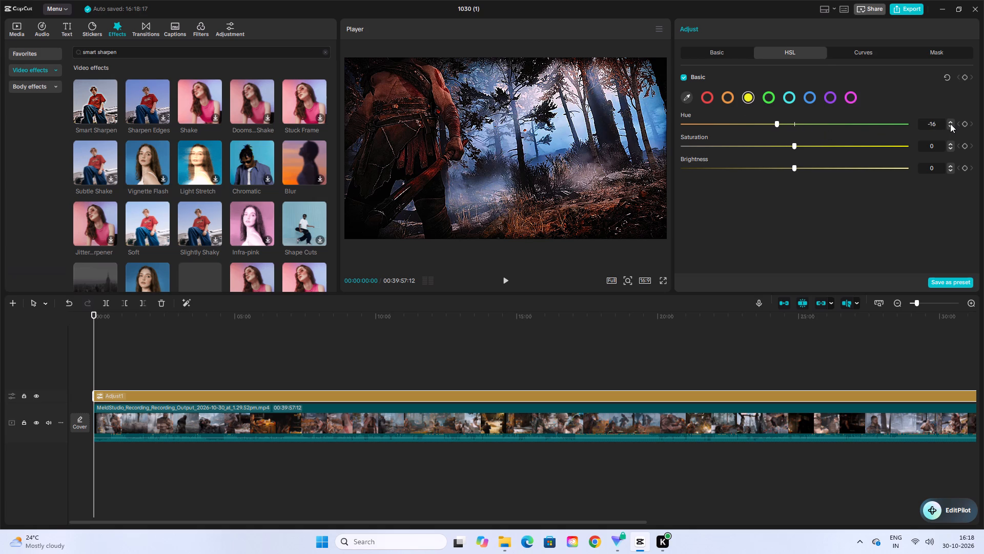
{"action": "double_click", "coordinate": [950, 125]}
{"action": "double_click", "coordinate": [950, 126]}
Set the yellow range's saturation to -30 and its brightness to -10.
{"action": "left_click_drag", "start_coordinate": [794, 146], "coordinate": [753, 148]}
{"action": "triple_click", "coordinate": [951, 148]}
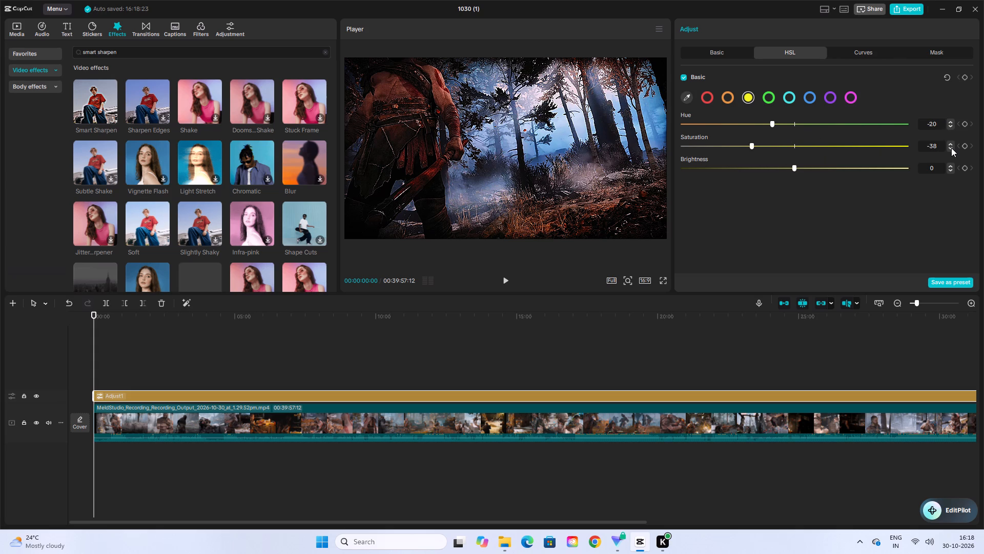
{"action": "left_click", "coordinate": [951, 148]}
{"action": "triple_click", "coordinate": [951, 144]}
{"action": "triple_click", "coordinate": [951, 144]}
{"action": "triple_click", "coordinate": [951, 144]}
{"action": "left_click_drag", "start_coordinate": [796, 168], "coordinate": [779, 173]}
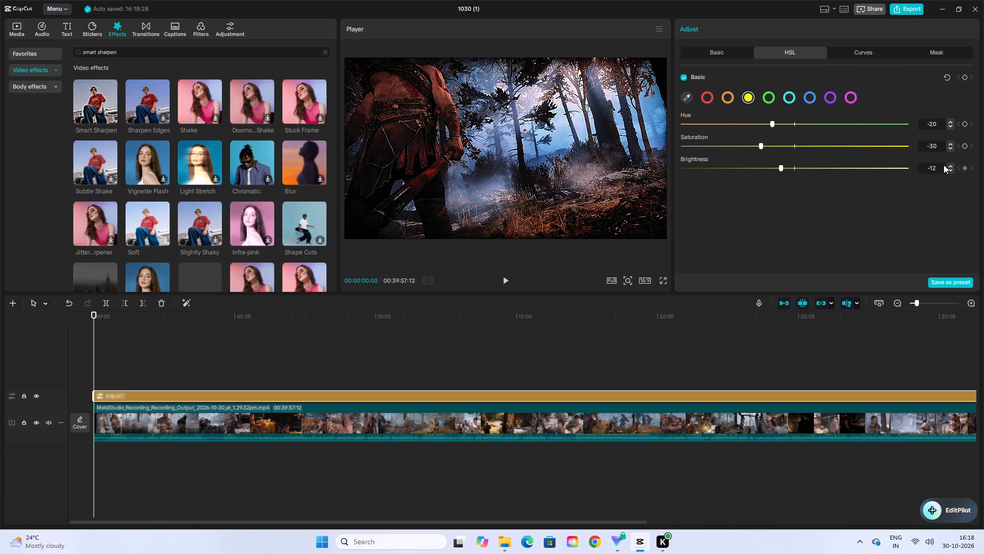
{"action": "double_click", "coordinate": [950, 165]}
Set the hue of the green range to -15 in the adjustment layer's HSL settings.
{"action": "left_click", "coordinate": [765, 97]}
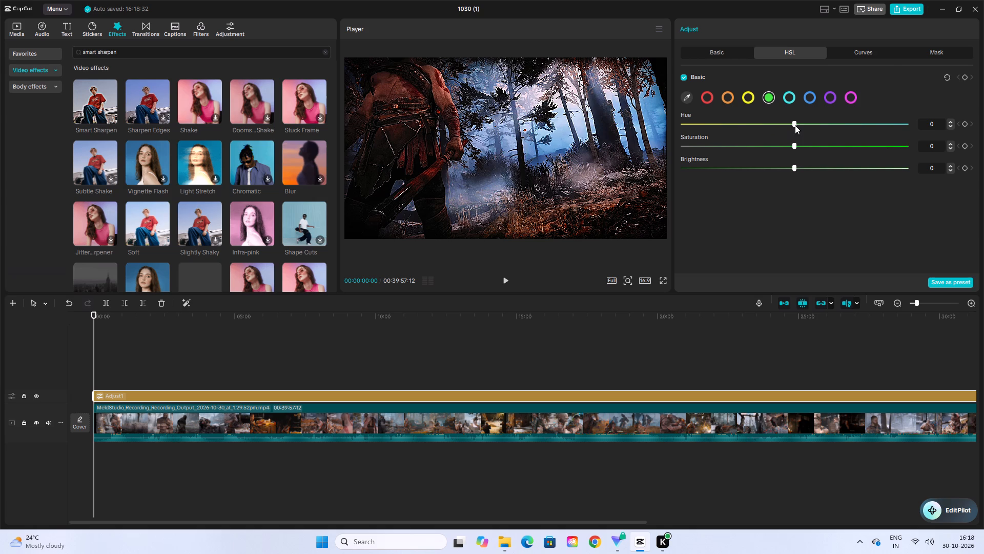
{"action": "left_click_drag", "start_coordinate": [795, 125], "coordinate": [777, 128]}
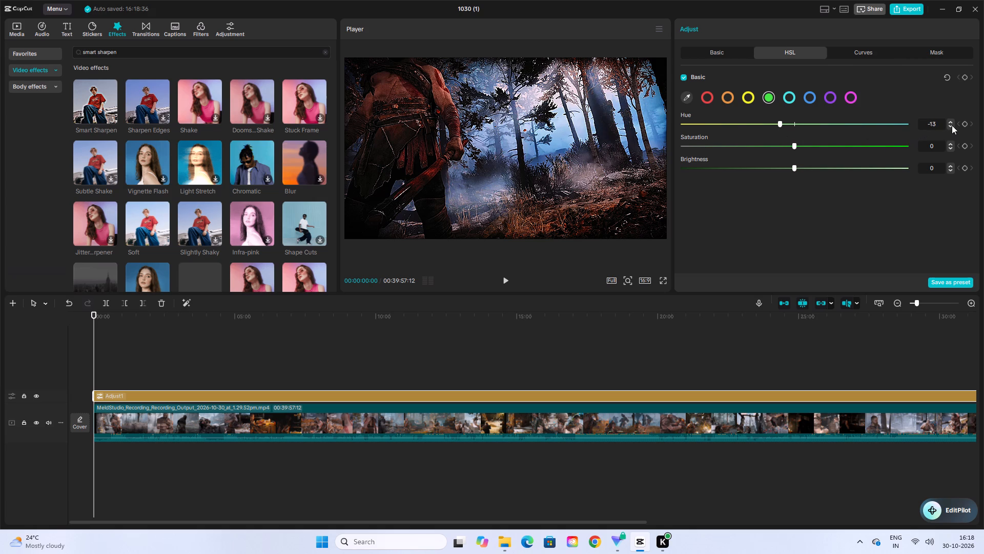
{"action": "left_click", "coordinate": [952, 125]}
{"action": "triple_click", "coordinate": [951, 121]}
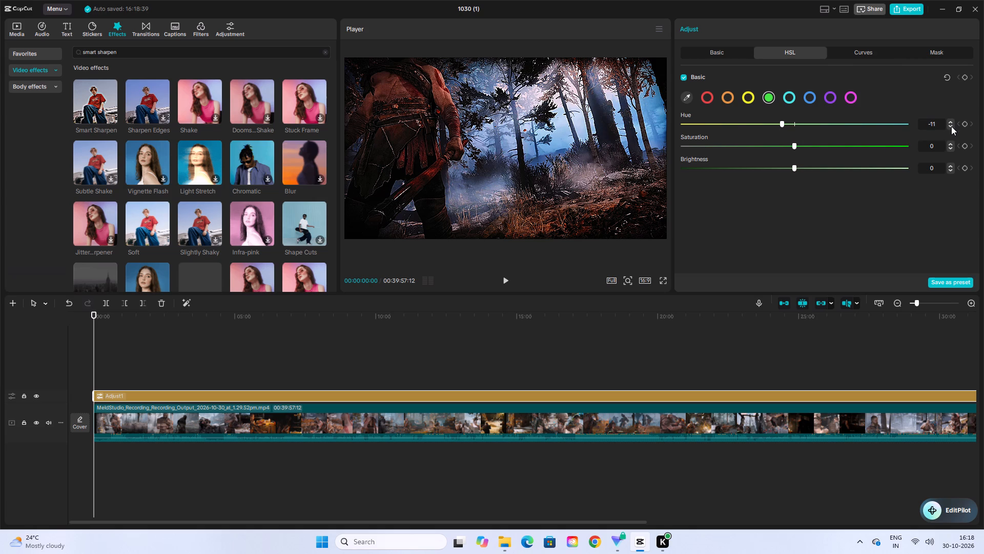
{"action": "triple_click", "coordinate": [951, 127]}
{"action": "left_click", "coordinate": [951, 127]}
Set the green range's saturation to 45 and its brightness to 9 in the adjustment layer's HSL settings.
{"action": "left_click_drag", "start_coordinate": [795, 146], "coordinate": [820, 147]}
{"action": "left_click_drag", "start_coordinate": [820, 147], "coordinate": [858, 157]}
{"action": "left_click_drag", "start_coordinate": [858, 157], "coordinate": [845, 163]}
{"action": "left_click_drag", "start_coordinate": [845, 163], "coordinate": [841, 164]}
{"action": "double_click", "coordinate": [950, 144]}
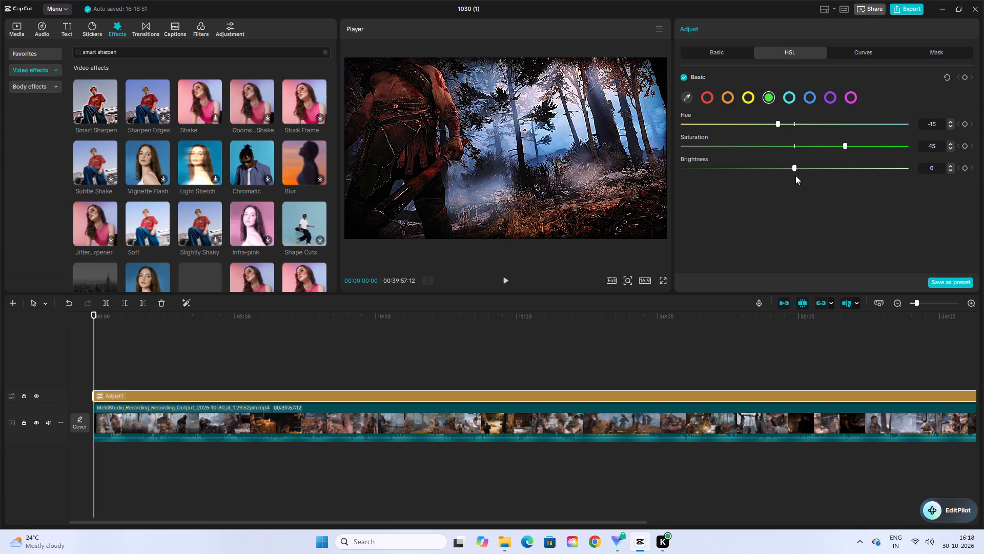
{"action": "left_click_drag", "start_coordinate": [795, 170], "coordinate": [813, 176]}
{"action": "left_click_drag", "start_coordinate": [813, 176], "coordinate": [807, 182]}
{"action": "left_click_drag", "start_coordinate": [807, 182], "coordinate": [803, 184]}
Set the cyan range's hue to -9 and its saturation to 15 in the adjustment layer's HSL settings.
{"action": "left_click", "coordinate": [788, 100]}
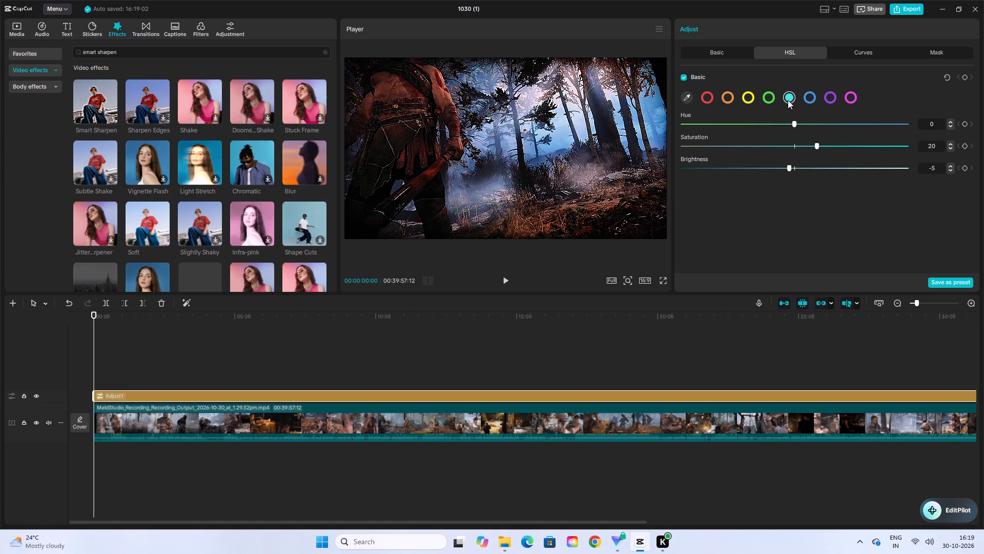
{"action": "left_click_drag", "start_coordinate": [795, 122], "coordinate": [786, 126]}
{"action": "left_click_drag", "start_coordinate": [786, 126], "coordinate": [782, 127]}
{"action": "triple_click", "coordinate": [950, 146]}
{"action": "double_click", "coordinate": [950, 146]}
Set the hue of the blue range to -9 in the adjustment layer's HSL settings.
{"action": "left_click", "coordinate": [812, 96]}
{"action": "left_click_drag", "start_coordinate": [792, 125], "coordinate": [787, 127]}
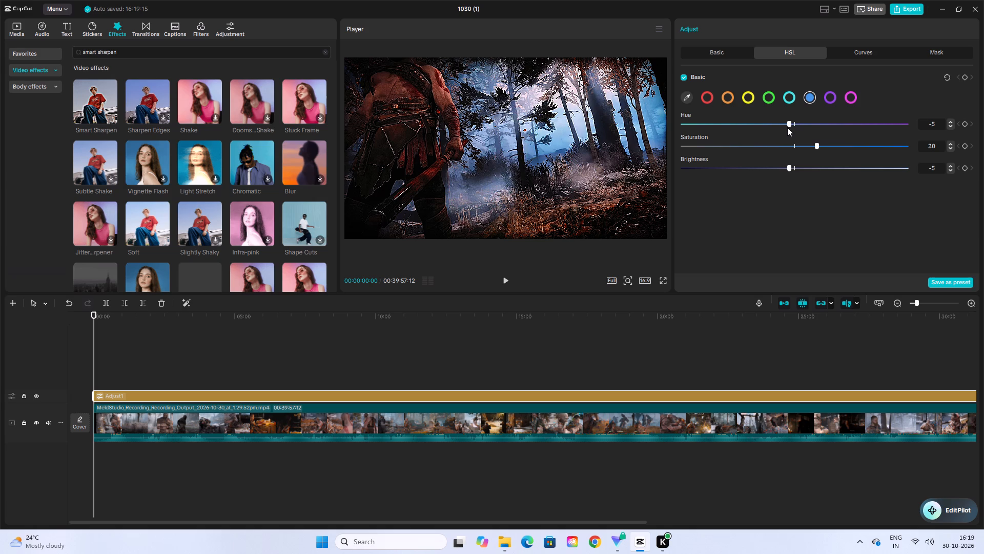
{"action": "left_click_drag", "start_coordinate": [787, 127], "coordinate": [784, 128]}
{"action": "left_click_drag", "start_coordinate": [784, 128], "coordinate": [782, 129]}
Set the blue range's saturation to -19 and its brightness to -15.
{"action": "left_click_drag", "start_coordinate": [819, 145], "coordinate": [783, 150]}
{"action": "left_click_drag", "start_coordinate": [783, 150], "coordinate": [773, 153]}
{"action": "left_click_drag", "start_coordinate": [773, 153], "coordinate": [770, 154]}
{"action": "left_click_drag", "start_coordinate": [790, 172], "coordinate": [775, 177]}
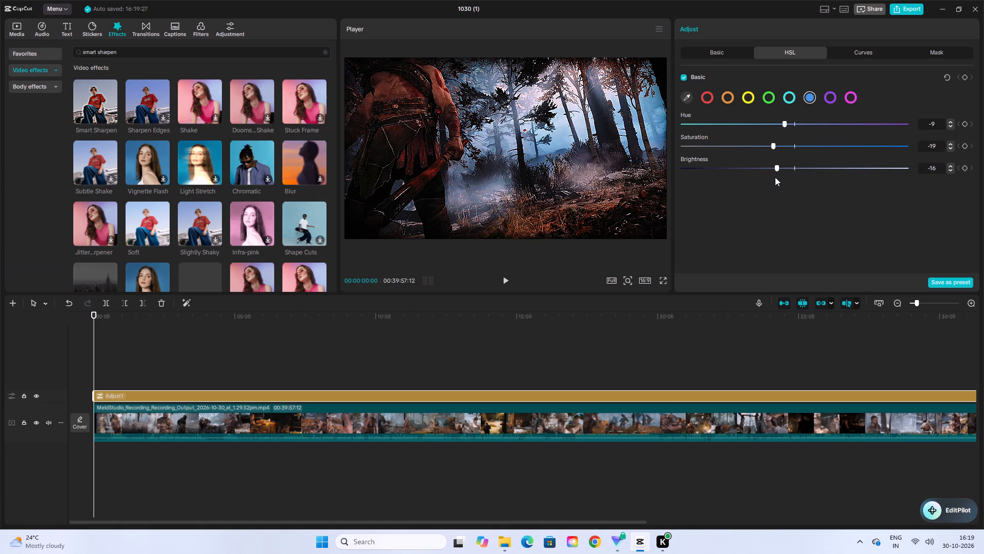
{"action": "left_click_drag", "start_coordinate": [775, 177], "coordinate": [776, 179]}
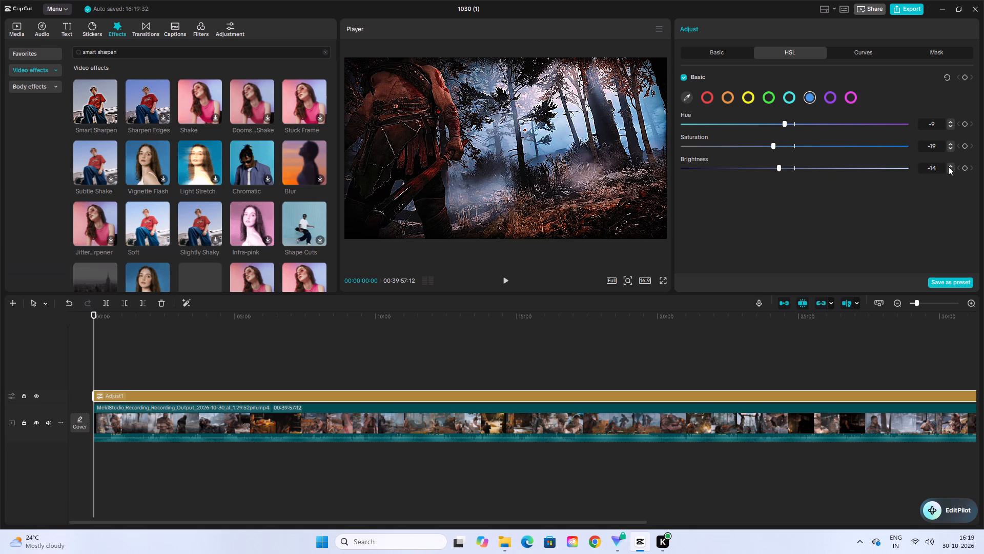
{"action": "left_click", "coordinate": [949, 170]}
Set the purple range's saturation to -15 and its brightness to -5 in the adjustment layer's HSL settings.
{"action": "left_click", "coordinate": [829, 97]}
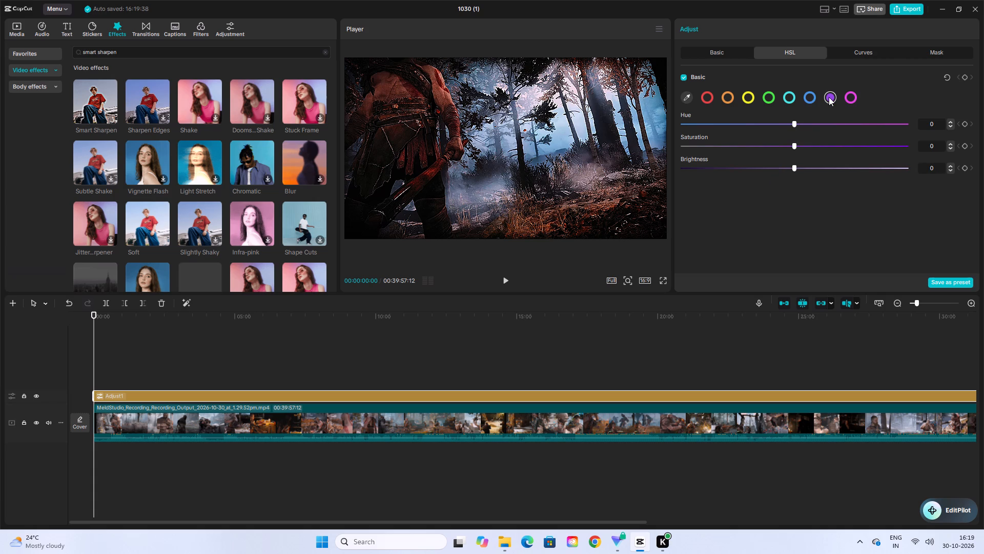
{"action": "left_click_drag", "start_coordinate": [794, 146], "coordinate": [773, 151]}
{"action": "left_click", "coordinate": [950, 148]}
{"action": "double_click", "coordinate": [952, 144]}
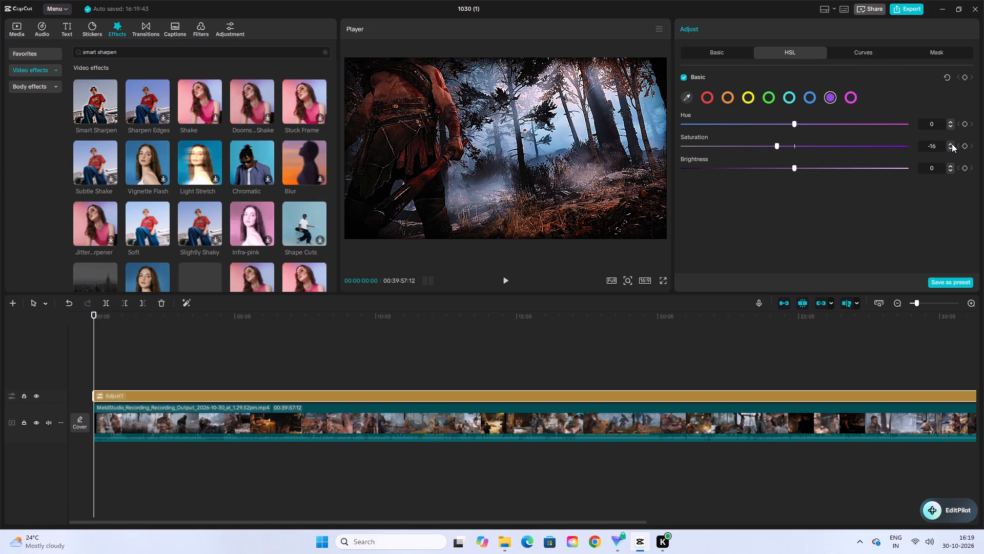
{"action": "left_click", "coordinate": [952, 144]}
{"action": "left_click_drag", "start_coordinate": [795, 171], "coordinate": [788, 173]}
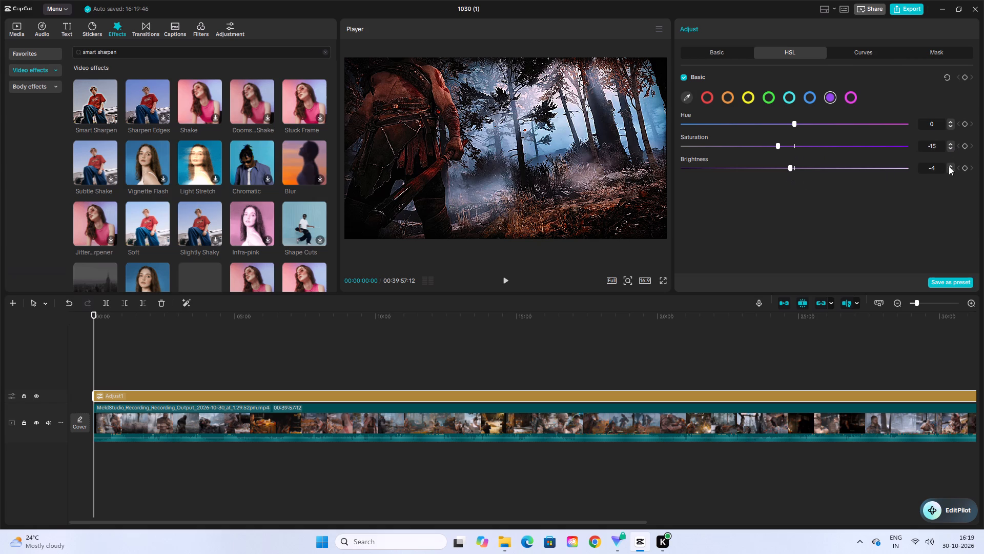
{"action": "left_click", "coordinate": [952, 169]}
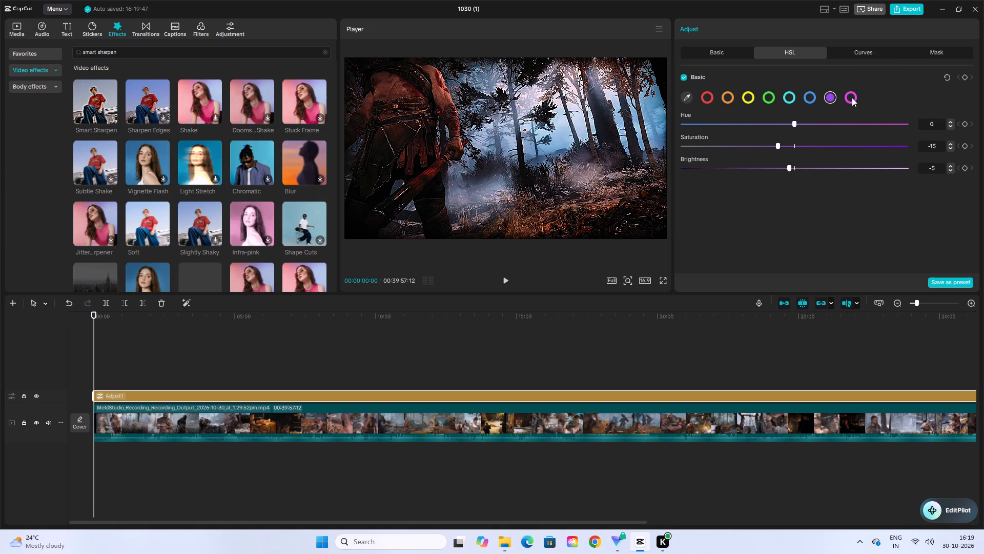
Set the magenta range's saturation to -15 and its brightness to -5 in the adjustment layer's HSL settings.
{"action": "left_click", "coordinate": [852, 97]}
{"action": "left_click_drag", "start_coordinate": [795, 149], "coordinate": [789, 149]}
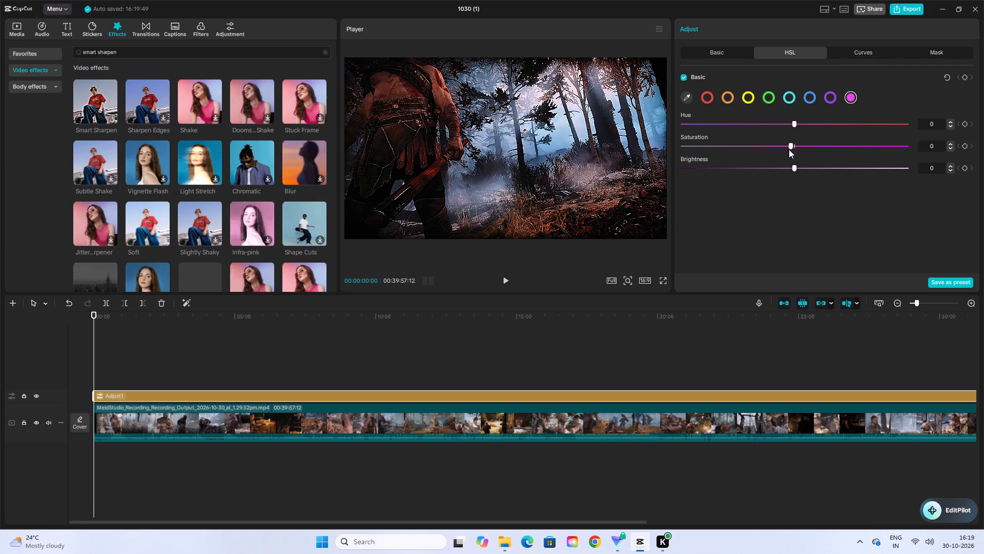
{"action": "left_click_drag", "start_coordinate": [789, 149], "coordinate": [775, 153]}
{"action": "left_click_drag", "start_coordinate": [796, 167], "coordinate": [790, 169]}
{"action": "left_click_drag", "start_coordinate": [790, 169], "coordinate": [784, 170]}
{"action": "double_click", "coordinate": [950, 166]}
Replace the previous effects search with a search of the video effects for "glow neon".
{"action": "left_click", "coordinate": [118, 28]}
{"action": "left_click", "coordinate": [118, 51]}
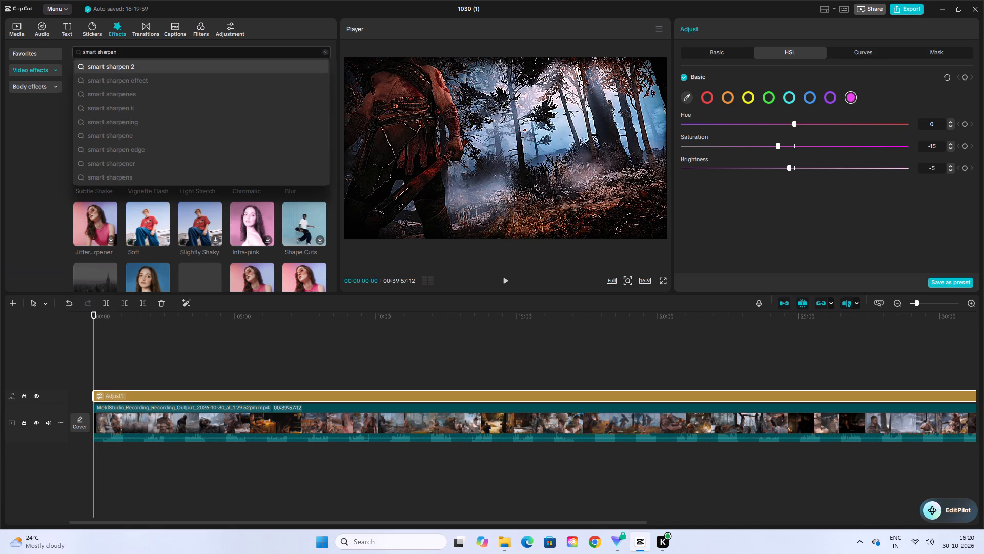
{"action": "key", "text": "BackSpace"}
{"action": "key", "text": "BackSpace"}
{"action": "key", "text": "BackSpace"}
{"action": "key", "text": "BackSpace"}
{"action": "key", "text": "BackSpace"}
{"action": "key", "text": "BackSpace"}
{"action": "key", "text": "BackSpace"}
{"action": "key", "text": "BackSpace"}
{"action": "key", "text": "BackSpace"}
{"action": "key", "text": "BackSpace"}
{"action": "key", "text": "BackSpace"}
{"action": "key", "text": "BackSpace"}
{"action": "key", "text": "BackSpace"}
{"action": "key", "text": "BackSpace"}
{"action": "key", "text": "BackSpace"}
{"action": "key", "text": "BackSpace"}
{"action": "key", "text": "BackSpace"}
{"action": "key", "text": "BackSpace"}
{"action": "key", "text": "BackSpace"}
{"action": "key", "text": "BackSpace"}
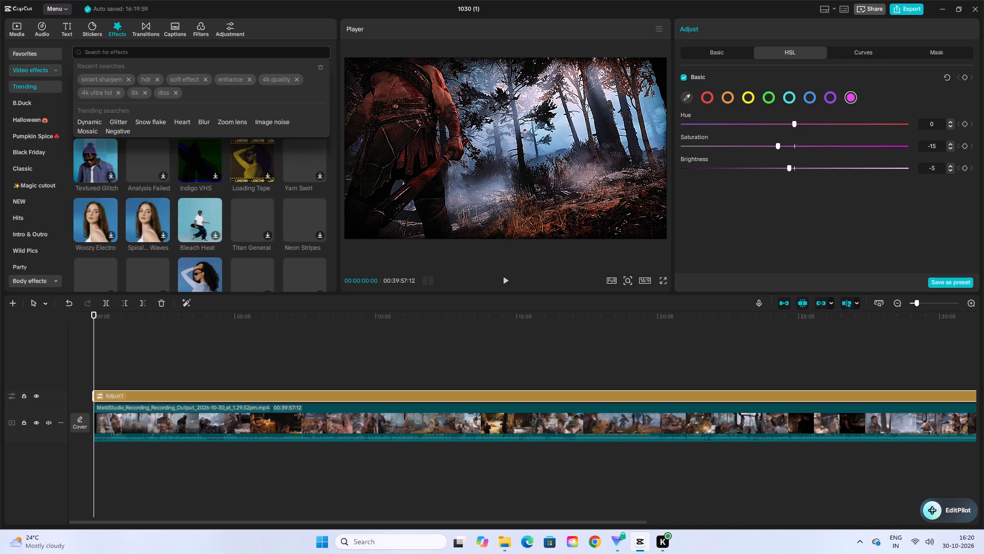
{"action": "type", "text": "glow"}
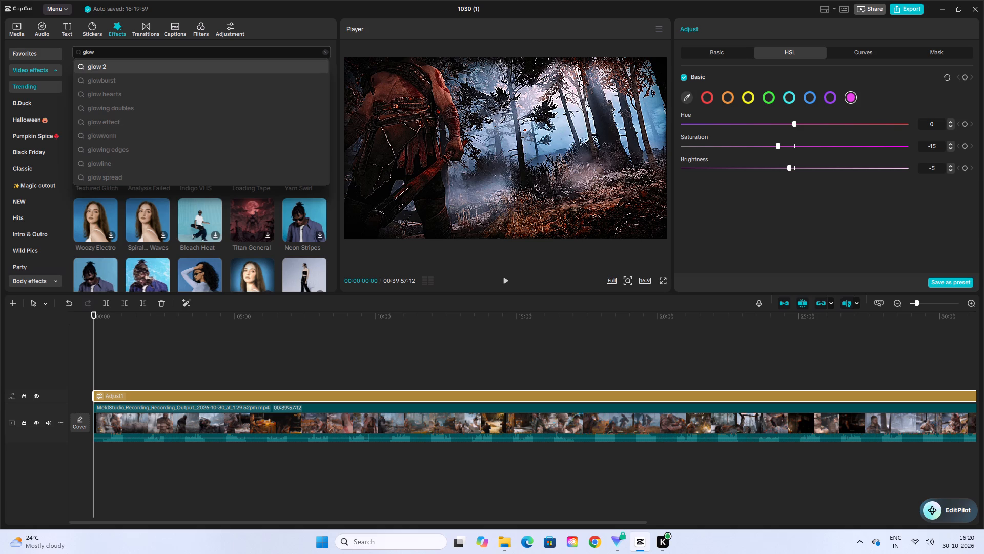
{"action": "key", "text": "space"}
{"action": "type", "text": "n"}
{"action": "type", "text": "eon"}
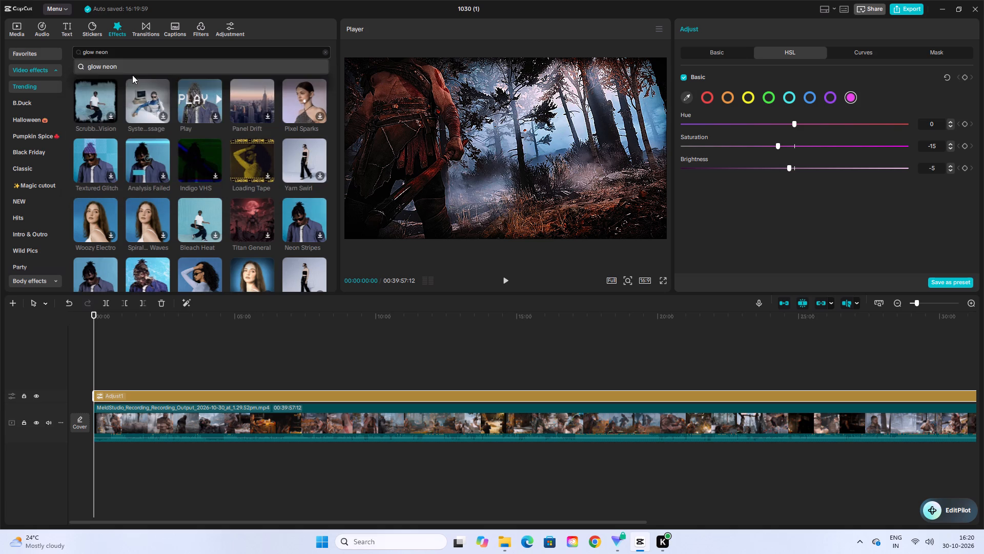
{"action": "left_click", "coordinate": [127, 64]}
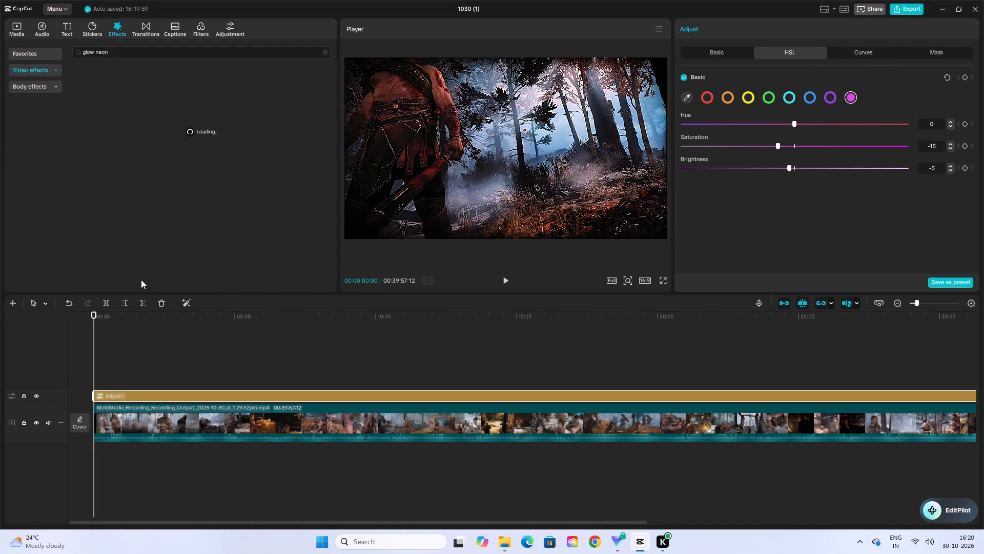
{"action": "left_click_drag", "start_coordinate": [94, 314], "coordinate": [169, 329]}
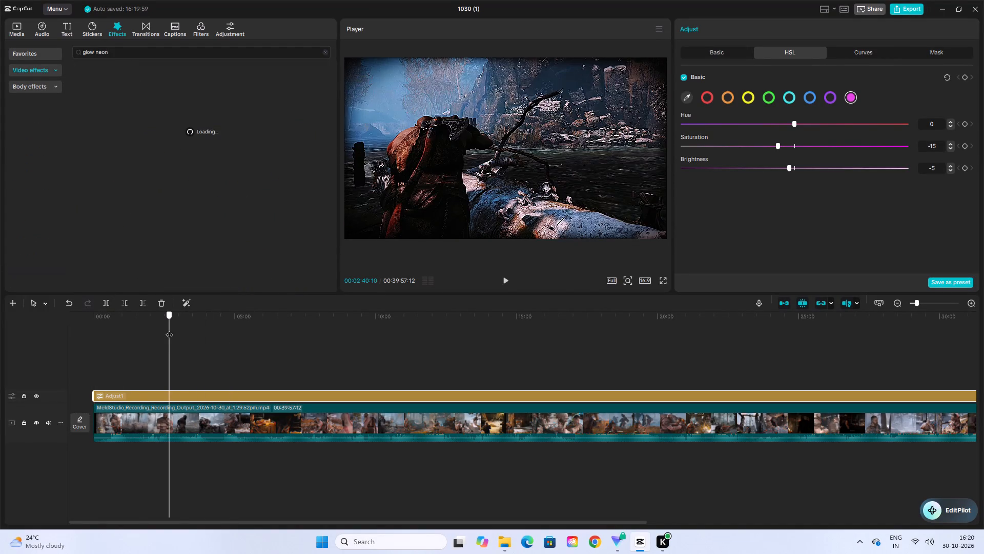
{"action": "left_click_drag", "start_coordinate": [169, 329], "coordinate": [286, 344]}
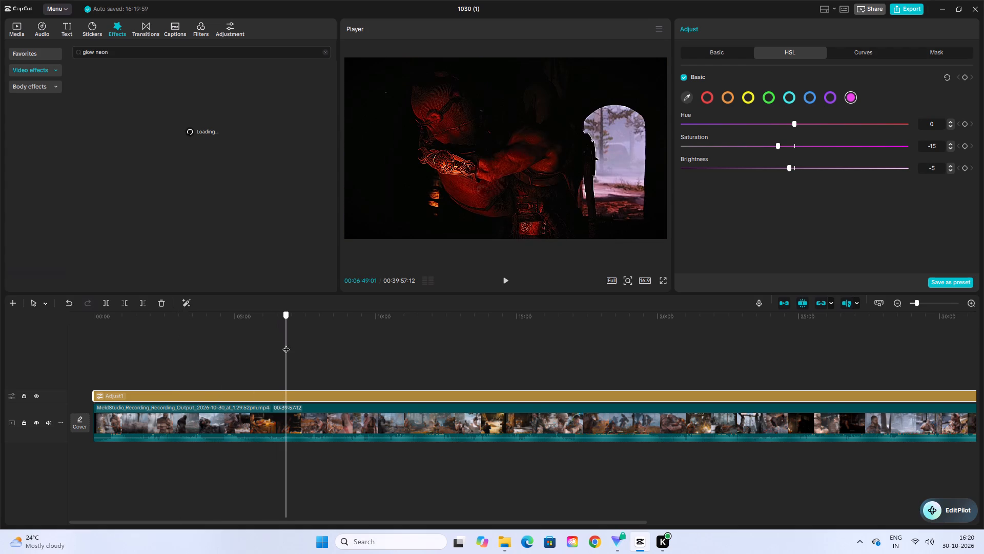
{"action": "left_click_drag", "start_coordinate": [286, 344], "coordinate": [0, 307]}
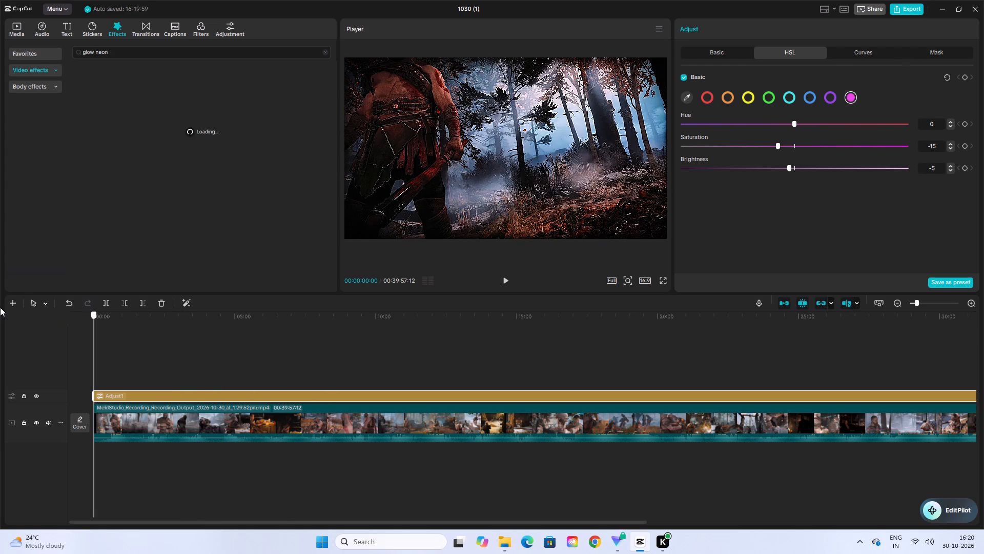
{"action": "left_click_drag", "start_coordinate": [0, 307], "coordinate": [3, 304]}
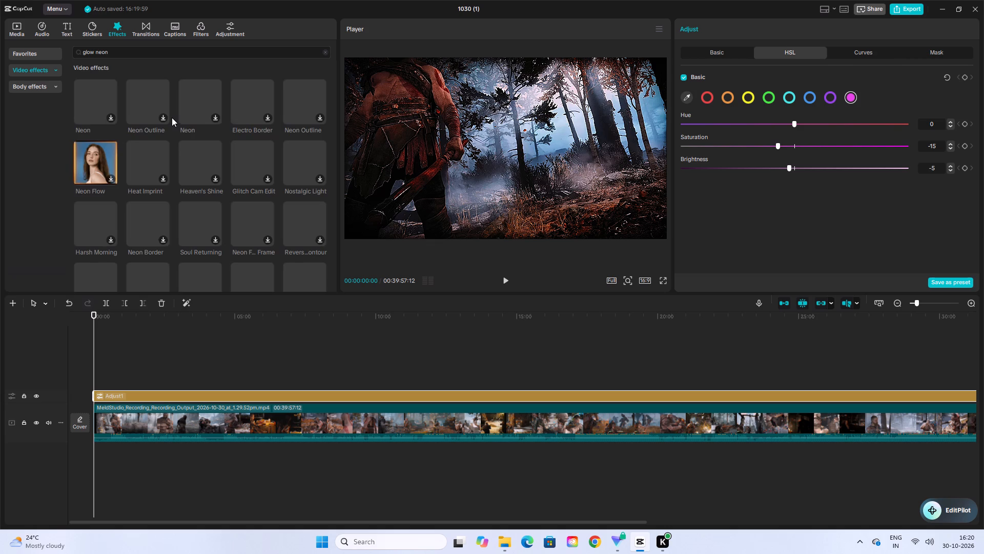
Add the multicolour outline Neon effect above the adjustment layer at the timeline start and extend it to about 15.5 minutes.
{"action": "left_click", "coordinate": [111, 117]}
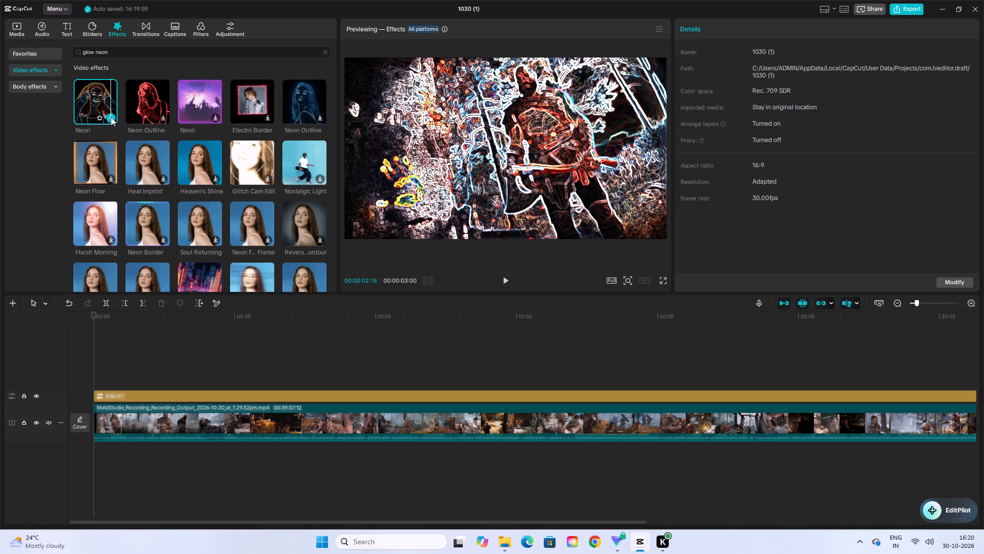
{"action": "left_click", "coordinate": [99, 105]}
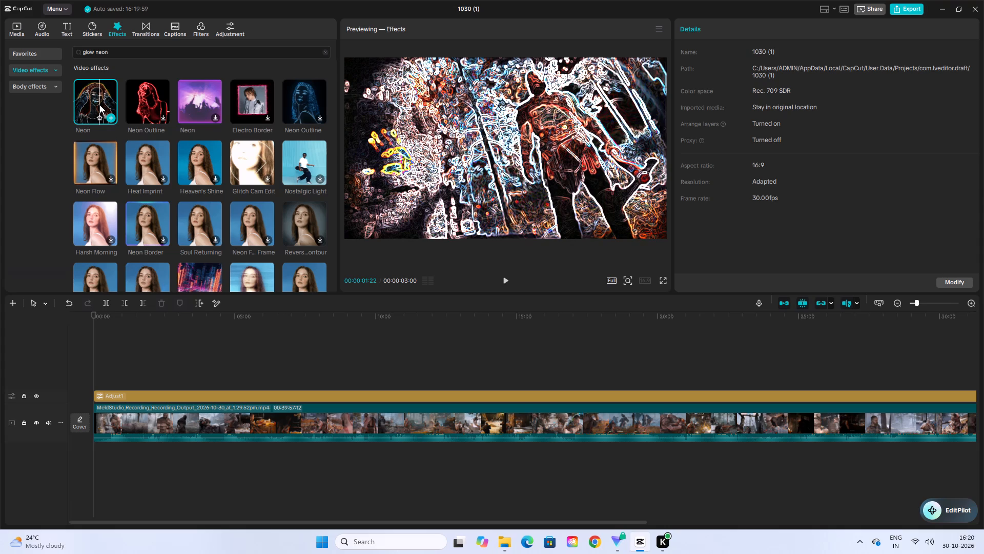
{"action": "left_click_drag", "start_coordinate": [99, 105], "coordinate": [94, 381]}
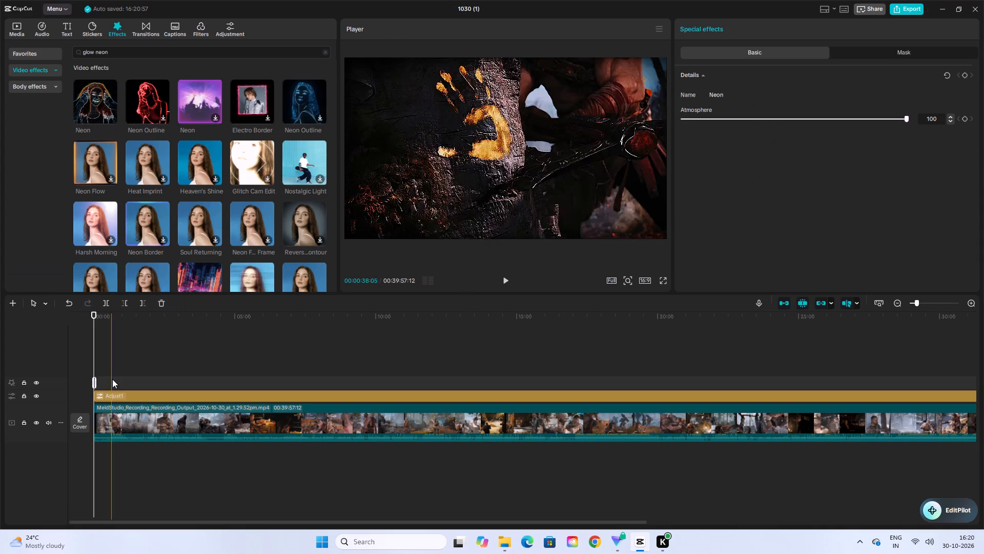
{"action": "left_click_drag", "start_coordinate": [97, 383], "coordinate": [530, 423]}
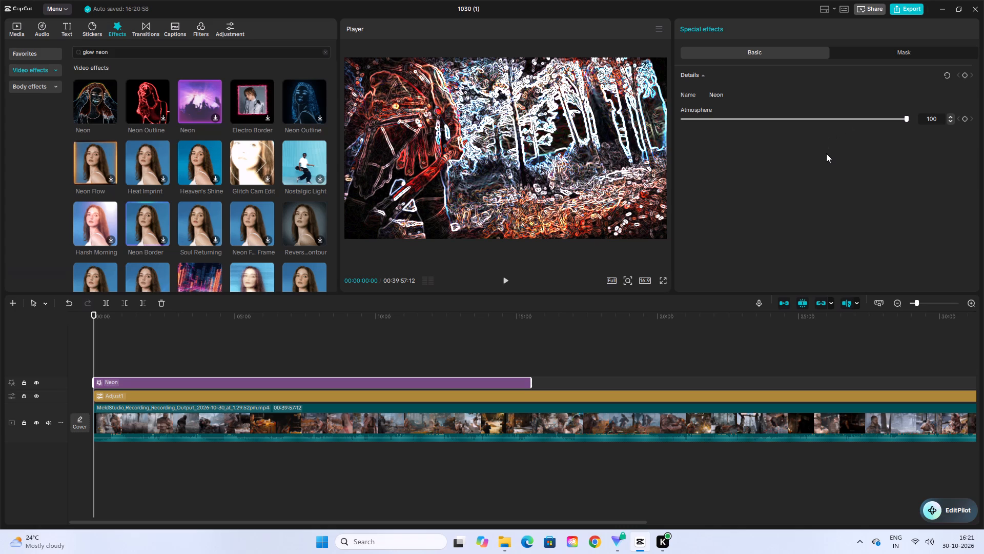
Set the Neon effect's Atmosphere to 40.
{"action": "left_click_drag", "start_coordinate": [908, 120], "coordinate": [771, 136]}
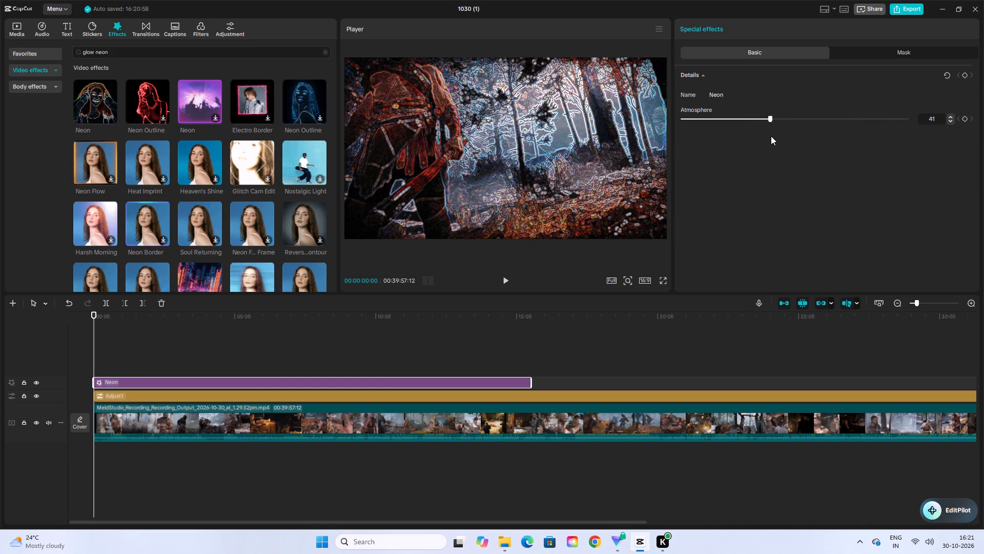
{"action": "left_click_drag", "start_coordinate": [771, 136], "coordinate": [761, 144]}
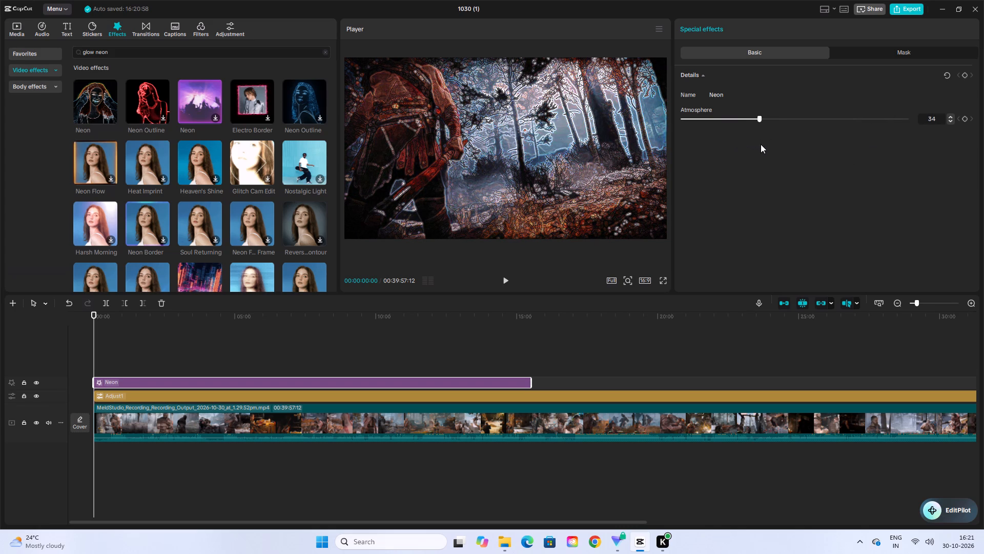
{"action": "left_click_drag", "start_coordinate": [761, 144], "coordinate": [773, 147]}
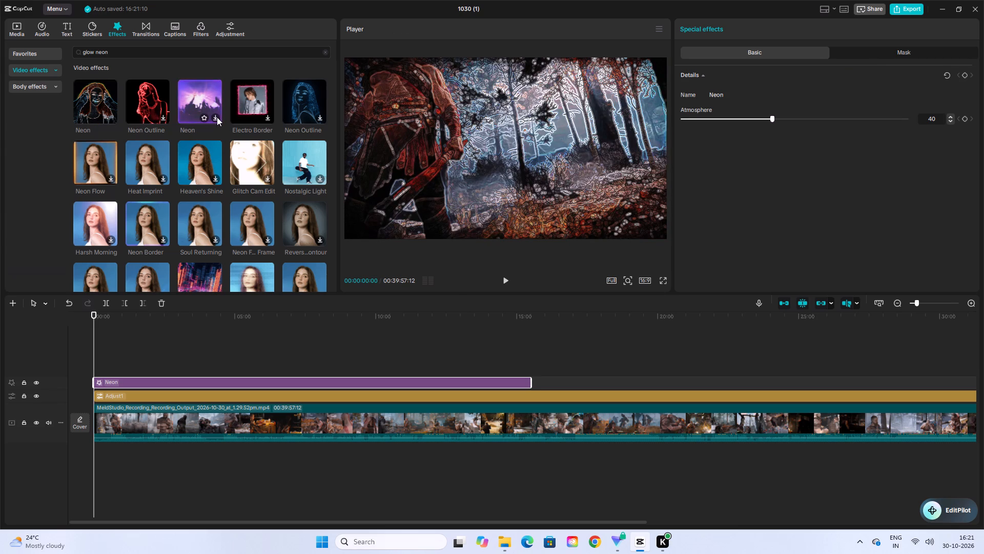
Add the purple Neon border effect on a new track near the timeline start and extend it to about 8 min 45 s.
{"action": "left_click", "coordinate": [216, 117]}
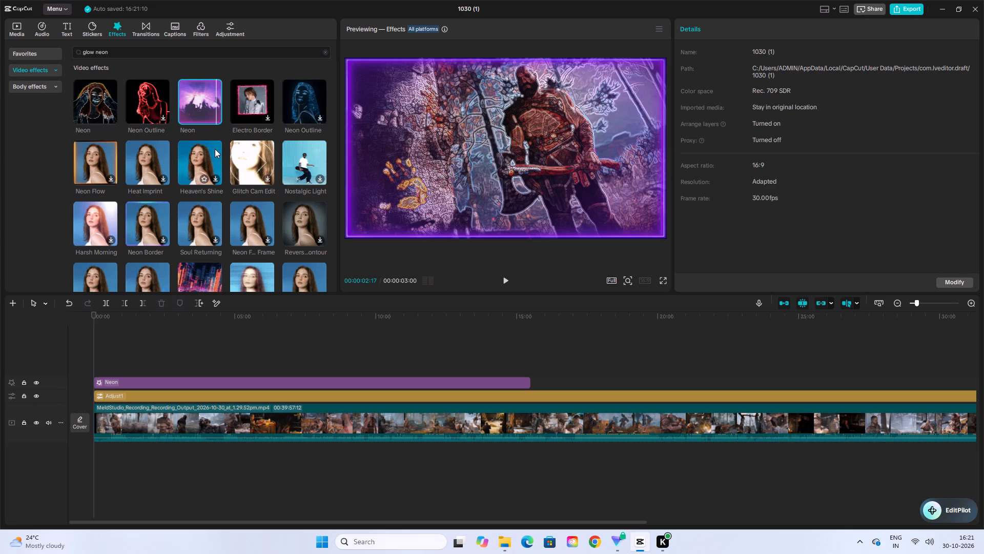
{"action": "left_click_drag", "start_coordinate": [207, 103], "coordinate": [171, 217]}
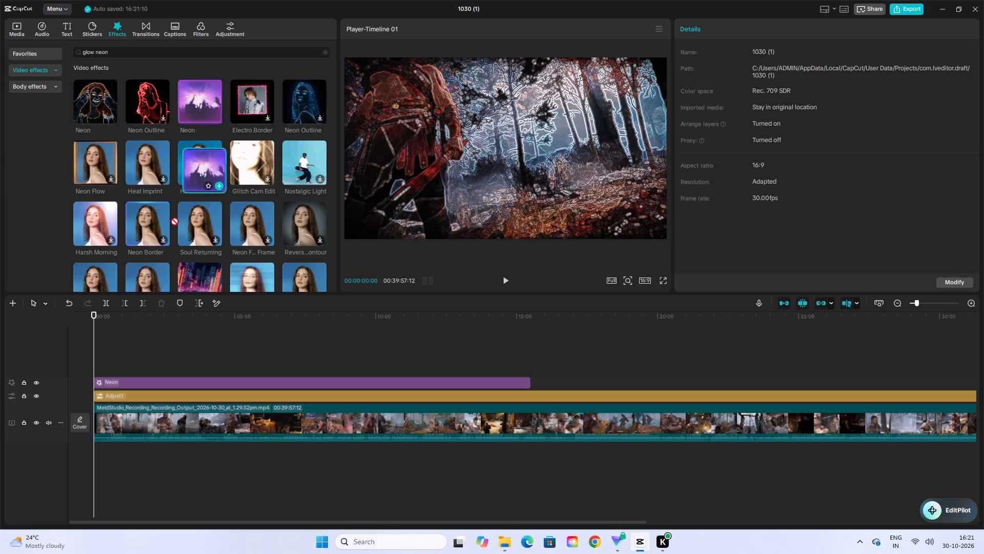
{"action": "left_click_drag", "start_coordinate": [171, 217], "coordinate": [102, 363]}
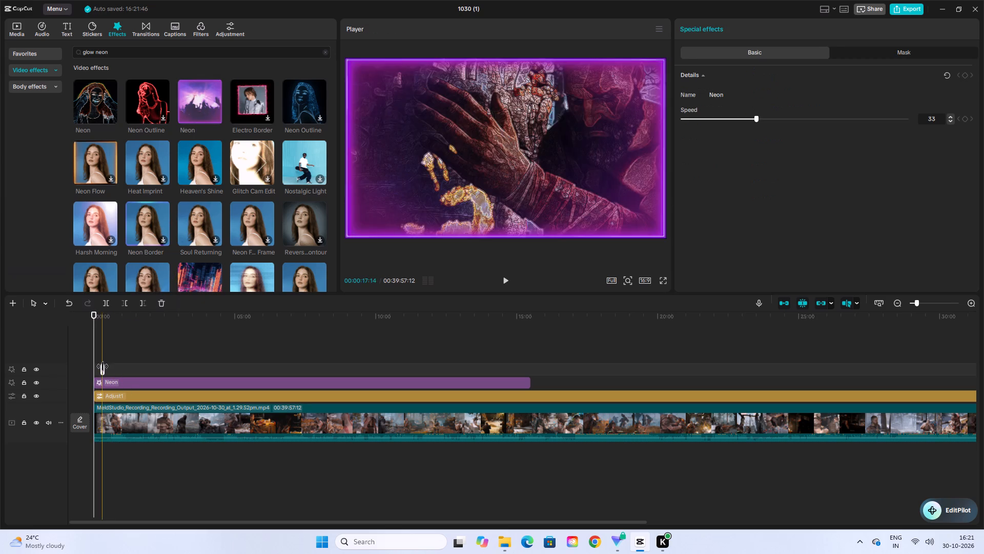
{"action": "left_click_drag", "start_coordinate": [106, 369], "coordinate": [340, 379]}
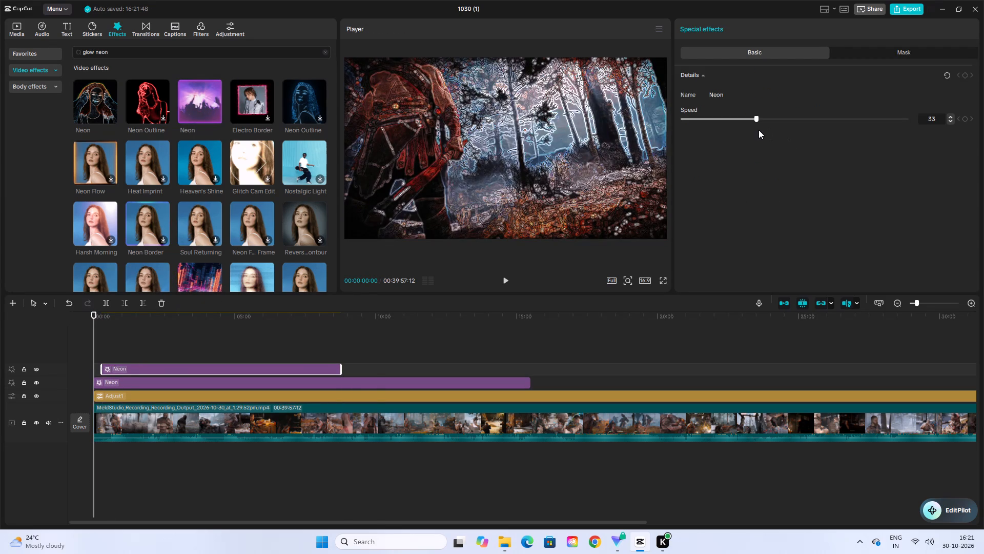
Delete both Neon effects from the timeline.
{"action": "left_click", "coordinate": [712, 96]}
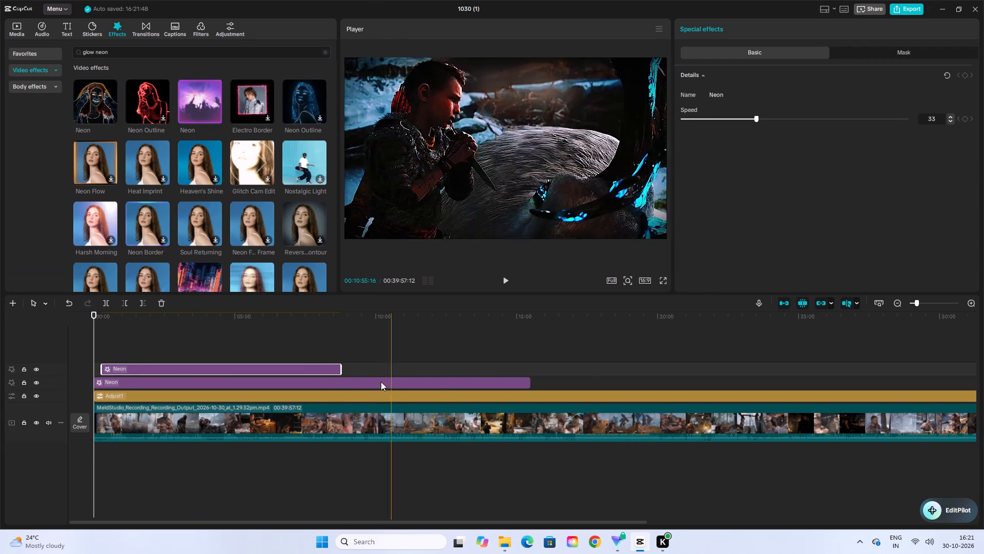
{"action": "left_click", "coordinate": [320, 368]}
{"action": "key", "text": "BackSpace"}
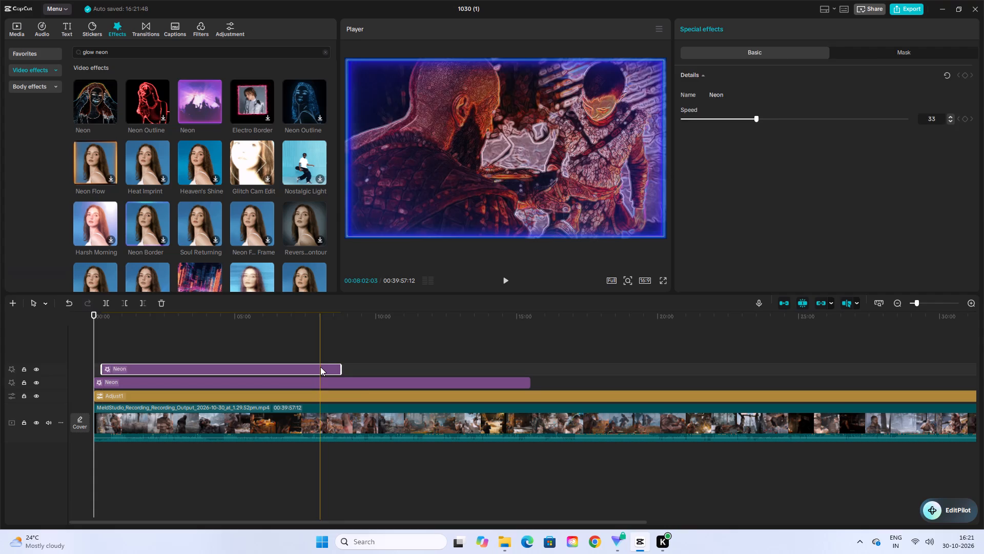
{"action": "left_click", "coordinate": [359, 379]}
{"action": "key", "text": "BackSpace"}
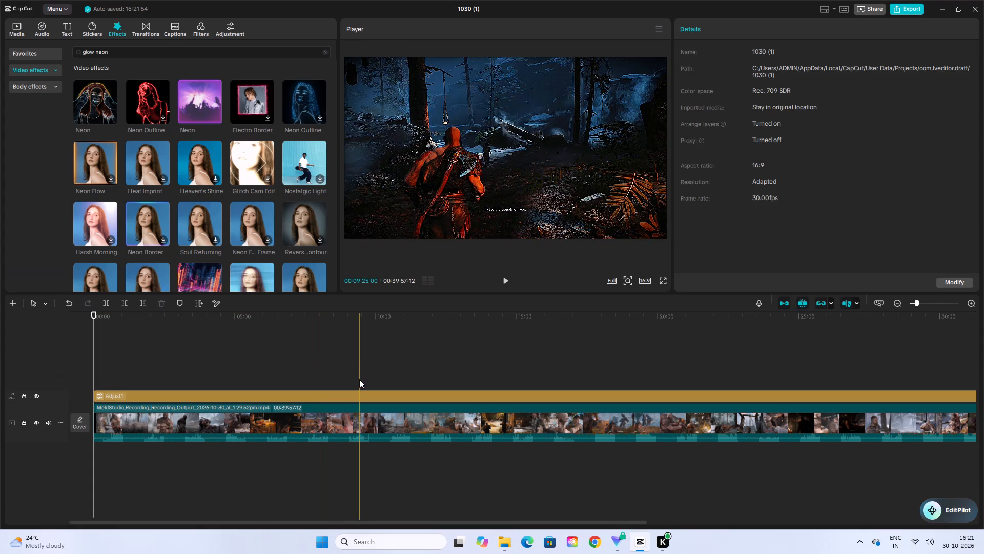
Search the video effects for "glow" and download the Glow effect.
{"action": "left_click", "coordinate": [110, 52]}
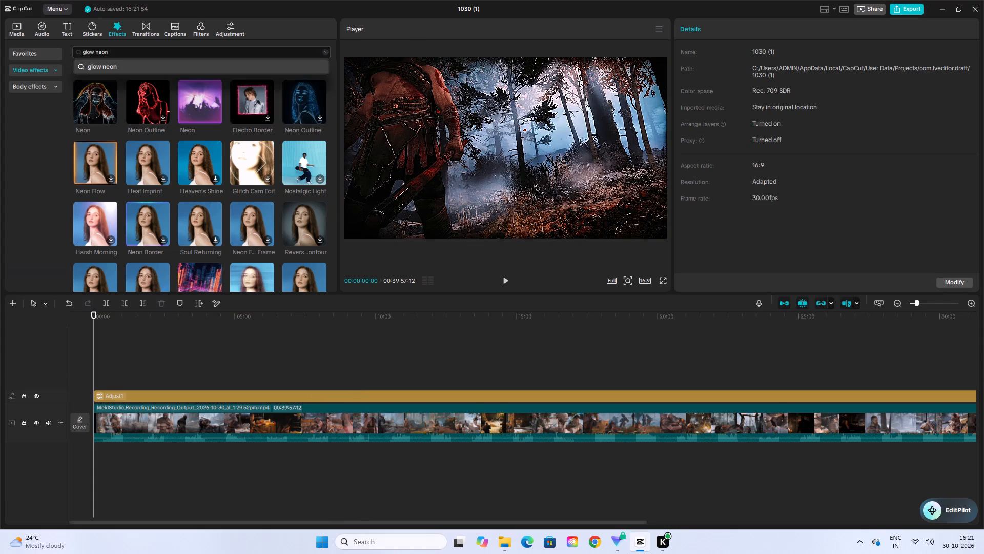
{"action": "key", "text": "BackSpace"}
{"action": "key", "text": "BackSpace"}
{"action": "key", "text": "BackSpace"}
{"action": "key", "text": "BackSpace"}
{"action": "key", "text": "Return"}
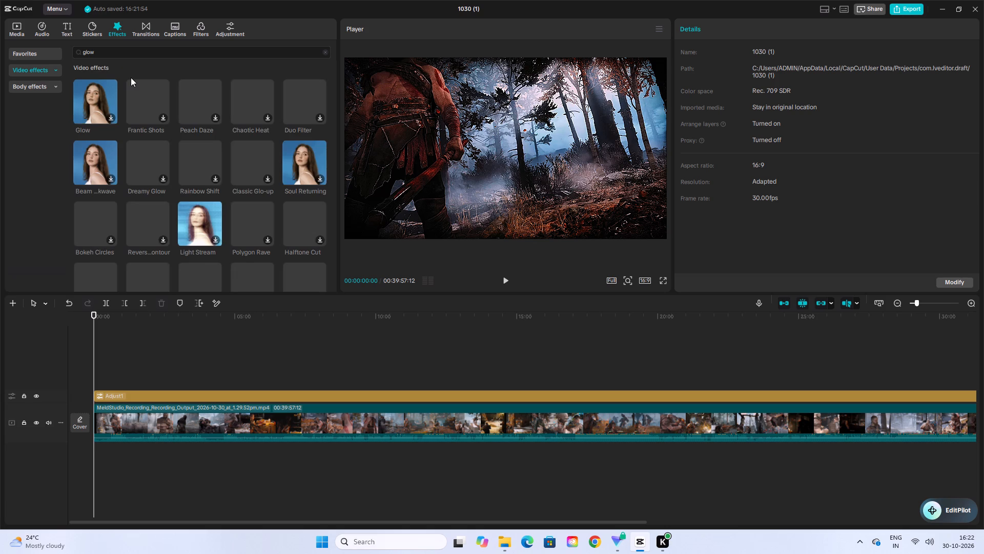
{"action": "left_click", "coordinate": [110, 117]}
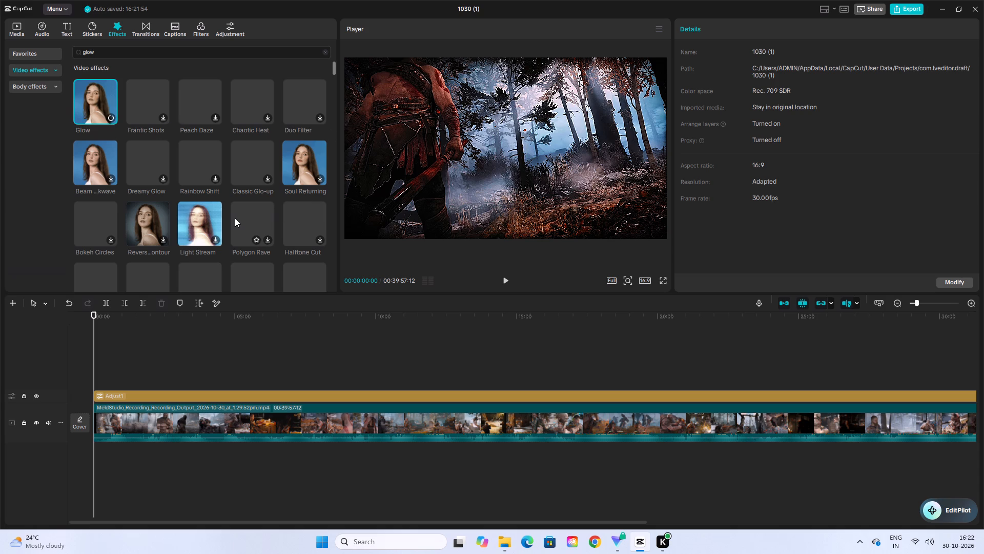
{"action": "scroll", "coordinate": [235, 218], "scroll_direction": "down", "scroll_amount": 1}
{"action": "scroll", "coordinate": [169, 209], "scroll_direction": "up", "scroll_amount": 4}
Examine the Draft, Edit, Performance and General settings, including the cache options, and leave without saving.
{"action": "left_click", "coordinate": [65, 9]}
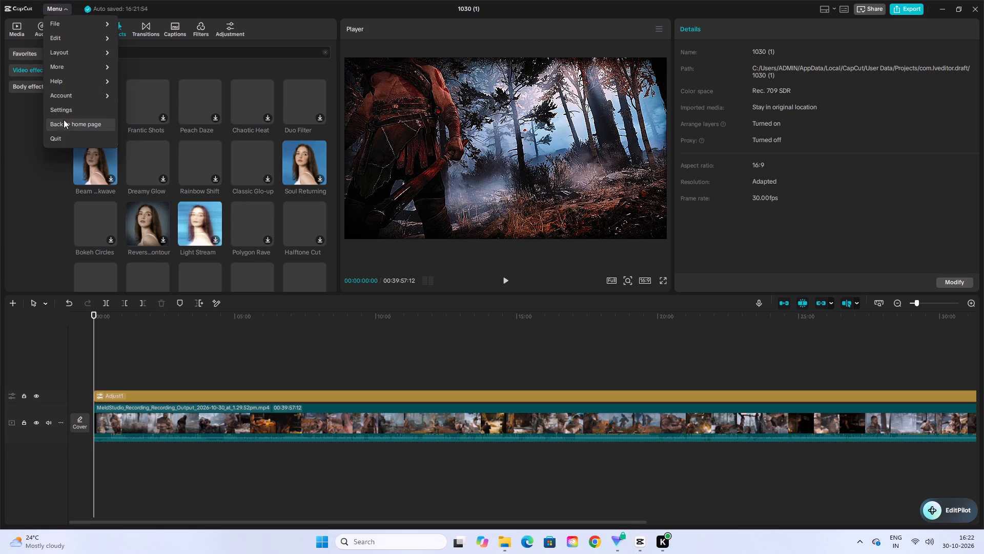
{"action": "left_click", "coordinate": [66, 114]}
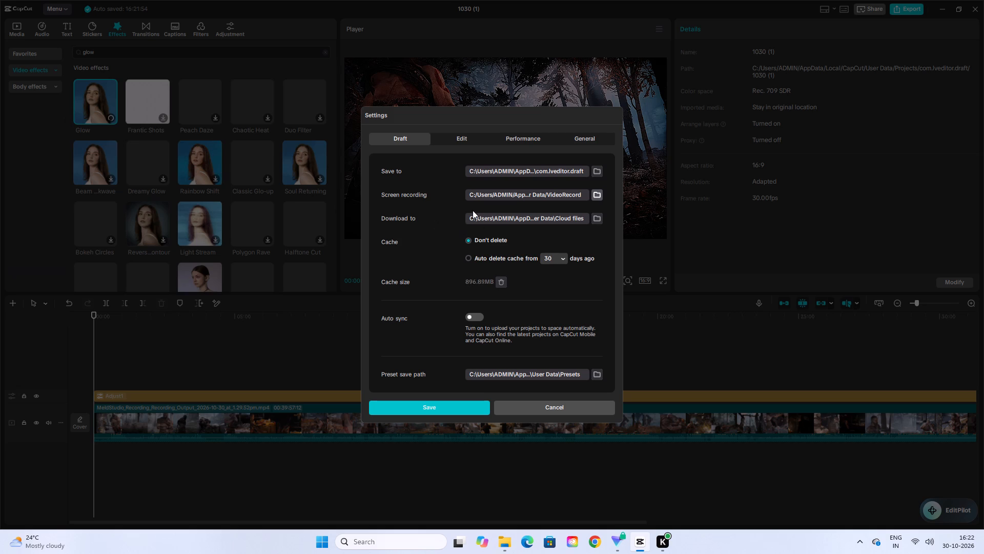
{"action": "left_click", "coordinate": [461, 137]}
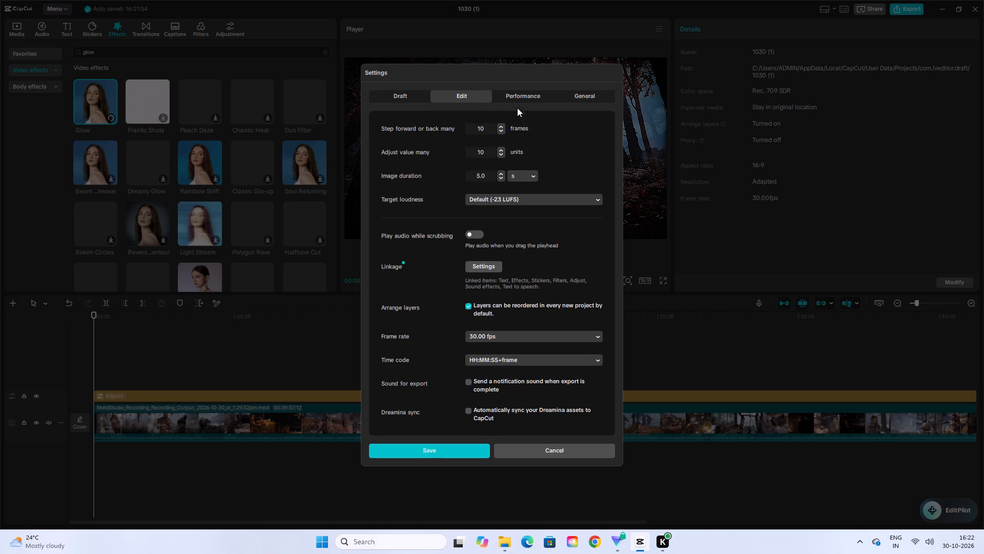
{"action": "left_click", "coordinate": [522, 99]}
{"action": "left_click", "coordinate": [586, 82]}
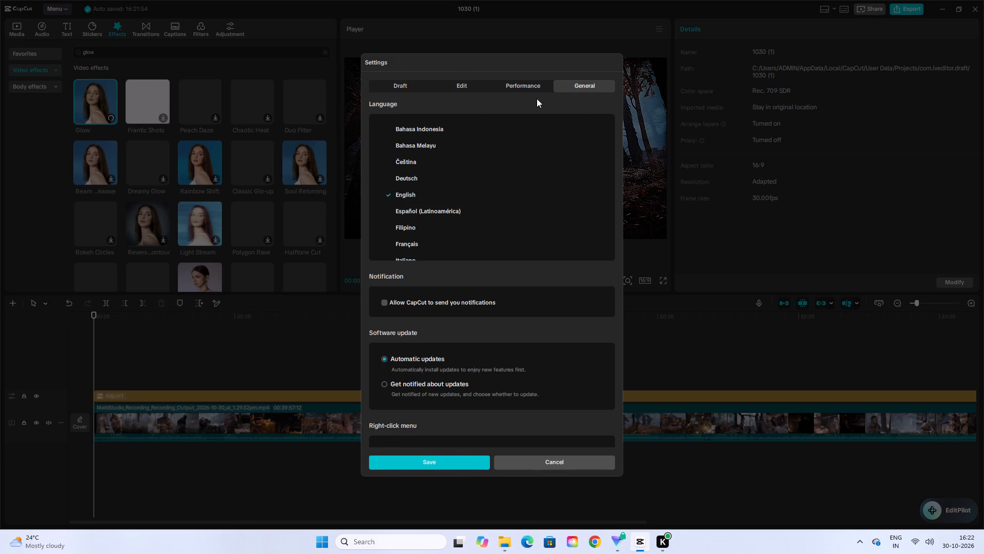
{"action": "left_click", "coordinate": [403, 85]}
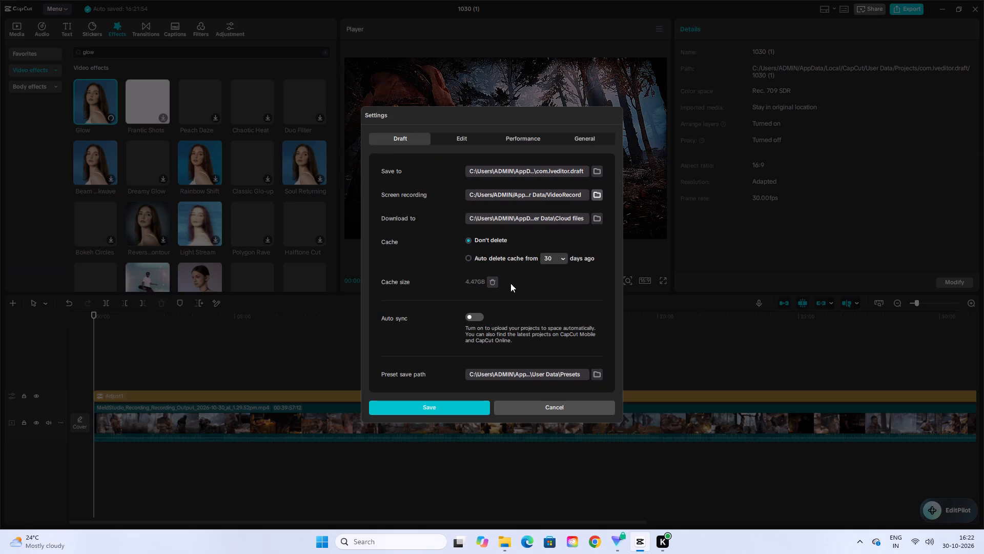
{"action": "scroll", "coordinate": [510, 283], "scroll_direction": "down", "scroll_amount": 3}
{"action": "left_click", "coordinate": [548, 404]}
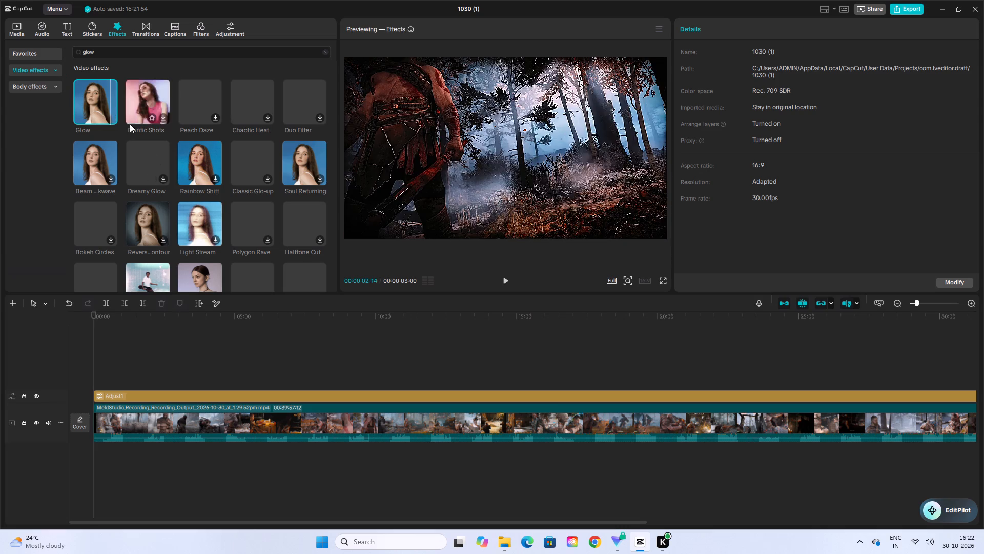
Add the Glow effect at the start of the timeline, above the adjustment layer.
{"action": "left_click", "coordinate": [110, 118]}
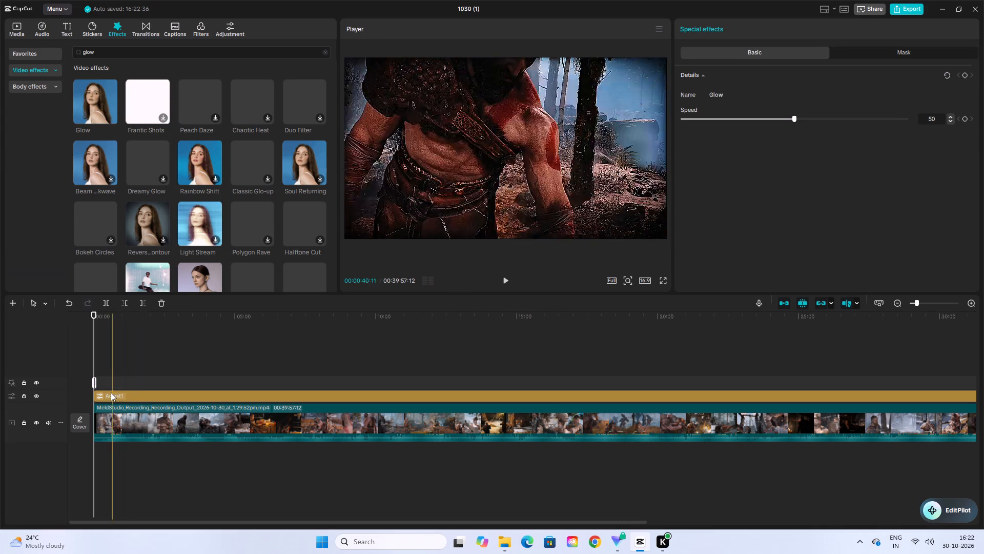
{"action": "left_click_drag", "start_coordinate": [98, 384], "coordinate": [318, 391]}
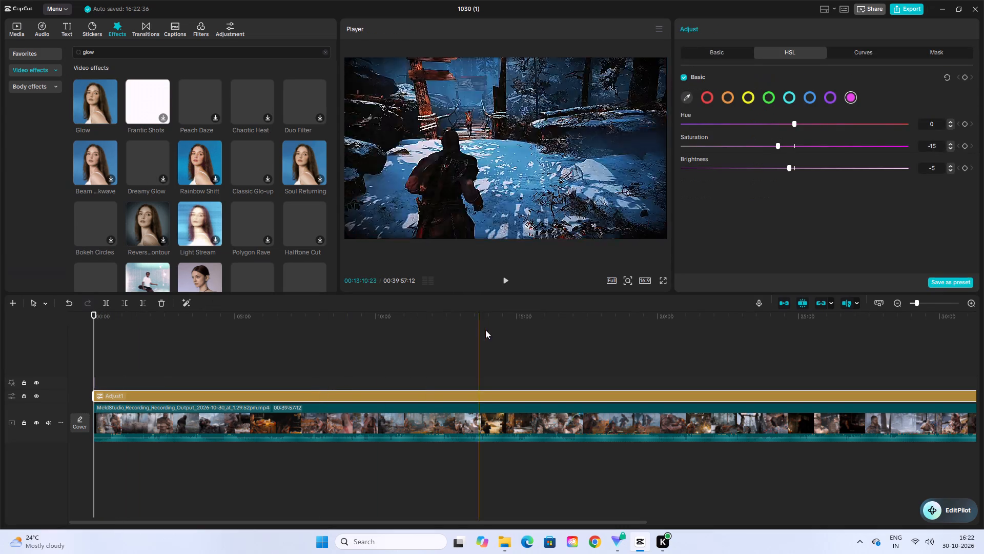
{"action": "left_click_drag", "start_coordinate": [94, 319], "coordinate": [76, 321]}
{"action": "left_click_drag", "start_coordinate": [95, 315], "coordinate": [89, 312]}
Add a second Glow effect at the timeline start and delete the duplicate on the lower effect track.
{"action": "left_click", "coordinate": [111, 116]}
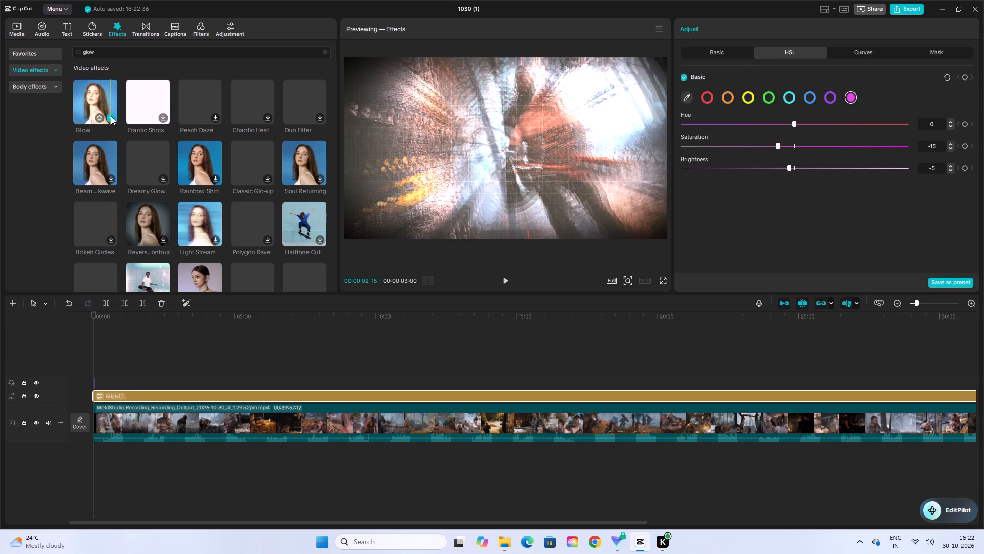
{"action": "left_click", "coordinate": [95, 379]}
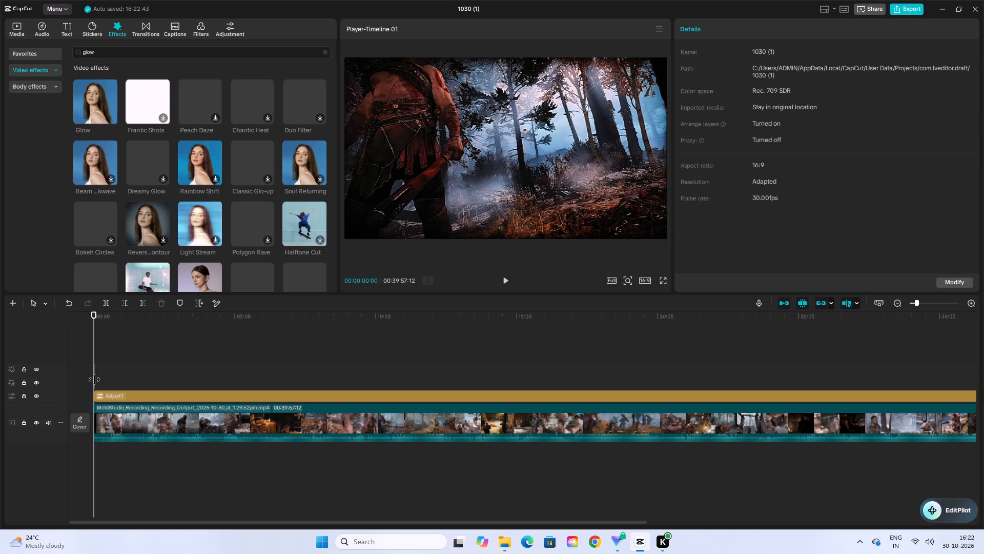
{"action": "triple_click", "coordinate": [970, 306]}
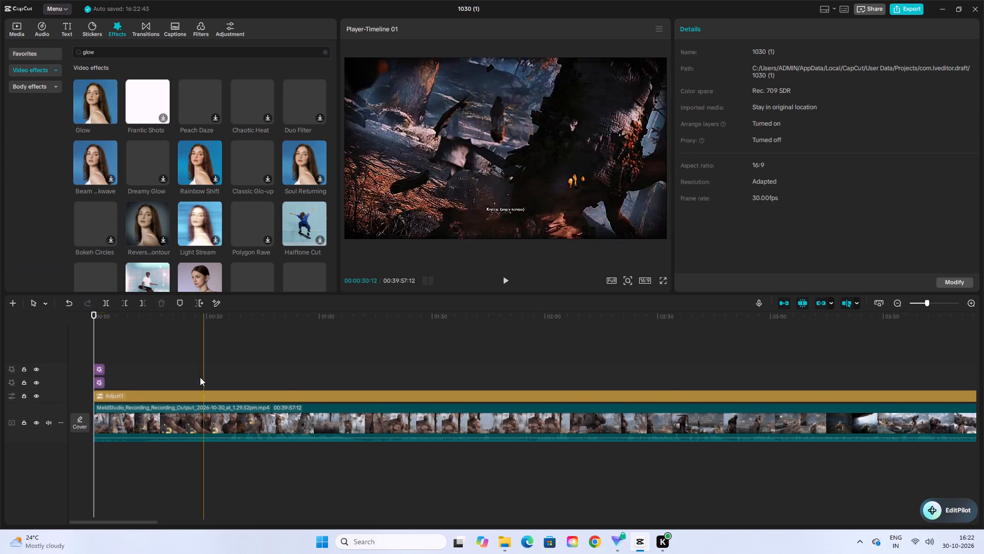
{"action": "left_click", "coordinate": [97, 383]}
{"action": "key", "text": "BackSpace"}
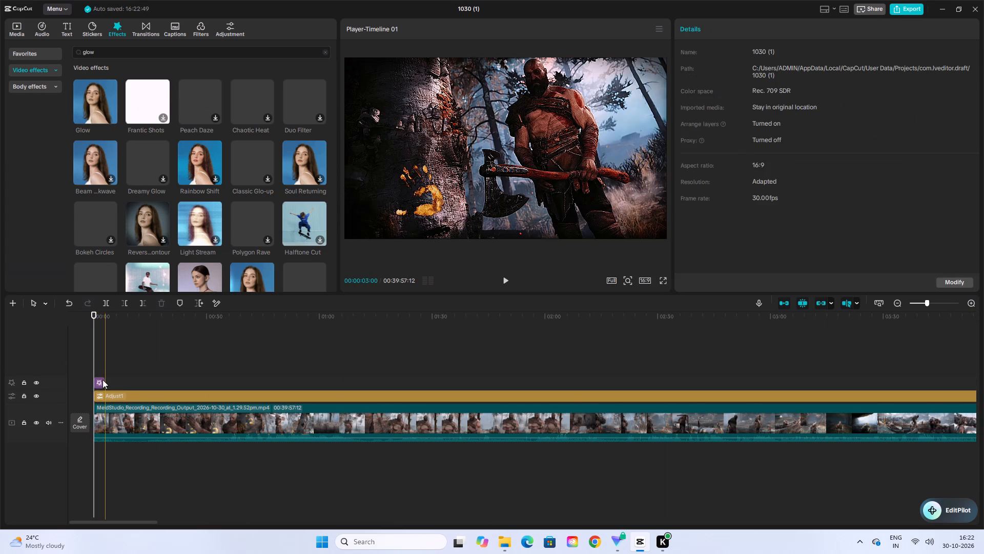
Extend the Glow effect from the timeline start to about 3:16 over the footage.
{"action": "left_click", "coordinate": [118, 352]}
{"action": "left_click", "coordinate": [94, 384]}
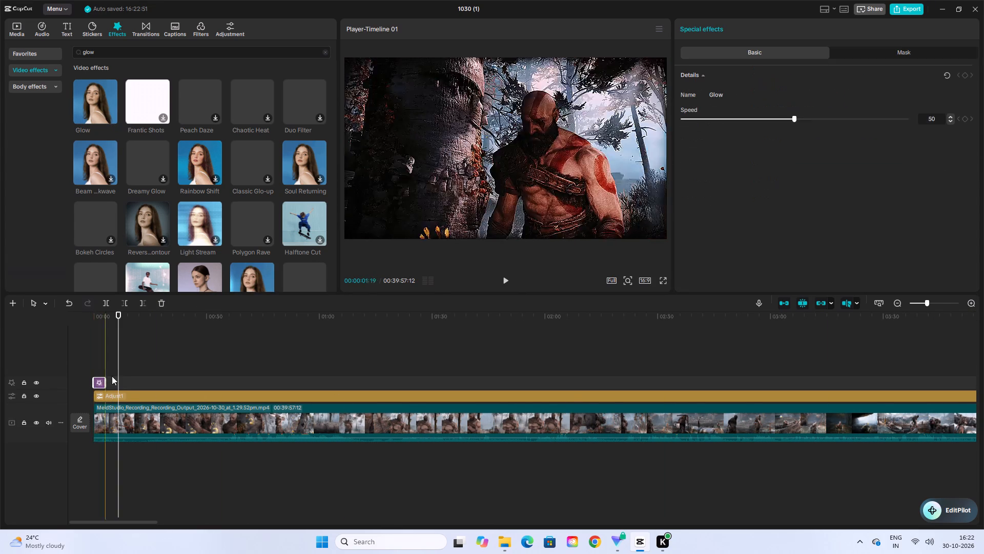
{"action": "left_click_drag", "start_coordinate": [116, 316], "coordinate": [52, 331]}
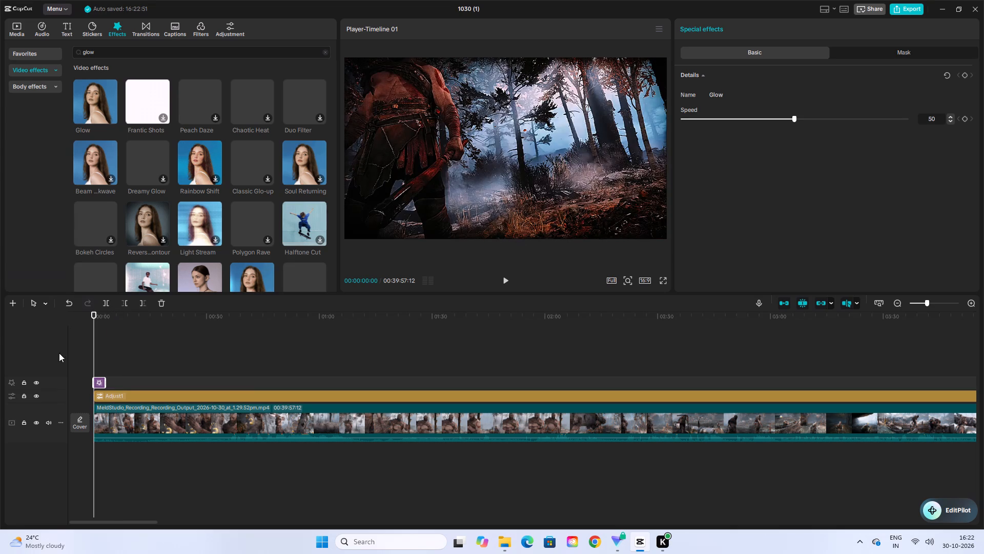
{"action": "left_click", "coordinate": [721, 94]}
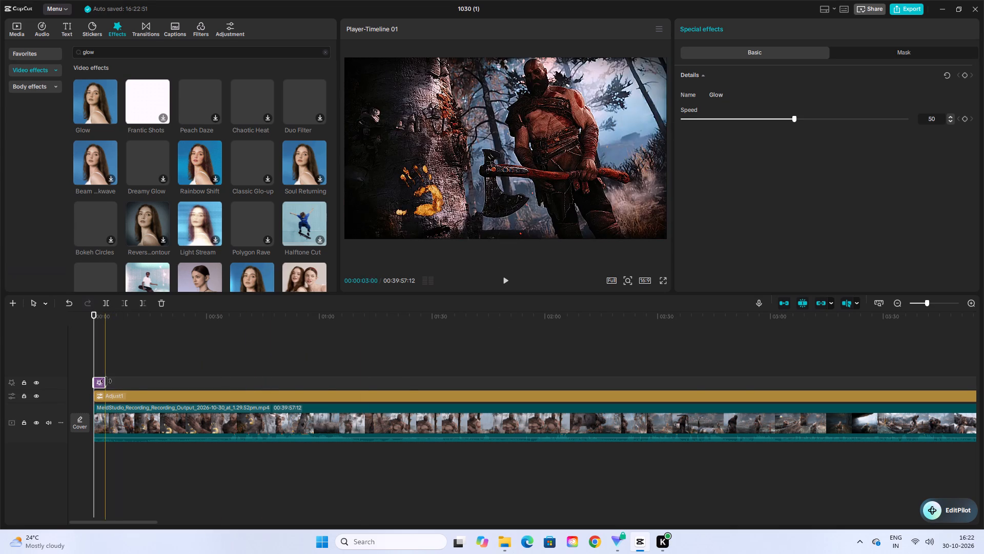
{"action": "left_click_drag", "start_coordinate": [106, 381], "coordinate": [721, 385]}
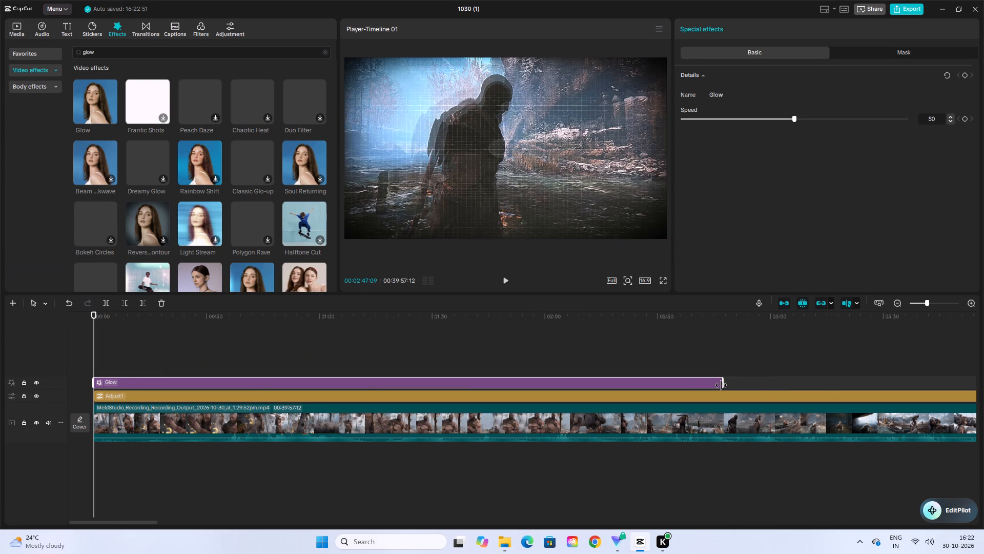
{"action": "left_click_drag", "start_coordinate": [721, 385], "coordinate": [830, 398]}
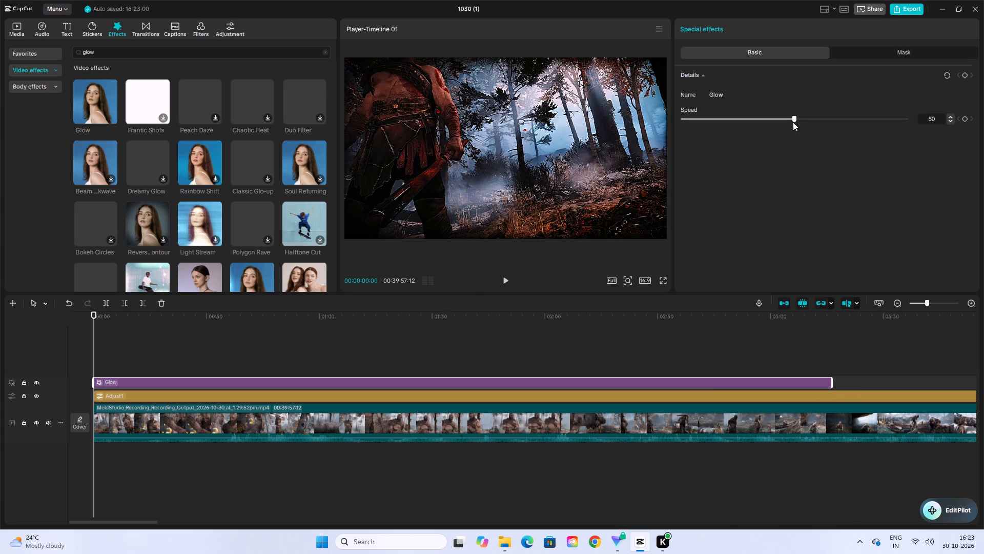
Set the Glow effect's speed to 42.
{"action": "left_click_drag", "start_coordinate": [795, 121], "coordinate": [783, 123]}
{"action": "left_click_drag", "start_coordinate": [783, 123], "coordinate": [776, 129]}
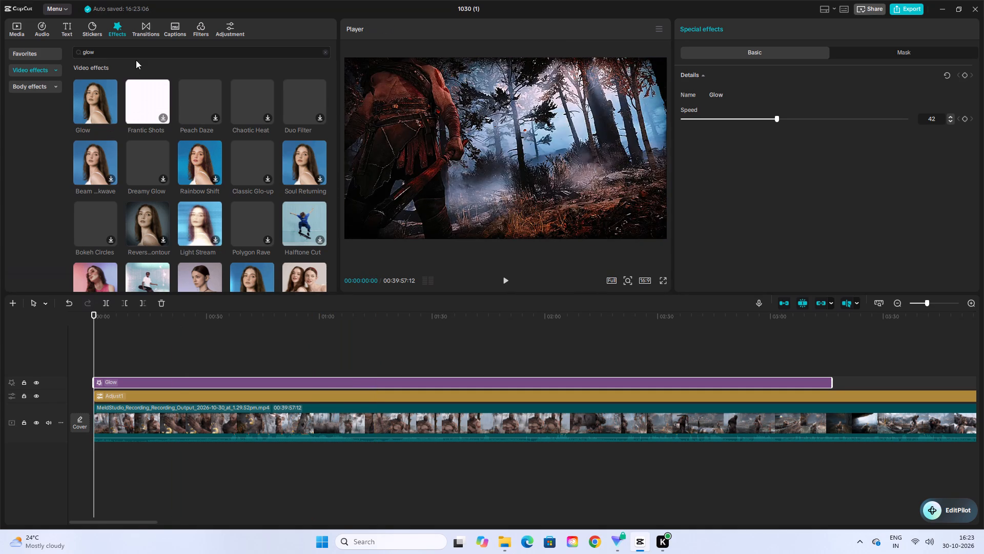
Search the video effects for "lensflare" and download the Lens Flare effect.
{"action": "left_click", "coordinate": [136, 52]}
{"action": "key", "text": "BackSpace"}
{"action": "key", "text": "BackSpace"}
{"action": "key", "text": "BackSpace"}
{"action": "key", "text": "BackSpace"}
{"action": "key", "text": "BackSpace"}
{"action": "key", "text": "BackSpace"}
{"action": "key", "text": "BackSpace"}
{"action": "key", "text": "BackSpace"}
{"action": "key", "text": "BackSpace"}
{"action": "key", "text": "BackSpace"}
{"action": "key", "text": "BackSpace"}
{"action": "key", "text": "BackSpace"}
{"action": "key", "text": "BackSpace"}
{"action": "key", "text": "BackSpace"}
{"action": "key", "text": "BackSpace"}
{"action": "key", "text": "BackSpace"}
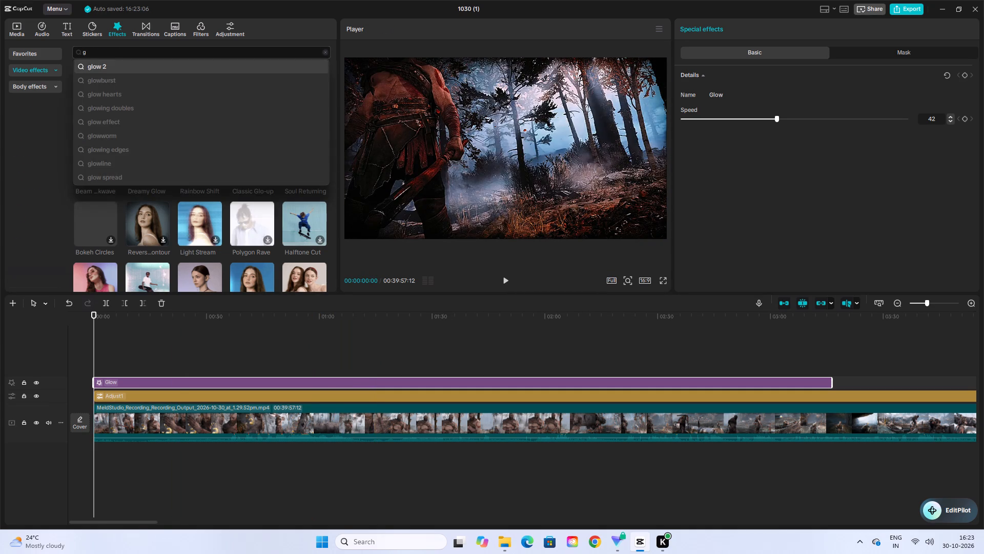
{"action": "type", "text": "lens"}
{"action": "key", "text": "space"}
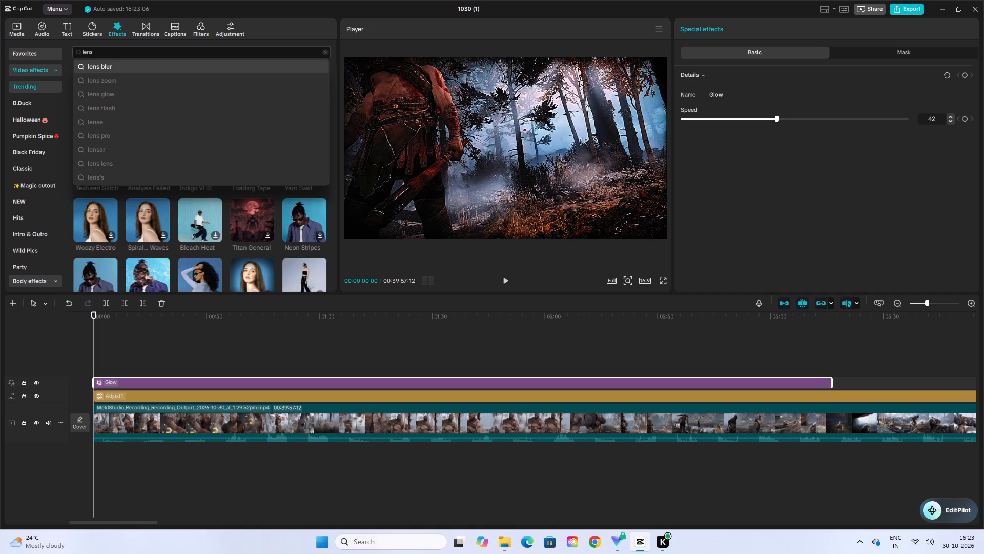
{"action": "type", "text": "fl"}
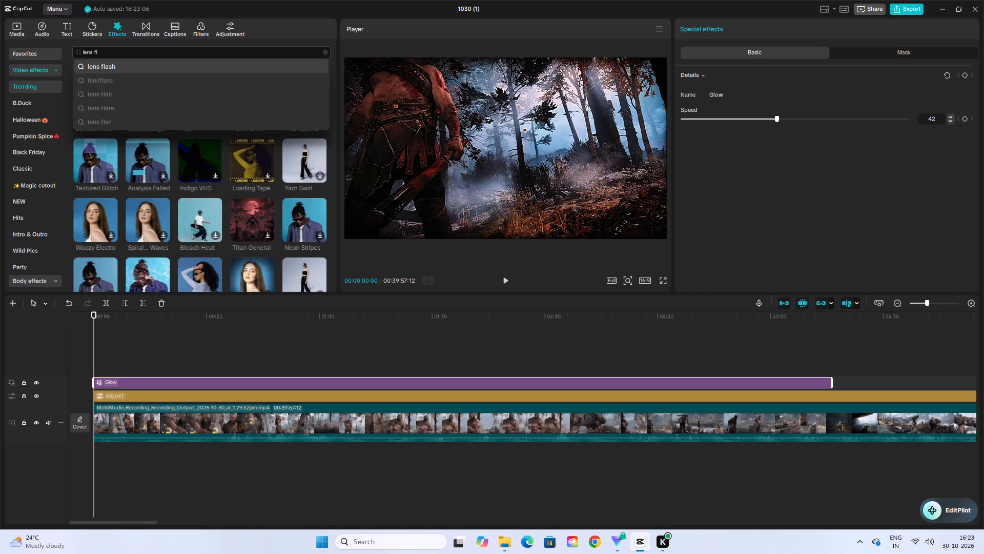
{"action": "left_click", "coordinate": [109, 78]}
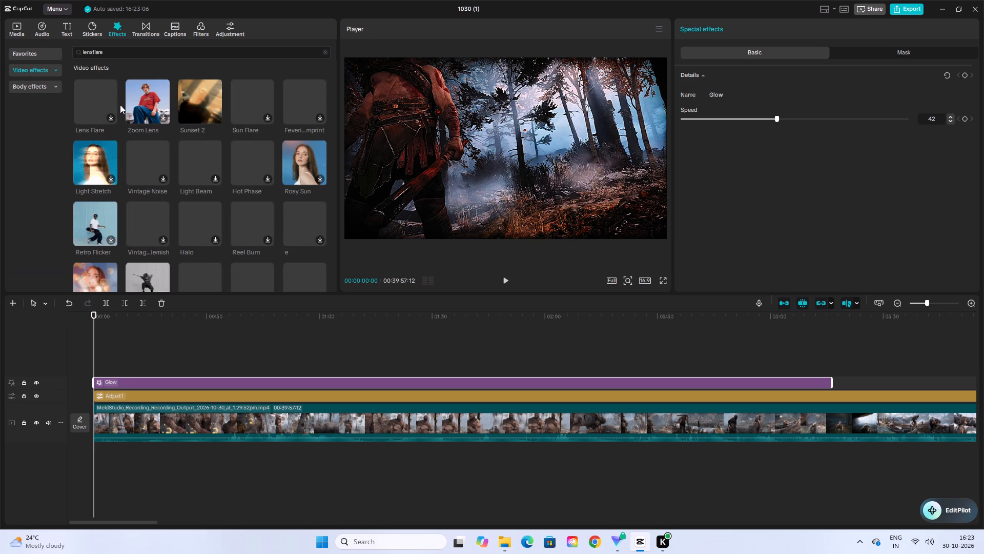
{"action": "left_click", "coordinate": [111, 117]}
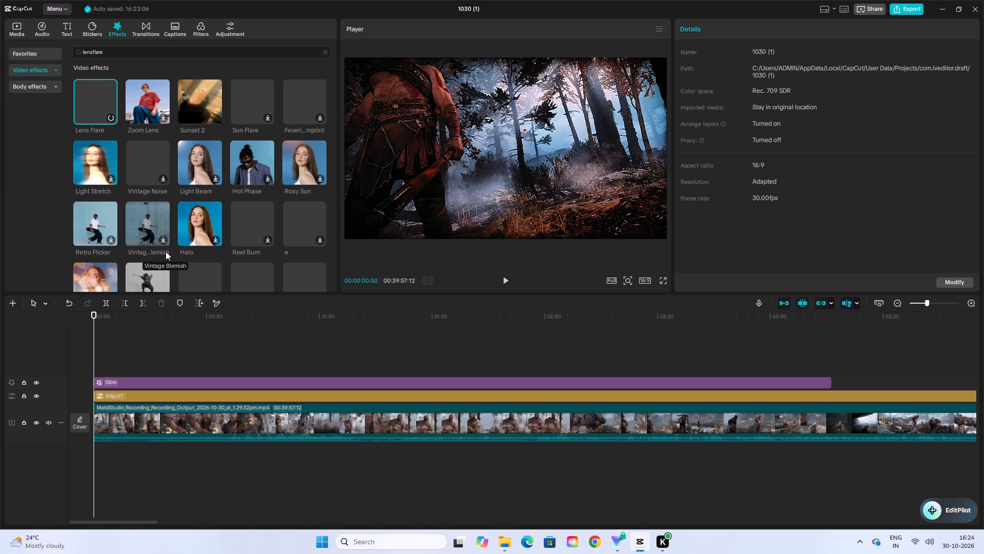
{"action": "left_click", "coordinate": [110, 115]}
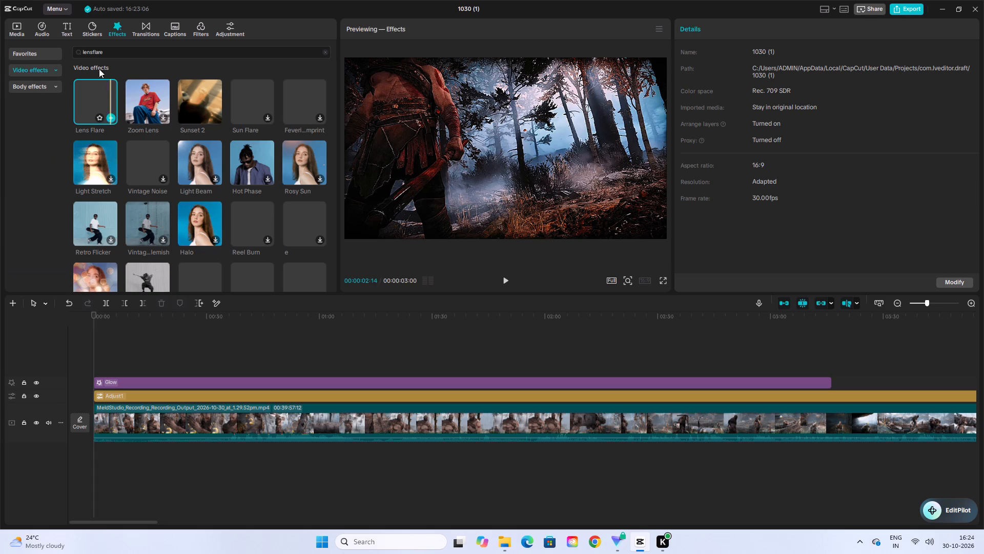
{"action": "left_click", "coordinate": [110, 54]}
{"action": "left_click", "coordinate": [113, 75]}
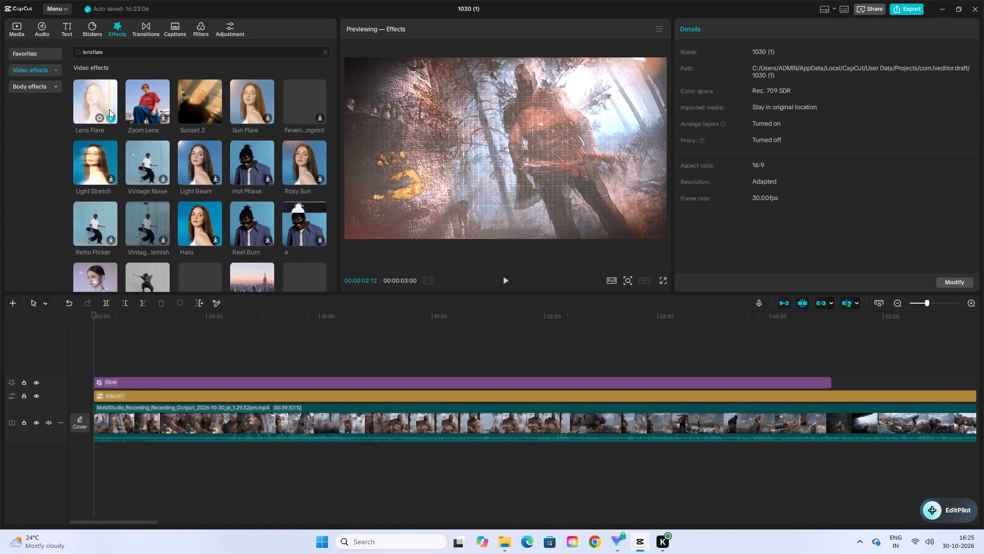
Add the Lens Flare effect at the timeline start above Glow and extend it to Glow's end point.
{"action": "left_click", "coordinate": [110, 118]}
{"action": "left_click_drag", "start_coordinate": [105, 370], "coordinate": [112, 371]}
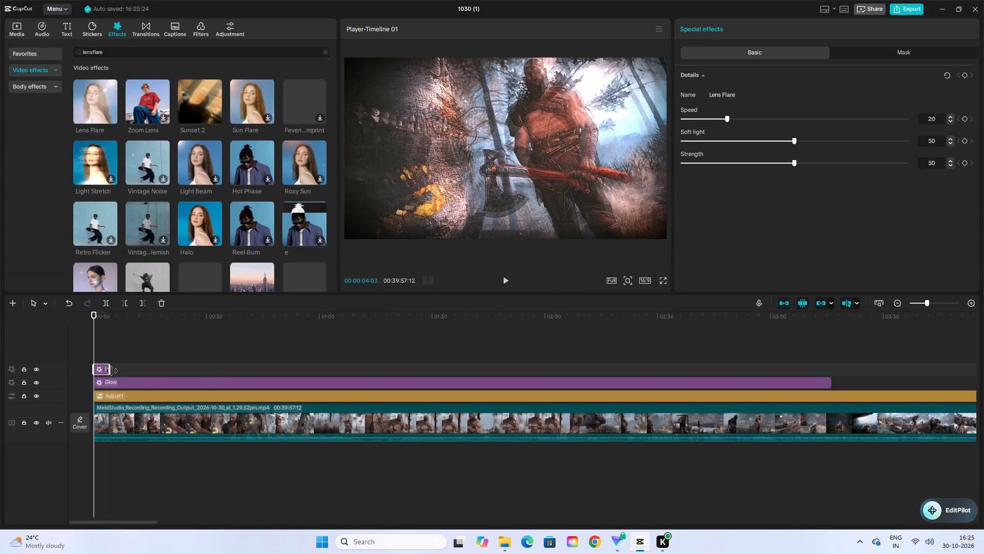
{"action": "left_click_drag", "start_coordinate": [112, 371], "coordinate": [828, 398]}
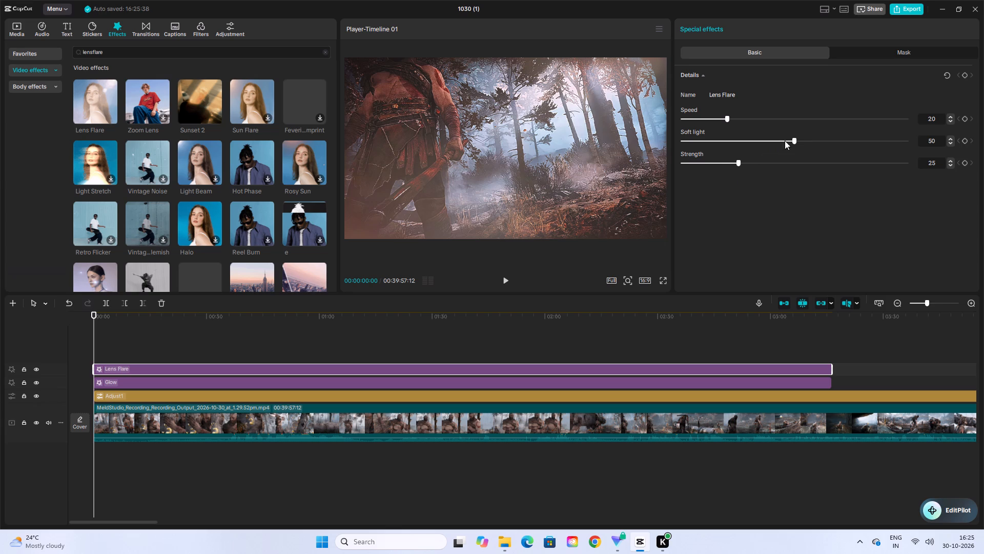
Set the Lens Flare effect's soft light to 24.
{"action": "left_click_drag", "start_coordinate": [791, 141], "coordinate": [732, 151]}
{"action": "left_click_drag", "start_coordinate": [732, 151], "coordinate": [737, 154]}
Search the video effects for "smoke effect".
{"action": "left_click", "coordinate": [114, 51]}
{"action": "key", "text": "BackSpace"}
{"action": "key", "text": "BackSpace"}
{"action": "key", "text": "BackSpace"}
{"action": "key", "text": "BackSpace"}
{"action": "key", "text": "BackSpace"}
{"action": "key", "text": "BackSpace"}
{"action": "key", "text": "BackSpace"}
{"action": "key", "text": "BackSpace"}
{"action": "key", "text": "BackSpace"}
{"action": "key", "text": "BackSpace"}
{"action": "key", "text": "BackSpace"}
{"action": "key", "text": "BackSpace"}
{"action": "key", "text": "BackSpace"}
{"action": "key", "text": "BackSpace"}
{"action": "type", "text": "smoke"}
{"action": "key", "text": "space"}
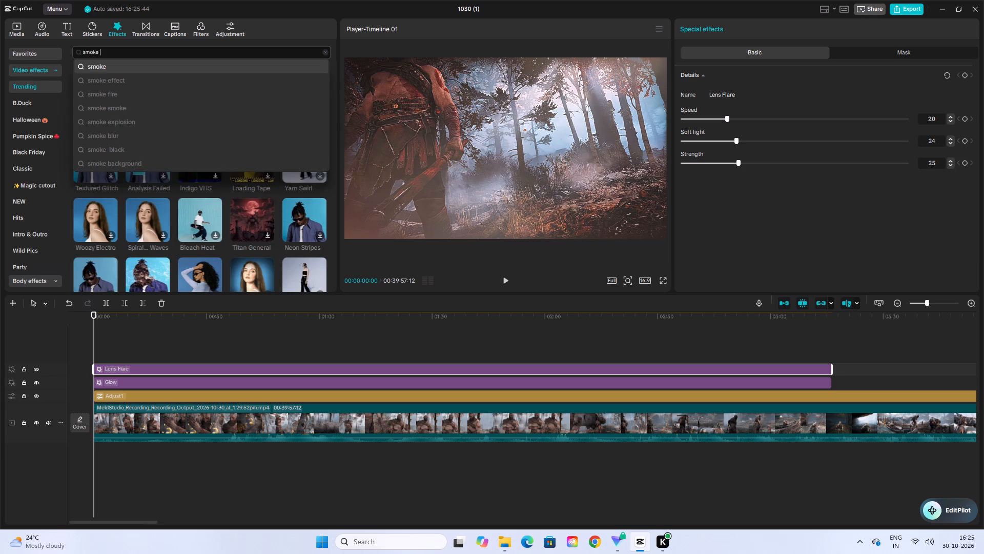
{"action": "left_click", "coordinate": [136, 69]}
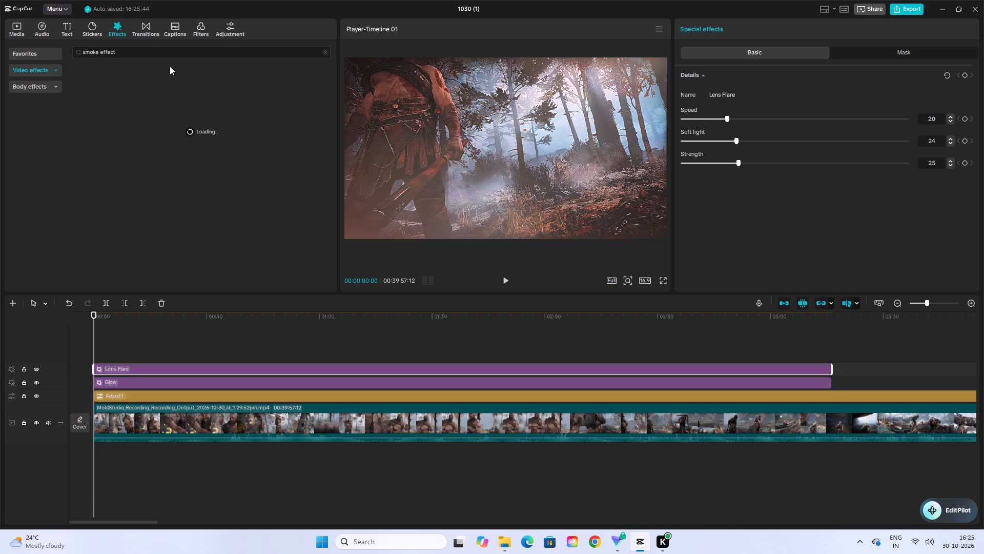
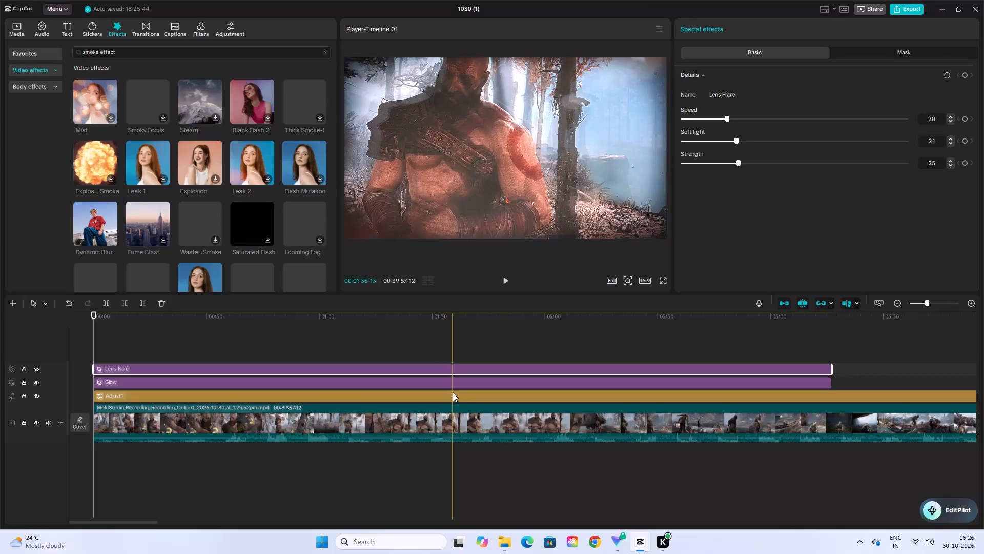
Delete the Glow effect, the Lens Flare effect and the adjustment layer from the timeline, leaving only the gameplay clip.
{"action": "left_click", "coordinate": [453, 392]}
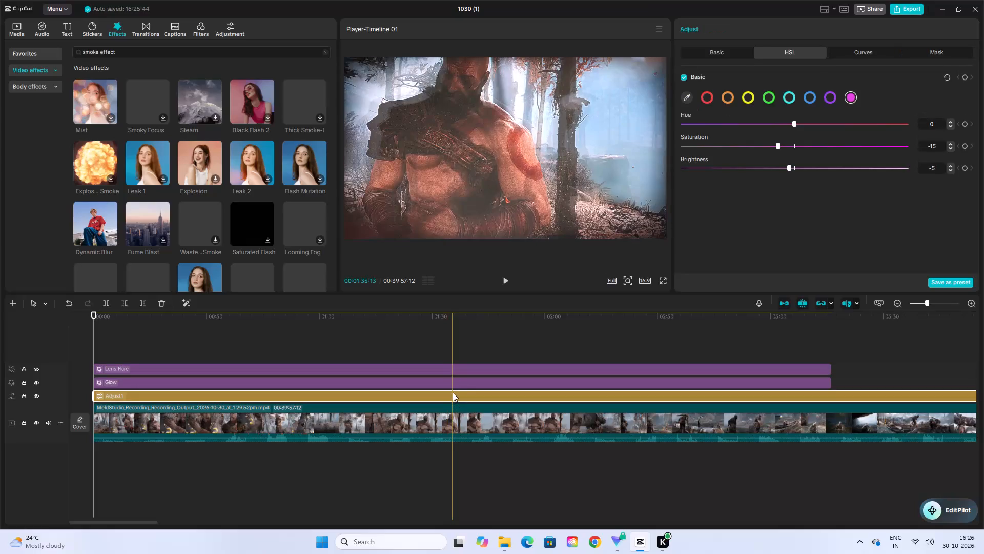
{"action": "left_click", "coordinate": [456, 381]}
{"action": "key", "text": "BackSpace"}
{"action": "left_click", "coordinate": [456, 380]}
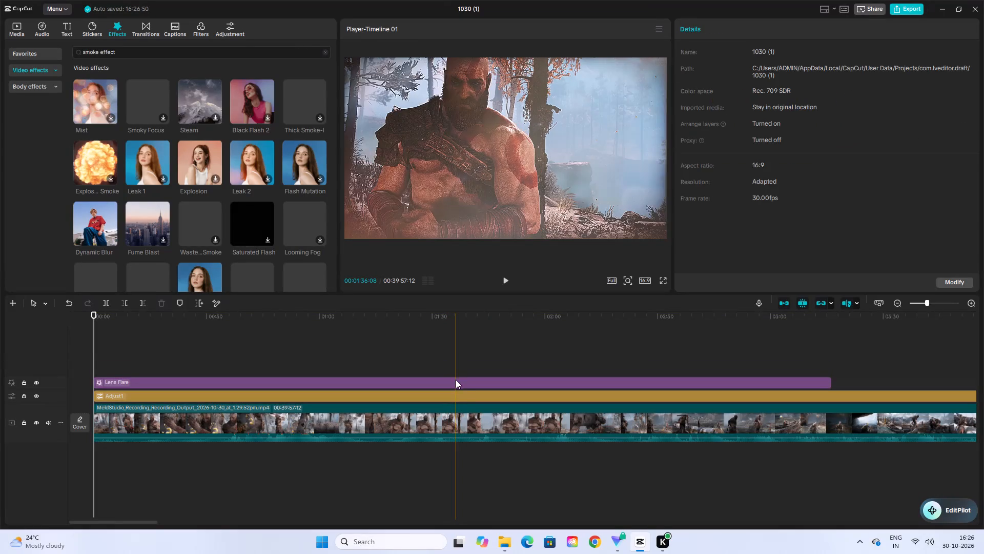
{"action": "key", "text": "BackSpace"}
{"action": "left_click", "coordinate": [456, 393]}
{"action": "key", "text": "BackSpace"}
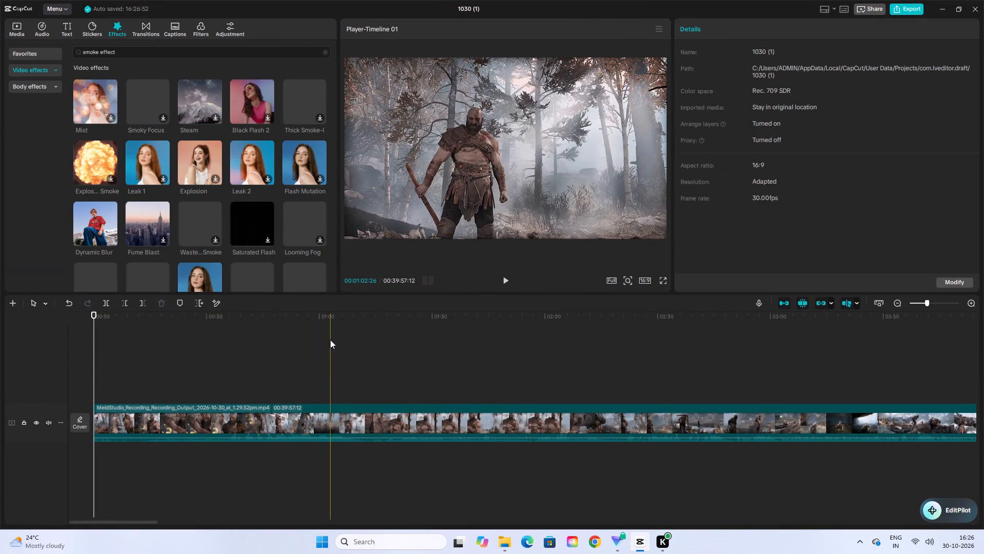
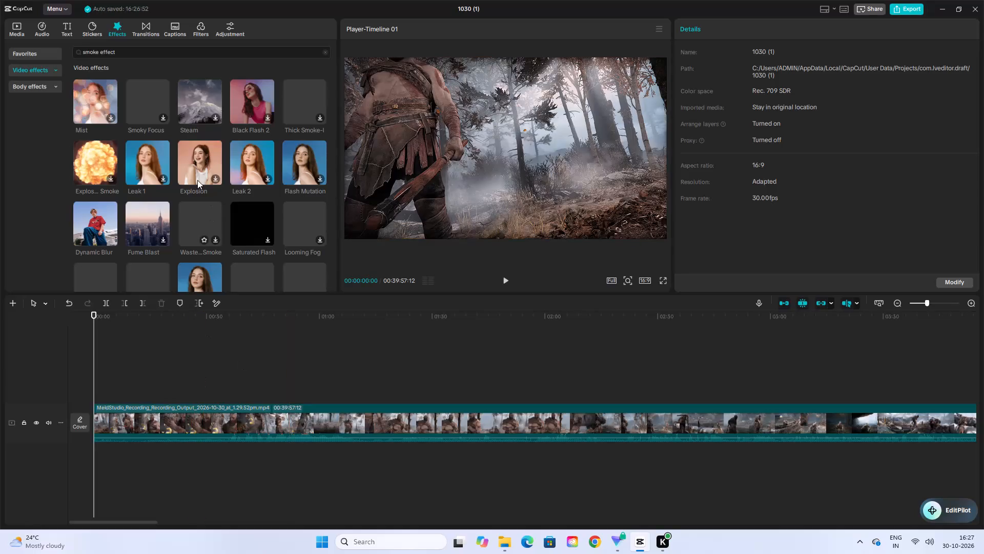
Add a custom adjustment layer at the start of the gameplay clip and extend it to about the two-minute mark.
{"action": "left_click", "coordinate": [123, 54]}
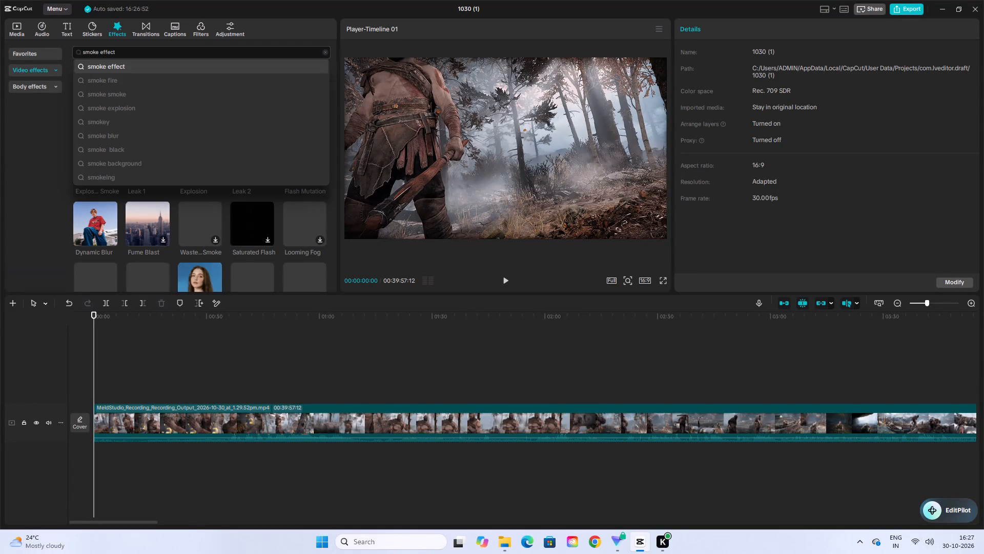
{"action": "left_click", "coordinate": [225, 28]}
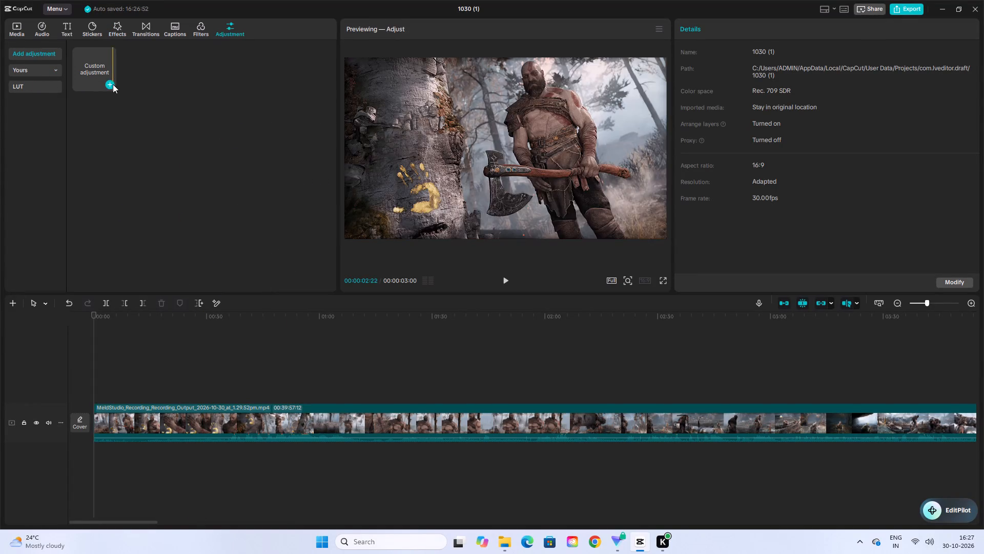
{"action": "left_click", "coordinate": [109, 84]}
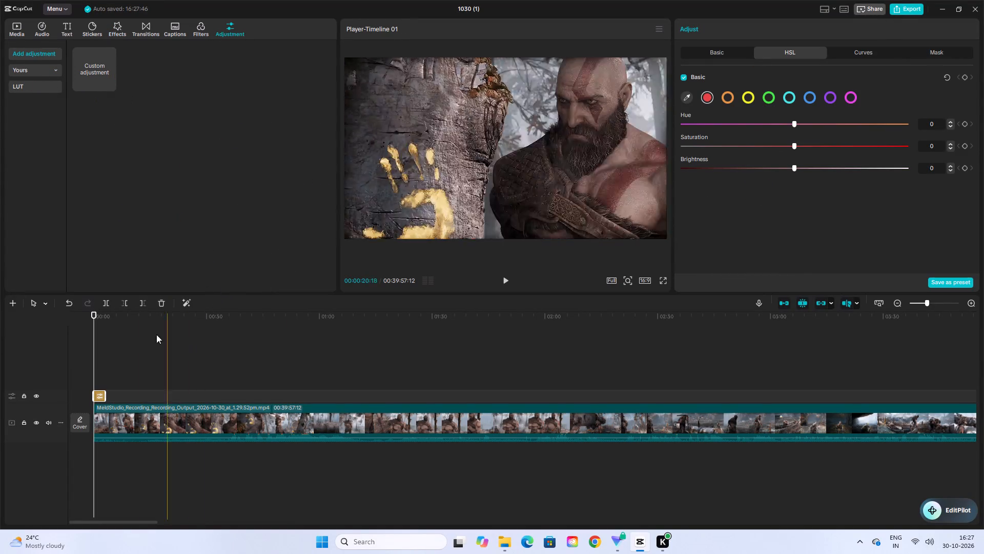
{"action": "left_click_drag", "start_coordinate": [102, 400], "coordinate": [549, 407]}
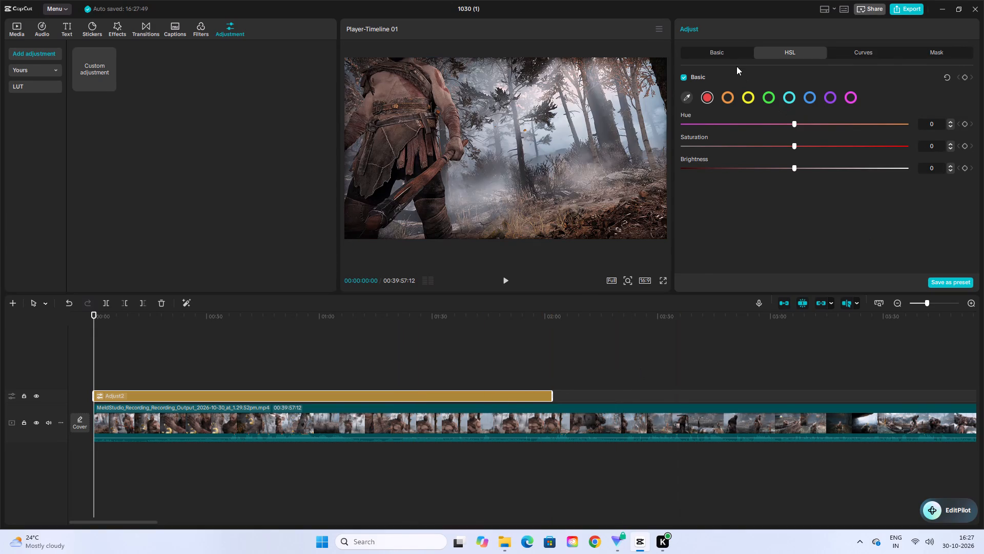
In the adjustment layer's basic settings, set Exposure to -8, Contrast to 12 and Saturation to 10.
{"action": "left_click", "coordinate": [724, 58]}
{"action": "scroll", "coordinate": [791, 175], "scroll_direction": "down", "scroll_amount": 2}
{"action": "scroll", "coordinate": [843, 199], "scroll_direction": "down", "scroll_amount": 2}
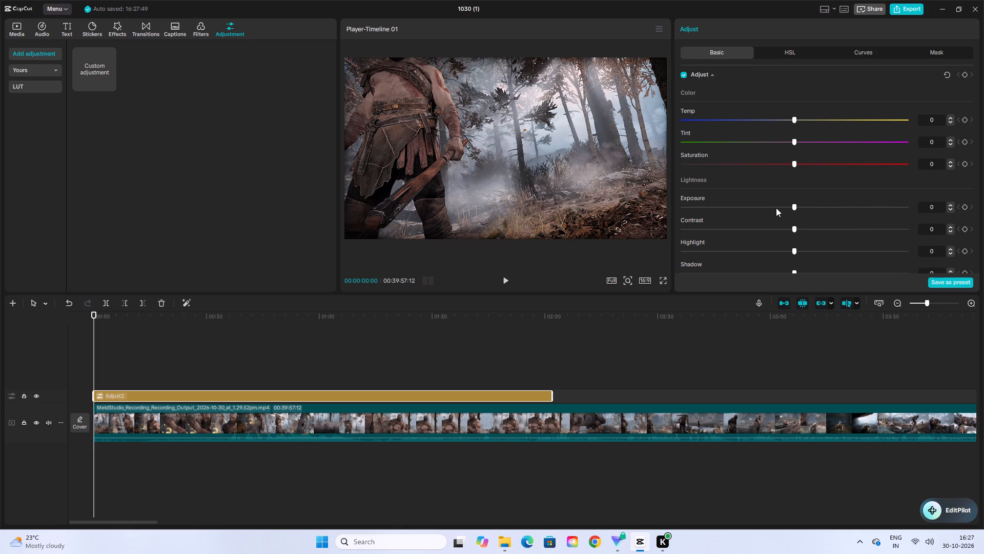
{"action": "left_click_drag", "start_coordinate": [794, 207], "coordinate": [780, 210]}
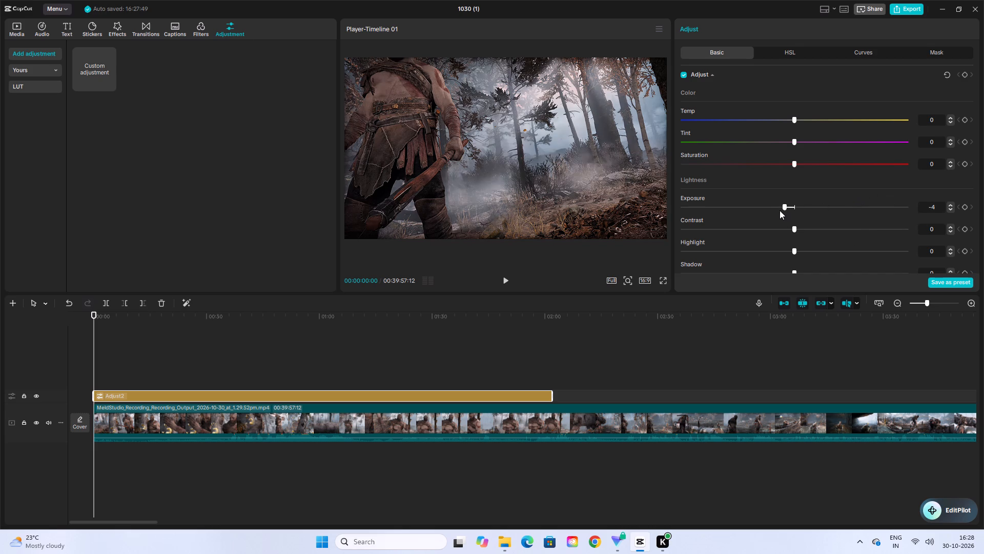
{"action": "left_click_drag", "start_coordinate": [780, 210], "coordinate": [775, 211]}
{"action": "left_click_drag", "start_coordinate": [792, 228], "coordinate": [818, 235]}
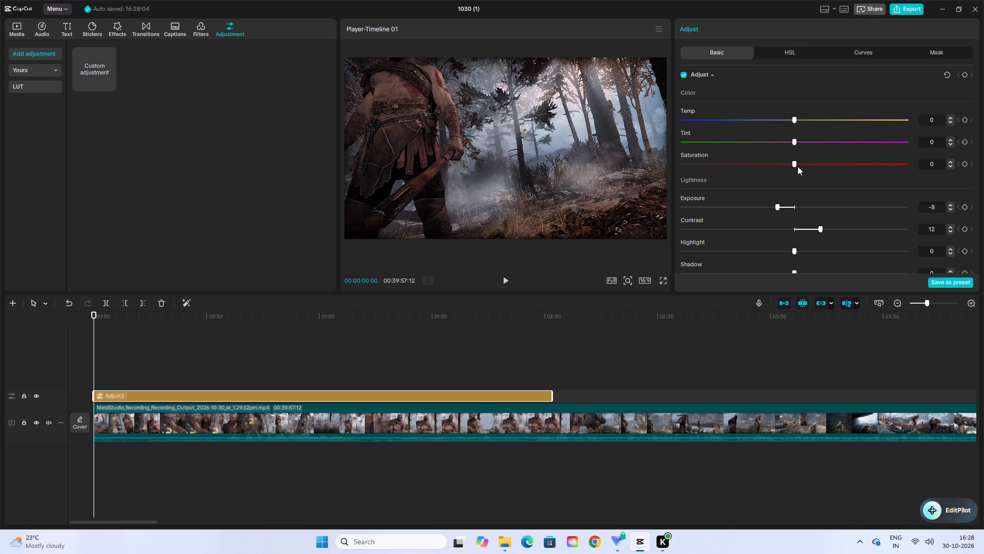
{"action": "left_click_drag", "start_coordinate": [797, 165], "coordinate": [816, 176]}
{"action": "left_click", "coordinate": [952, 167]}
Set the adjustment layer's Exposure to -4.
{"action": "scroll", "coordinate": [723, 183], "scroll_direction": "down", "scroll_amount": 1}
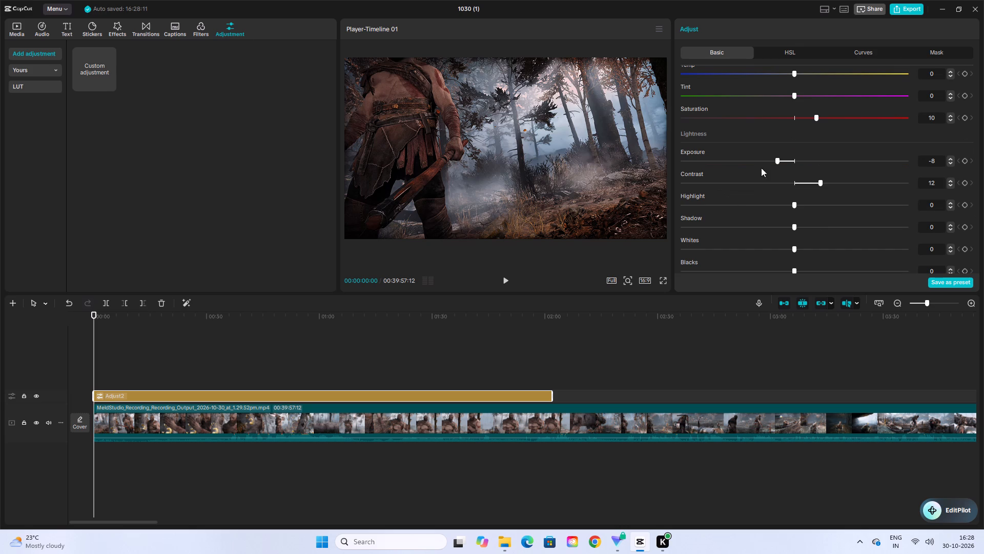
{"action": "left_click", "coordinate": [701, 132]}
{"action": "scroll", "coordinate": [780, 190], "scroll_direction": "down", "scroll_amount": 1}
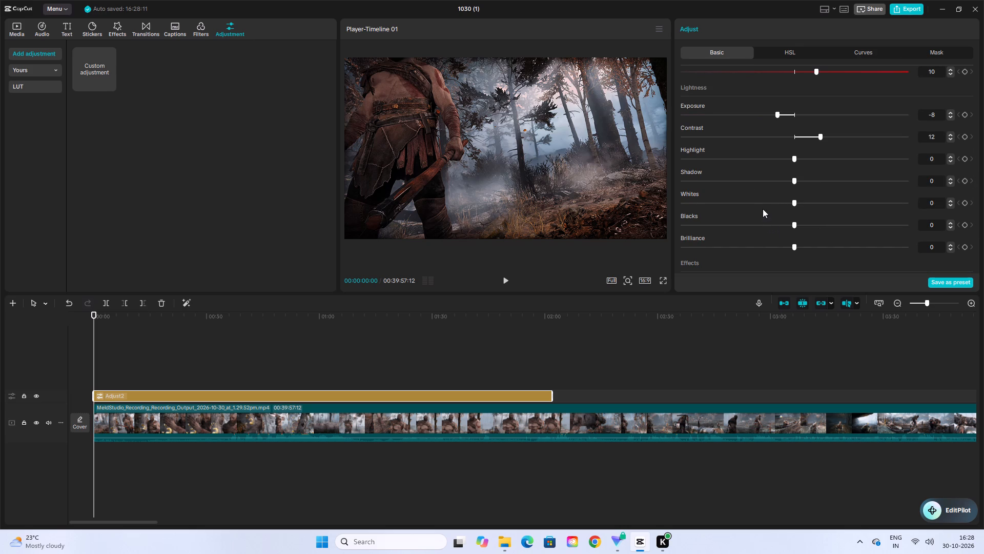
{"action": "scroll", "coordinate": [754, 207], "scroll_direction": "up", "scroll_amount": 1}
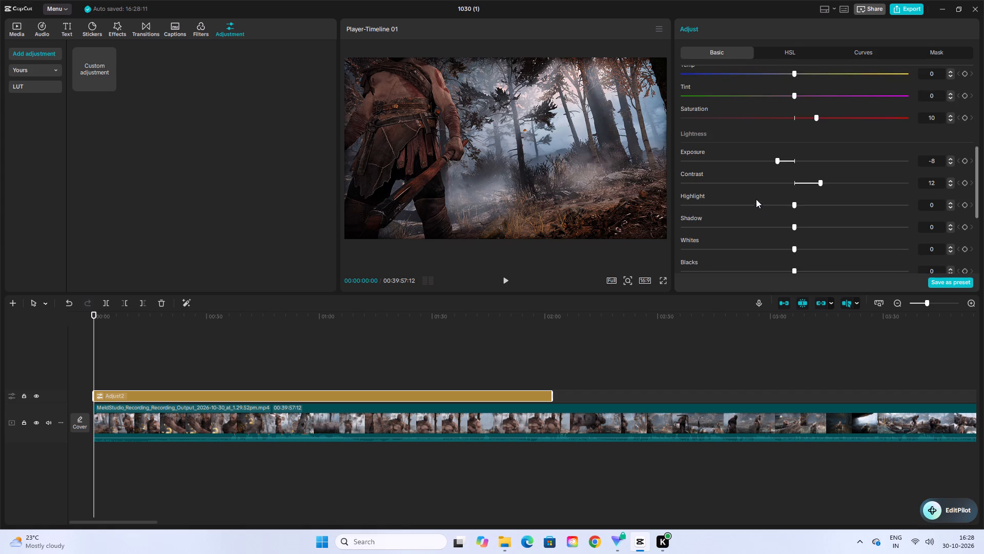
{"action": "scroll", "coordinate": [787, 160], "scroll_direction": "up", "scroll_amount": 1}
{"action": "left_click", "coordinate": [951, 208]}
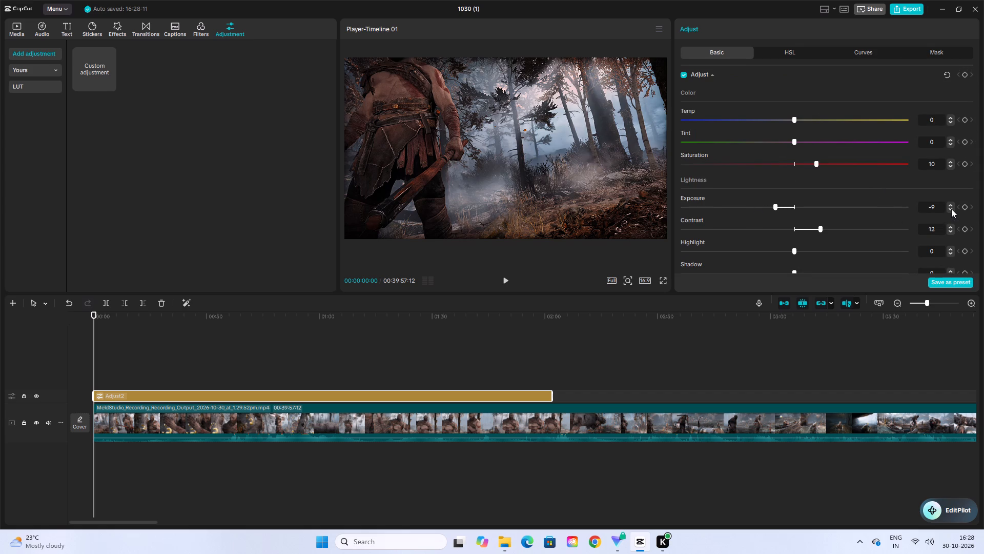
{"action": "left_click", "coordinate": [950, 204]}
{"action": "double_click", "coordinate": [950, 204]}
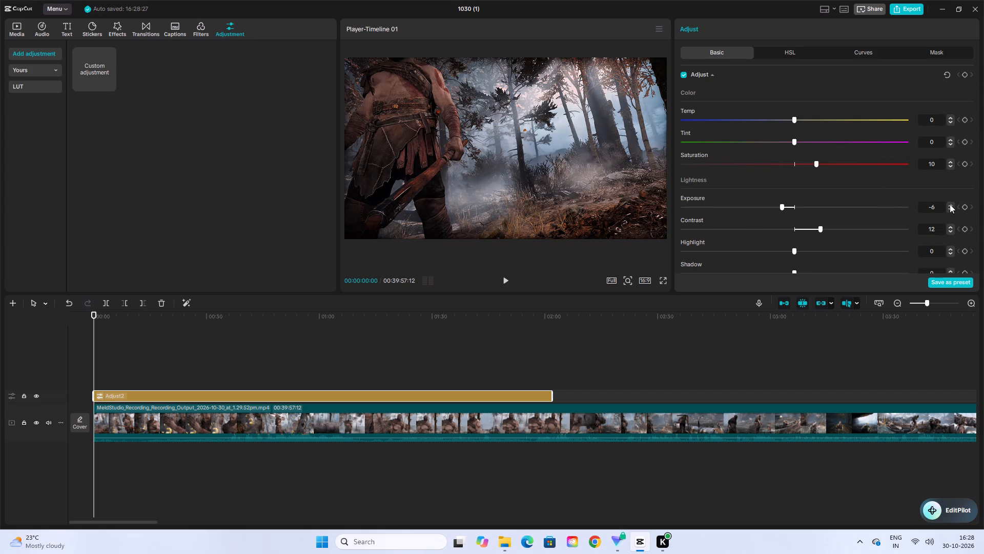
{"action": "left_click", "coordinate": [950, 204]}
{"action": "left_click", "coordinate": [950, 204]}
Set the adjustment layer's Shadow to -9 and Sharpen to 25.
{"action": "scroll", "coordinate": [822, 234], "scroll_direction": "down", "scroll_amount": 1}
{"action": "left_click_drag", "start_coordinate": [795, 226], "coordinate": [772, 231]}
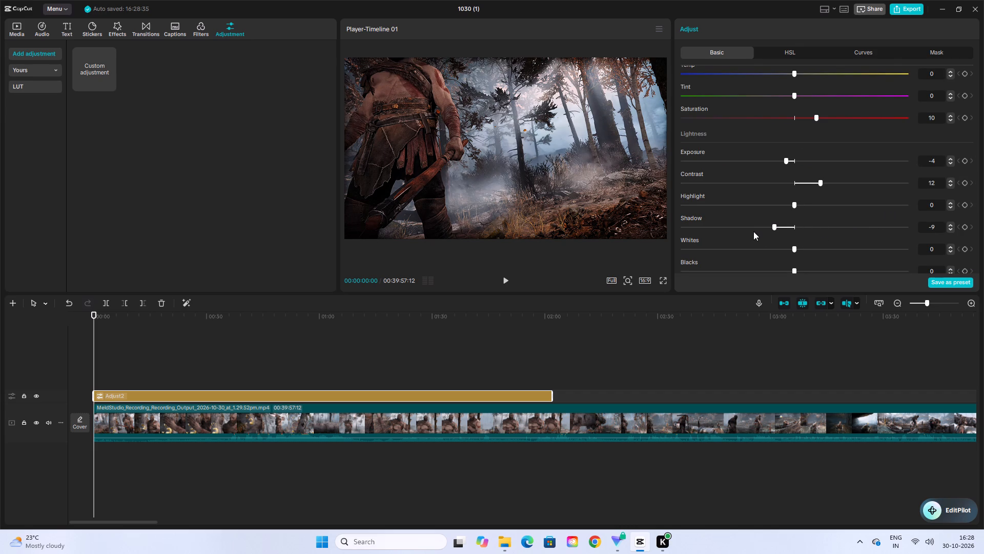
{"action": "scroll", "coordinate": [763, 205], "scroll_direction": "down", "scroll_amount": 3}
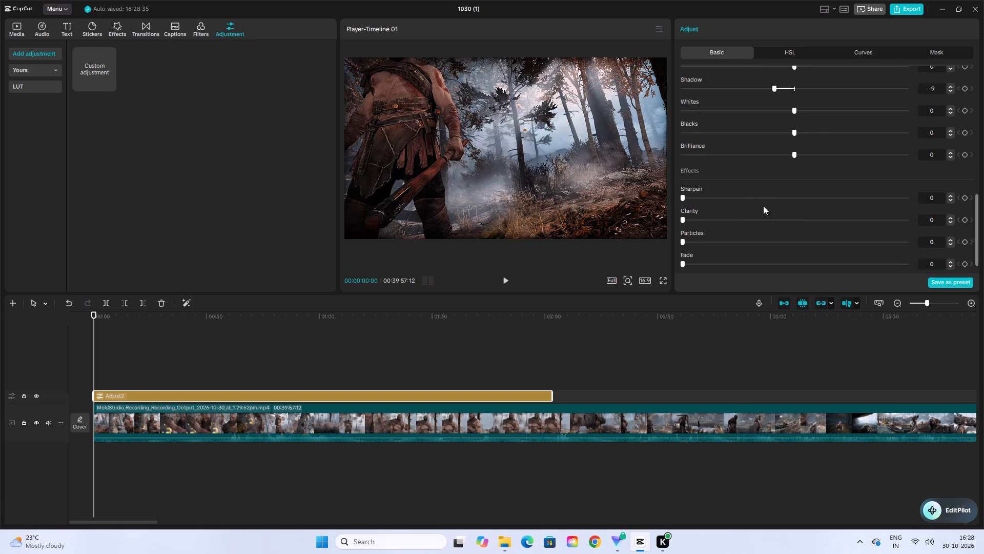
{"action": "left_click_drag", "start_coordinate": [683, 197], "coordinate": [737, 204]}
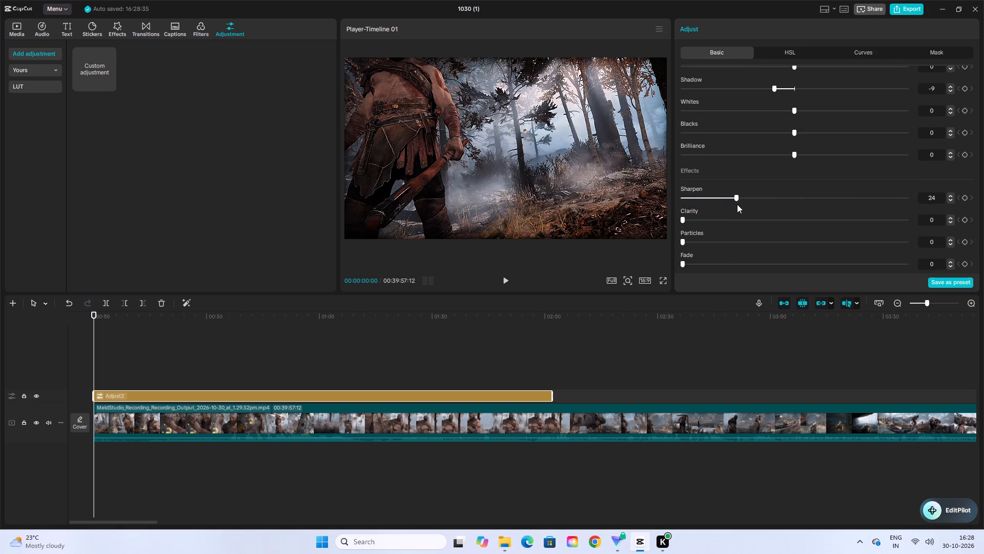
{"action": "left_click_drag", "start_coordinate": [737, 204], "coordinate": [741, 206]}
{"action": "left_click", "coordinate": [949, 194]}
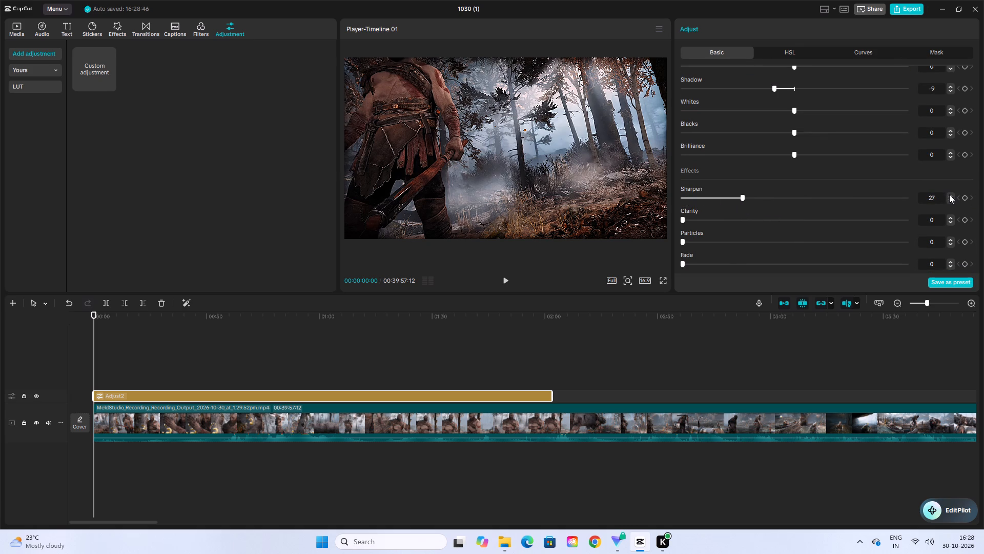
{"action": "double_click", "coordinate": [950, 200]}
Replace the smoke search in the effects library with a search for luminance.
{"action": "left_click", "coordinate": [116, 31]}
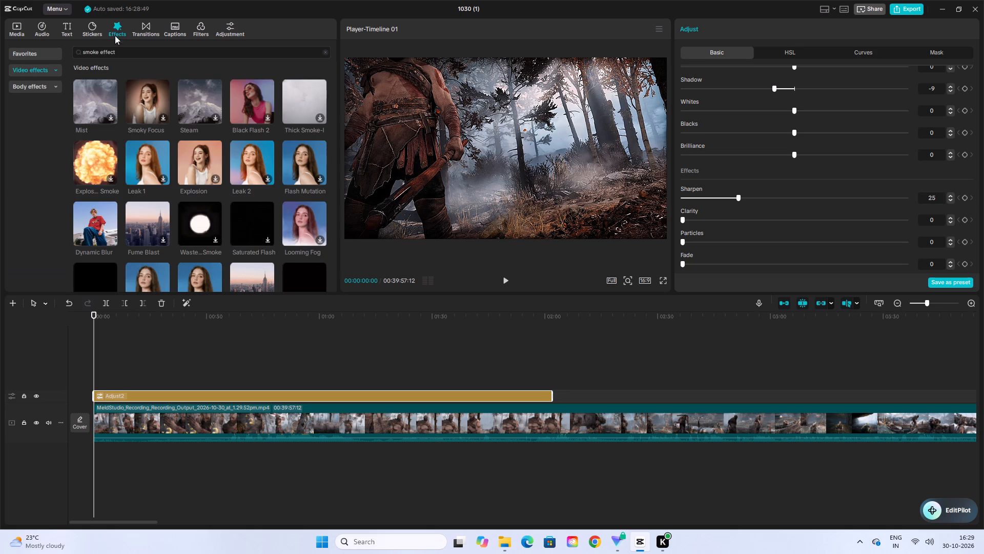
{"action": "left_click", "coordinate": [122, 53]}
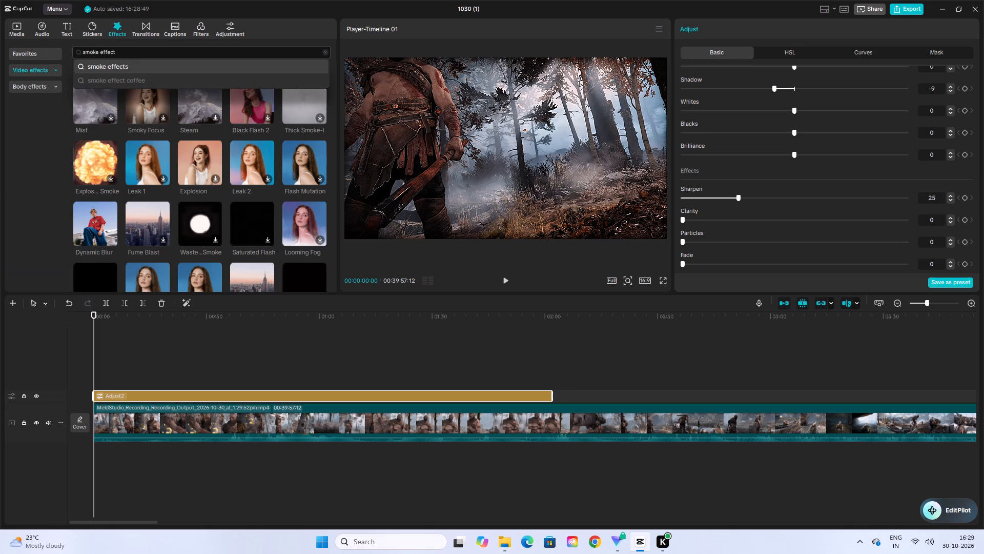
{"action": "key", "text": "BackSpace"}
{"action": "key", "text": "BackSpace"}
{"action": "key", "text": "BackSpace"}
{"action": "key", "text": "BackSpace"}
{"action": "key", "text": "BackSpace"}
{"action": "key", "text": "BackSpace"}
{"action": "key", "text": "BackSpace"}
{"action": "key", "text": "BackSpace"}
{"action": "key", "text": "BackSpace"}
{"action": "key", "text": "BackSpace"}
{"action": "key", "text": "BackSpace"}
{"action": "key", "text": "BackSpace"}
{"action": "key", "text": "BackSpace"}
{"action": "key", "text": "BackSpace"}
{"action": "key", "text": "BackSpace"}
{"action": "key", "text": "BackSpace"}
{"action": "key", "text": "BackSpace"}
{"action": "key", "text": "BackSpace"}
{"action": "type", "text": "lun"}
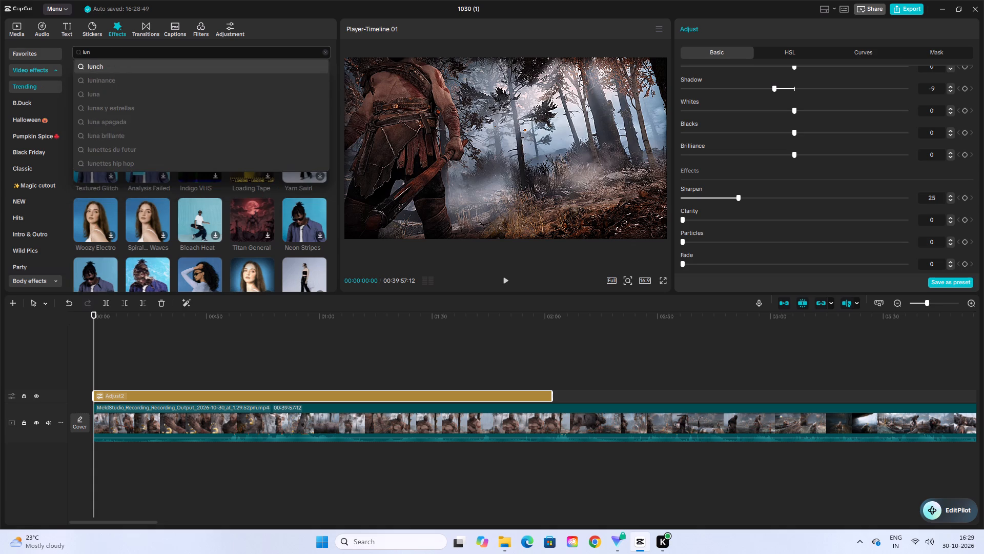
{"action": "key", "text": "BackSpace"}
{"action": "key", "text": "m"}
{"action": "left_click", "coordinate": [118, 63]}
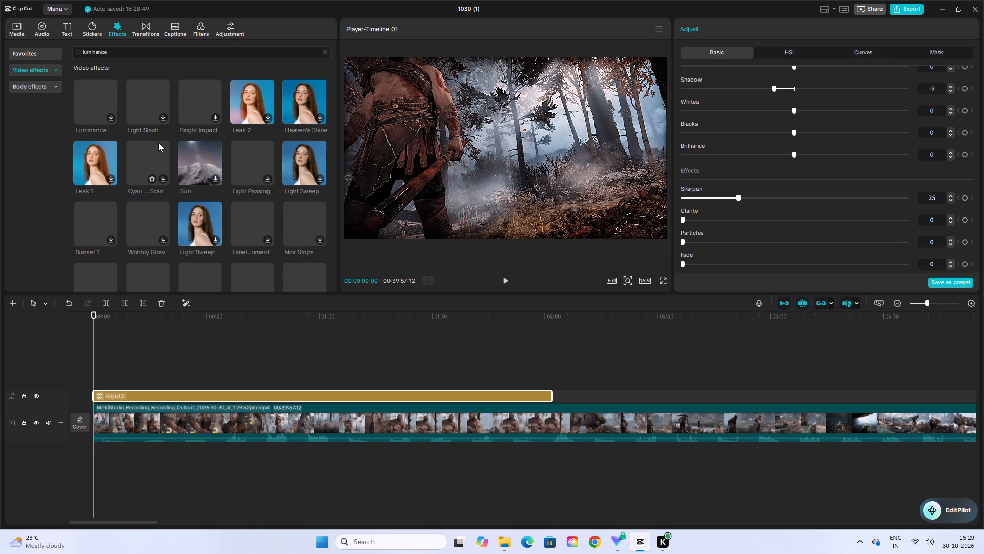
Add the Luminance effect at the start of the timeline and extend it to about the two-minute mark.
{"action": "left_click", "coordinate": [111, 116]}
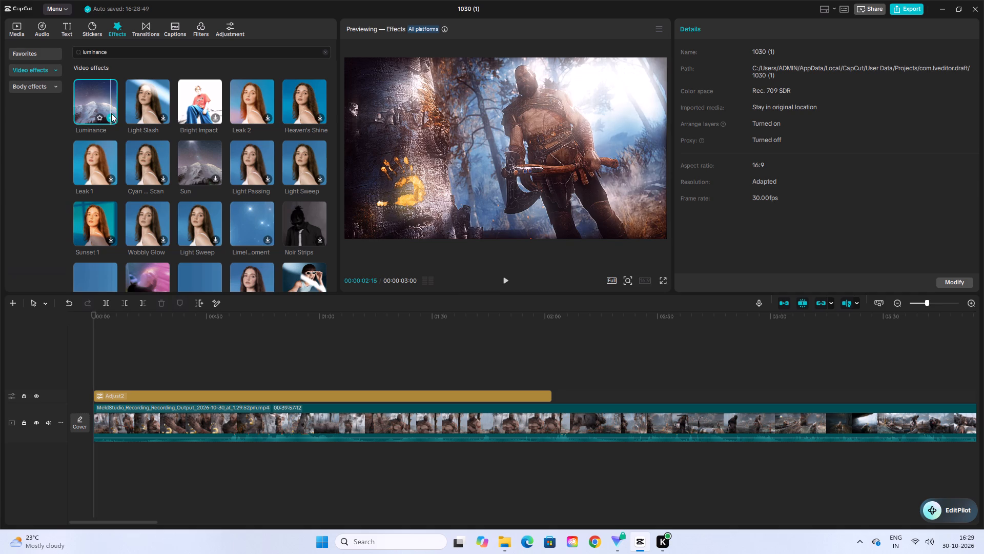
{"action": "left_click", "coordinate": [112, 117]}
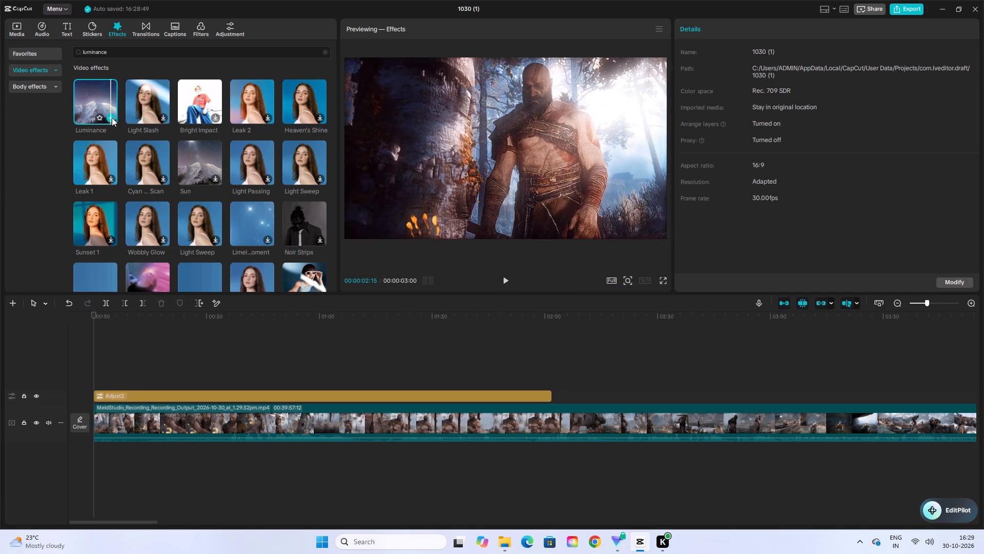
{"action": "left_click_drag", "start_coordinate": [103, 380], "coordinate": [494, 411]}
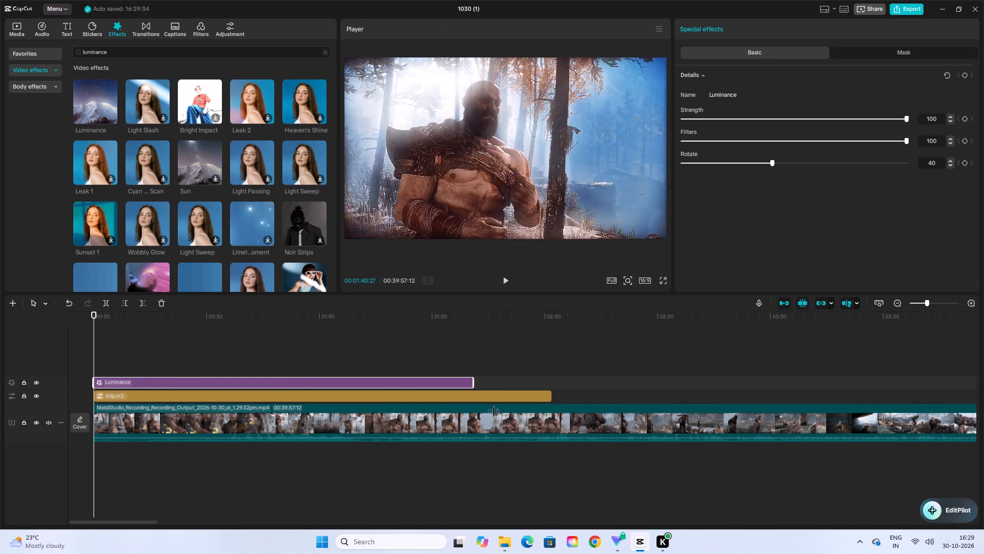
{"action": "left_click_drag", "start_coordinate": [494, 411], "coordinate": [546, 422]}
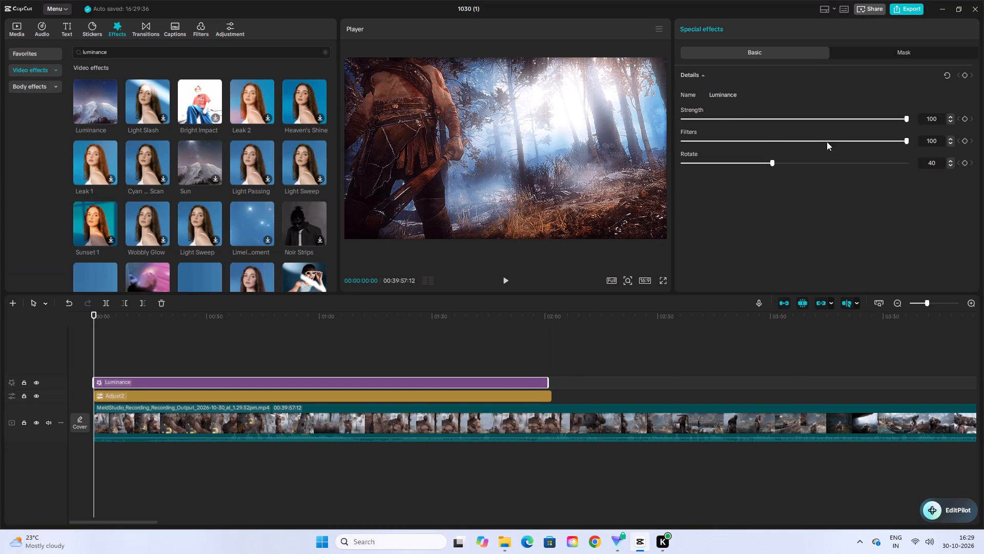
Reduce the Luminance effect's Strength to 15 and its Filters value to 16.
{"action": "left_click_drag", "start_coordinate": [909, 118], "coordinate": [747, 123]}
{"action": "left_click_drag", "start_coordinate": [747, 123], "coordinate": [728, 123]}
{"action": "left_click", "coordinate": [727, 119]}
{"action": "left_click_drag", "start_coordinate": [726, 119], "coordinate": [719, 119]}
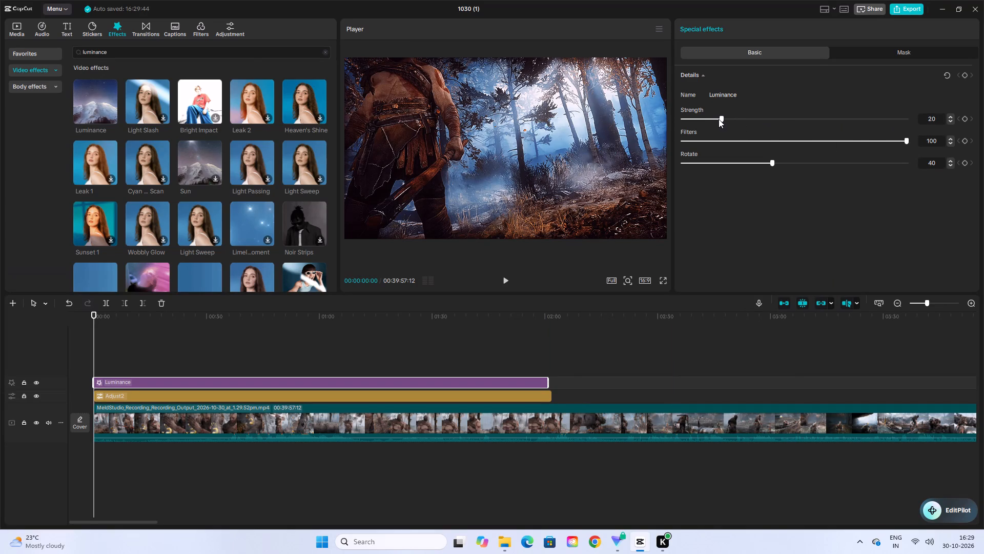
{"action": "left_click_drag", "start_coordinate": [719, 119], "coordinate": [713, 121]}
{"action": "left_click_drag", "start_coordinate": [909, 141], "coordinate": [723, 145]}
{"action": "left_click_drag", "start_coordinate": [905, 138], "coordinate": [715, 137]}
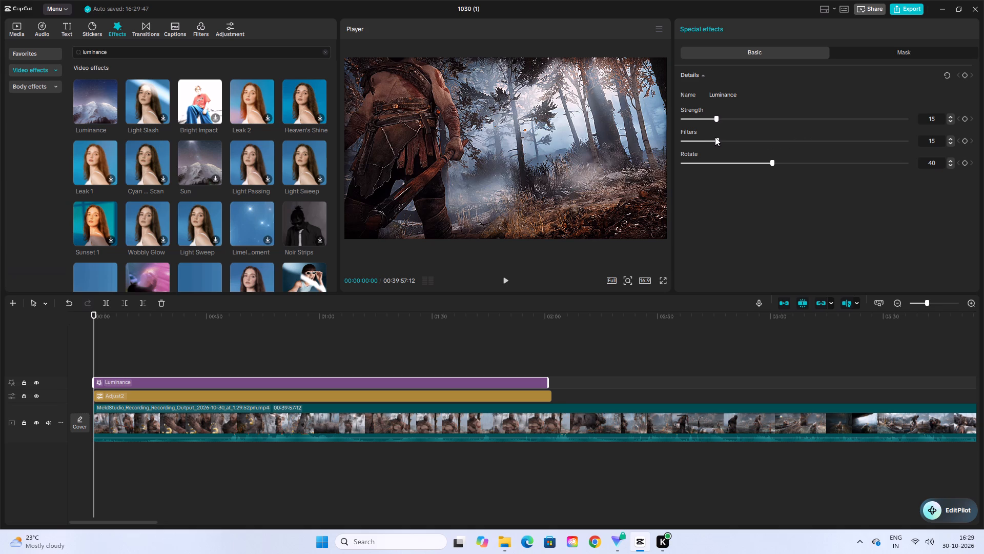
{"action": "left_click_drag", "start_coordinate": [715, 137], "coordinate": [715, 137]}
{"action": "left_click_drag", "start_coordinate": [715, 137], "coordinate": [715, 139]}
Raise the Luminance effect's Filters value to 70.
{"action": "left_click_drag", "start_coordinate": [715, 139], "coordinate": [715, 140]}
{"action": "left_click_drag", "start_coordinate": [715, 140], "coordinate": [864, 151]}
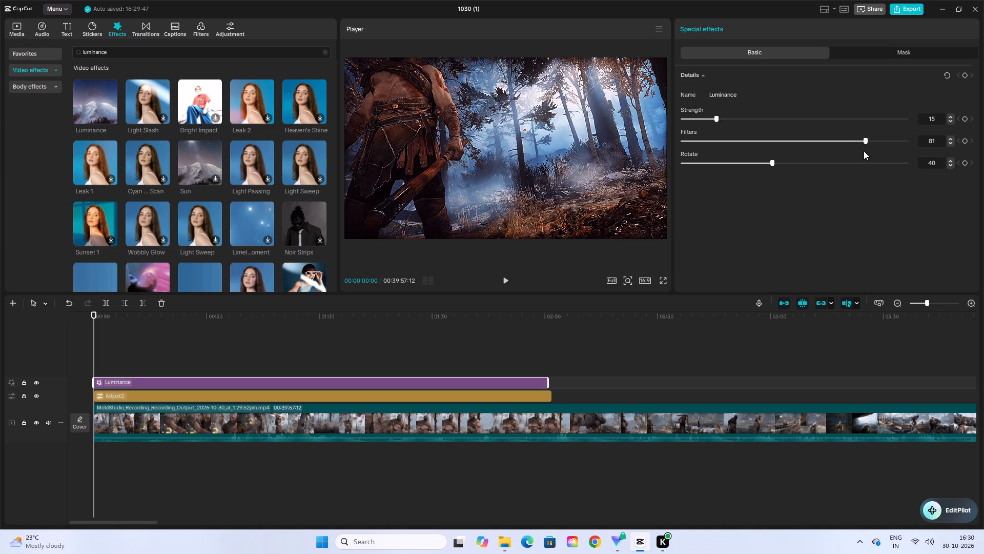
{"action": "left_click_drag", "start_coordinate": [864, 151], "coordinate": [836, 154]}
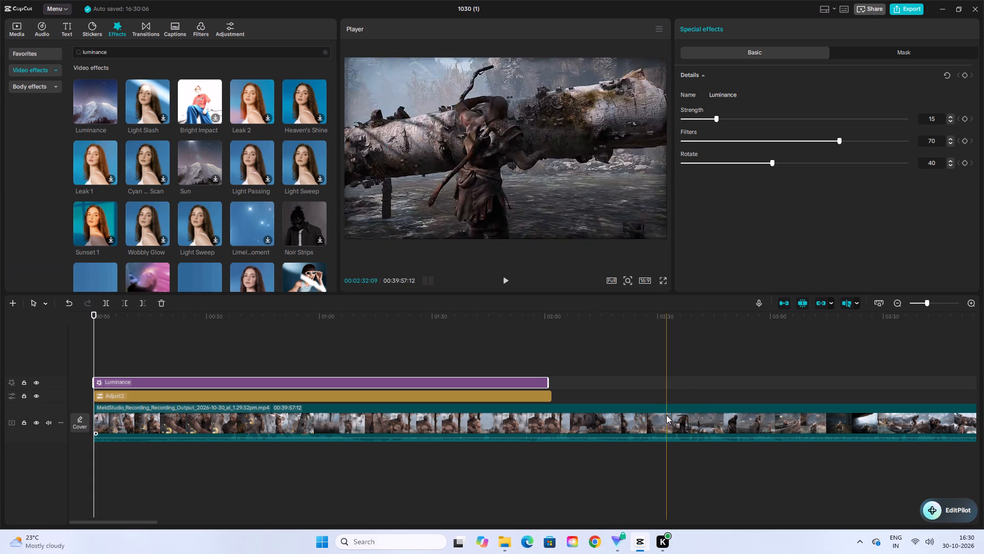
Look through the gameplay clip's own basic colour, lightness and effects adjustments.
{"action": "left_click", "coordinate": [671, 432]}
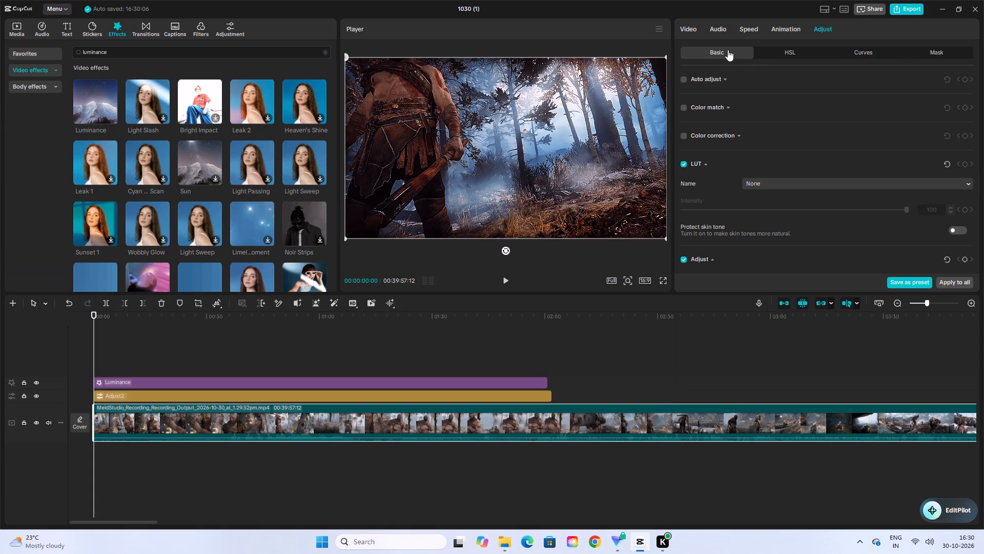
{"action": "scroll", "coordinate": [793, 91], "scroll_direction": "down", "scroll_amount": 3}
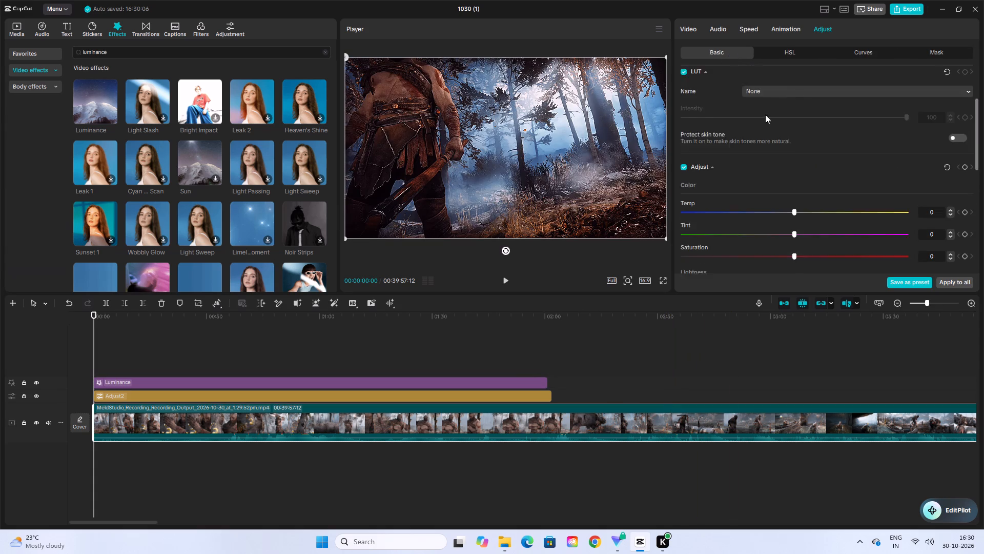
{"action": "scroll", "coordinate": [765, 114], "scroll_direction": "down", "scroll_amount": 3}
{"action": "scroll", "coordinate": [761, 174], "scroll_direction": "down", "scroll_amount": 10}
{"action": "scroll", "coordinate": [736, 155], "scroll_direction": "up", "scroll_amount": 14}
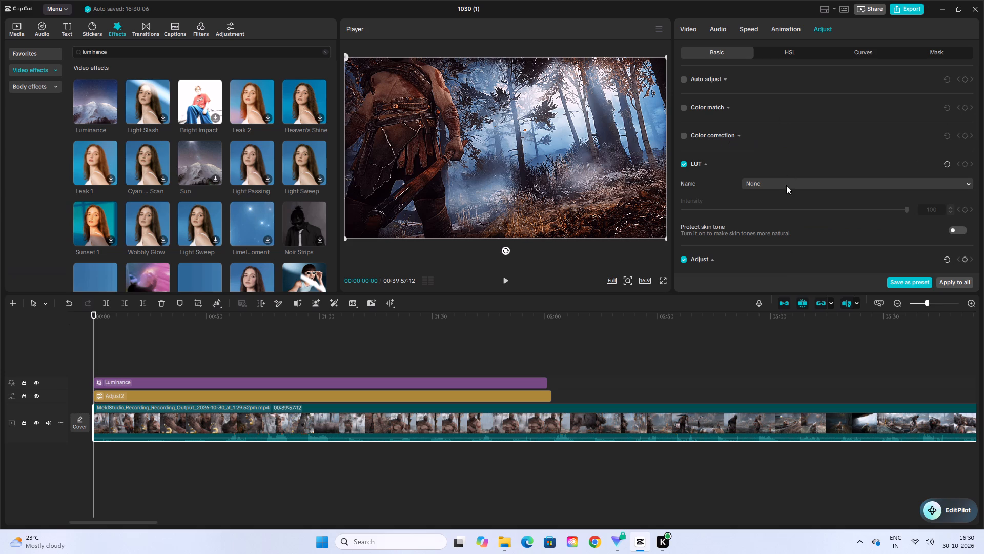
{"action": "scroll", "coordinate": [724, 225], "scroll_direction": "down", "scroll_amount": 11}
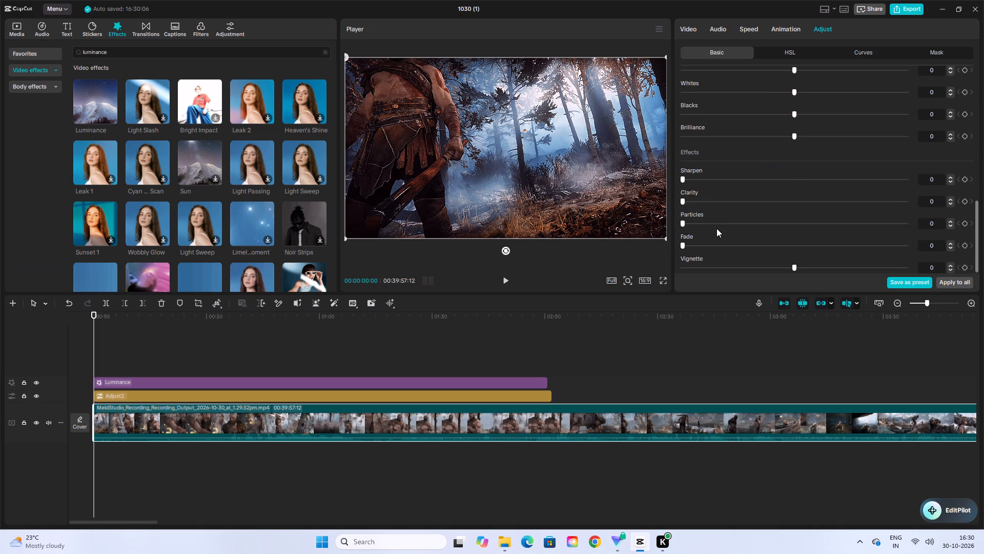
{"action": "scroll", "coordinate": [714, 227], "scroll_direction": "up", "scroll_amount": 8}
{"action": "scroll", "coordinate": [700, 184], "scroll_direction": "up", "scroll_amount": 3}
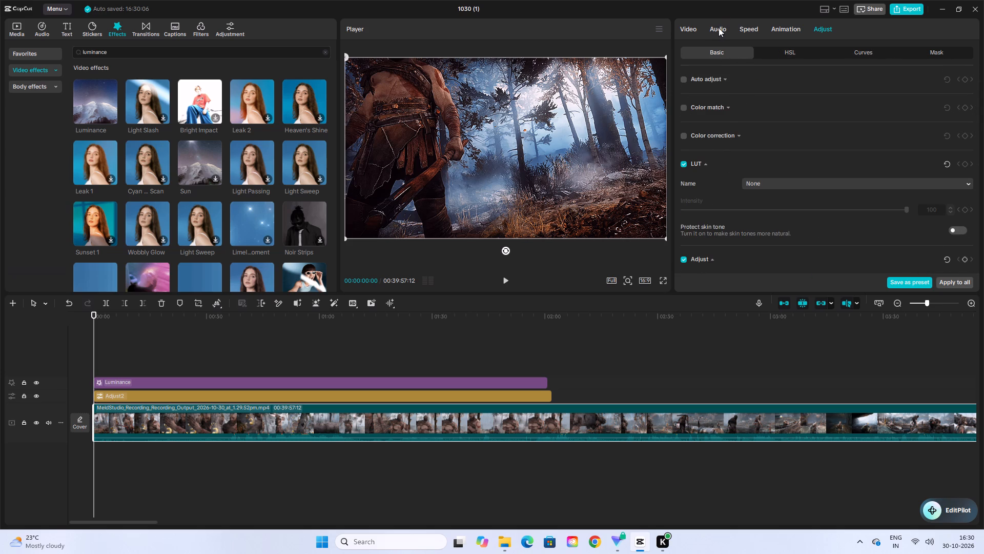
Enable Motion blur on the gameplay clip and set its Blur to 15.
{"action": "left_click", "coordinate": [688, 28]}
{"action": "scroll", "coordinate": [756, 189], "scroll_direction": "down", "scroll_amount": 8}
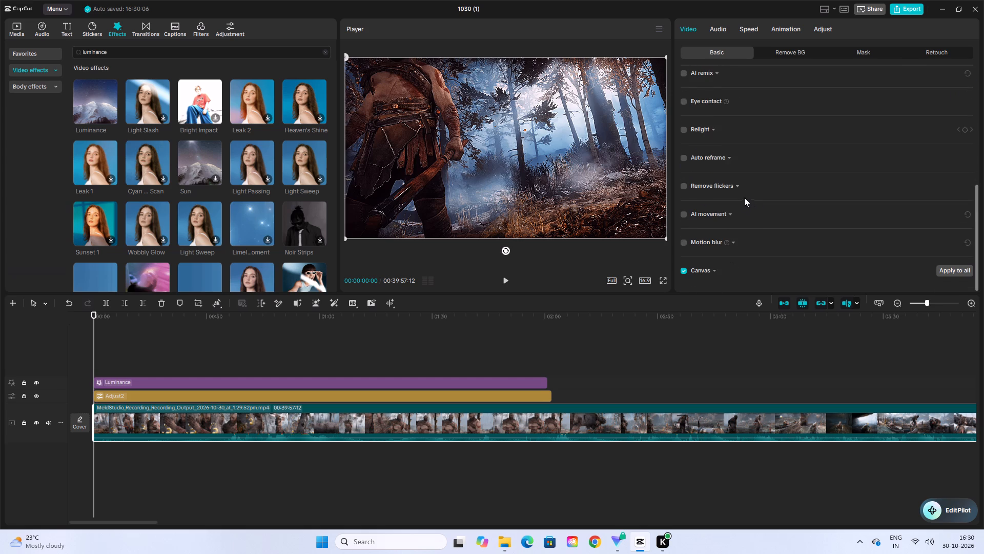
{"action": "left_click", "coordinate": [681, 244]}
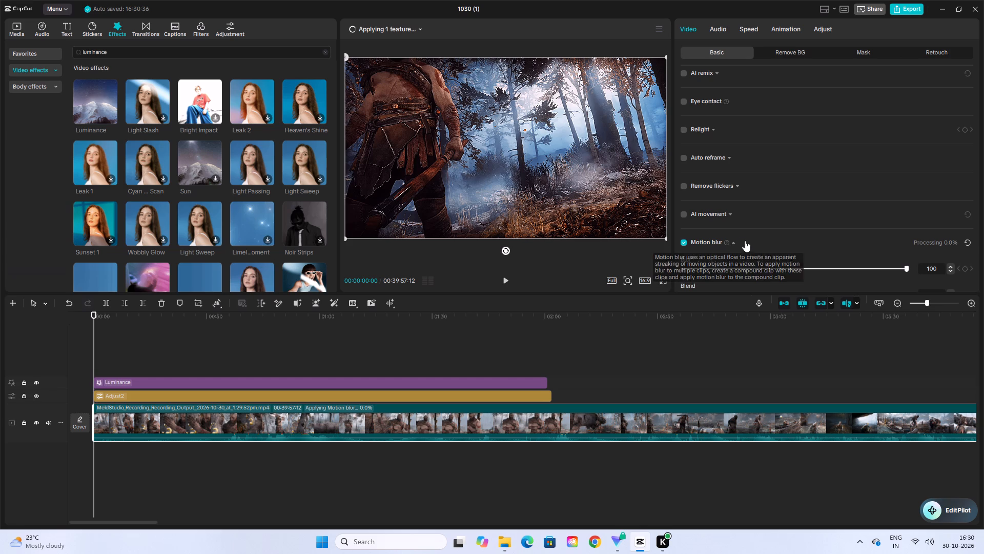
{"action": "scroll", "coordinate": [766, 236], "scroll_direction": "down", "scroll_amount": 2}
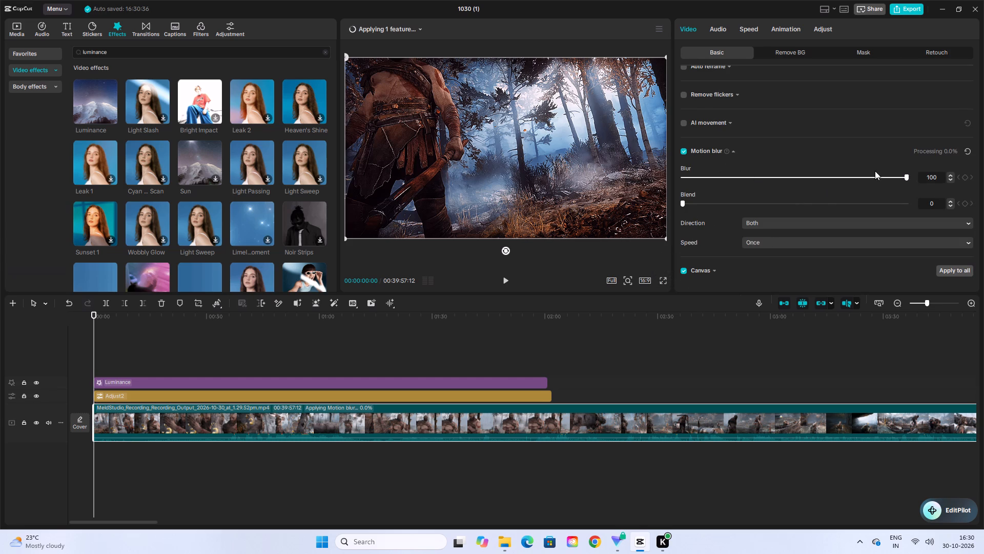
{"action": "left_click_drag", "start_coordinate": [905, 177], "coordinate": [684, 180]}
{"action": "left_click_drag", "start_coordinate": [684, 180], "coordinate": [708, 186]}
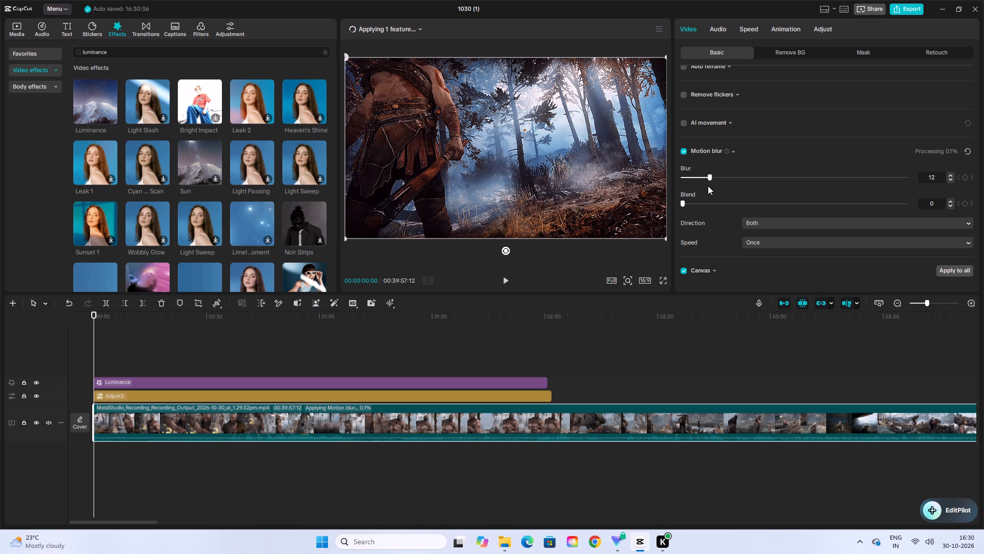
{"action": "left_click_drag", "start_coordinate": [708, 186], "coordinate": [713, 189]}
Set the clip's motion blur Blend to 20 and its Speed to 4 times.
{"action": "left_click_drag", "start_coordinate": [683, 202], "coordinate": [705, 207]}
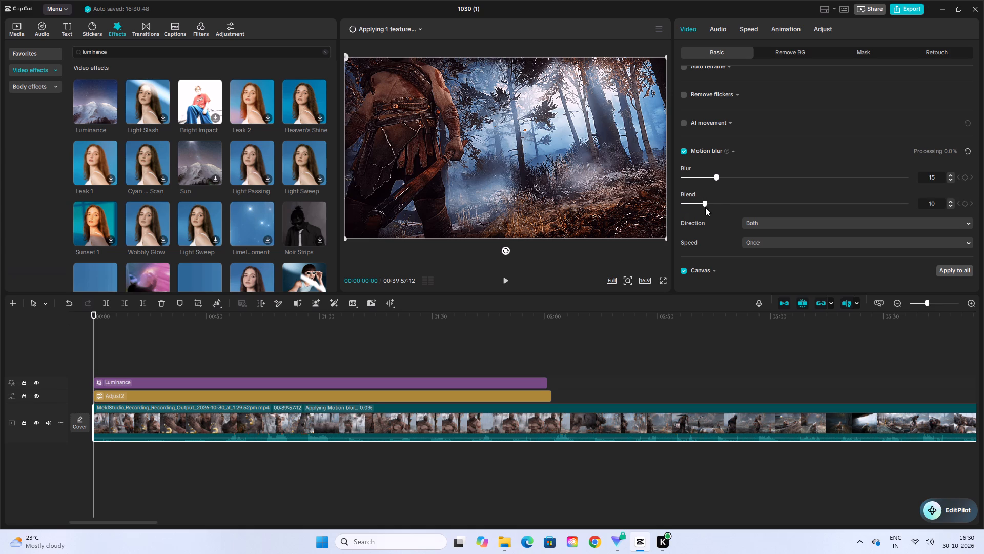
{"action": "left_click_drag", "start_coordinate": [705, 207], "coordinate": [730, 213]}
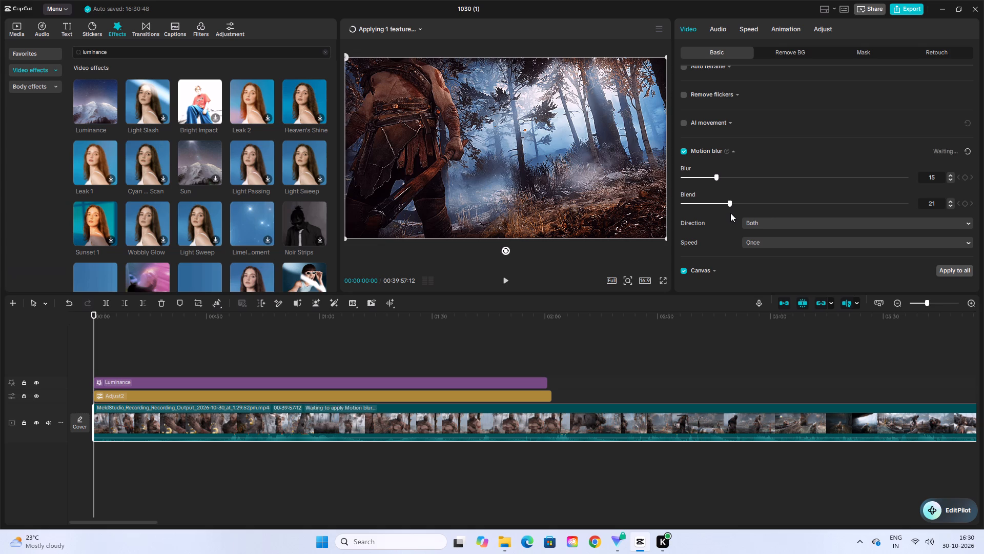
{"action": "left_click", "coordinate": [950, 206]}
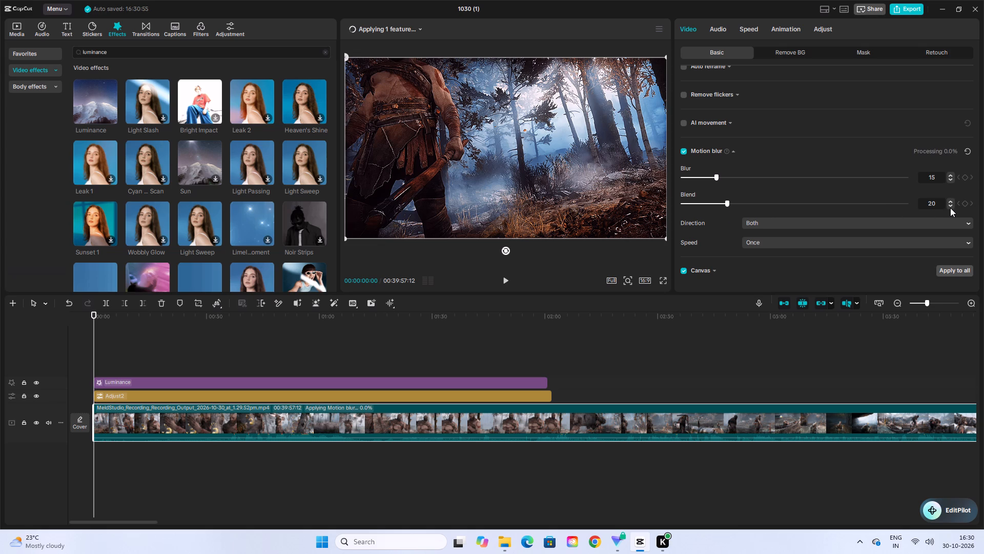
{"action": "left_click", "coordinate": [769, 246]}
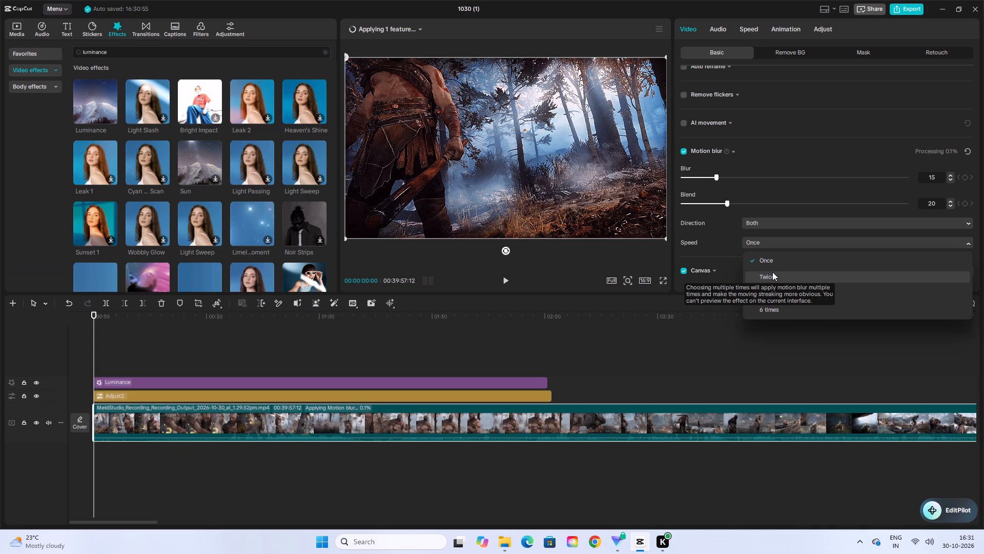
{"action": "left_click", "coordinate": [774, 288]}
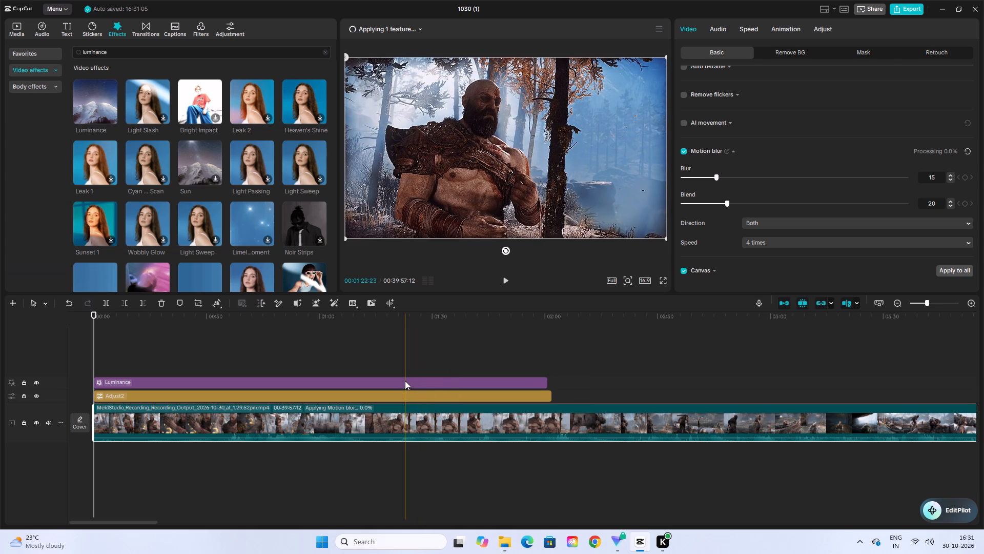
Play the restyled footage full screen from about 1:14 to check the look, and return to the editor.
{"action": "left_click", "coordinate": [403, 344]}
{"action": "left_click_drag", "start_coordinate": [404, 327], "coordinate": [375, 331]}
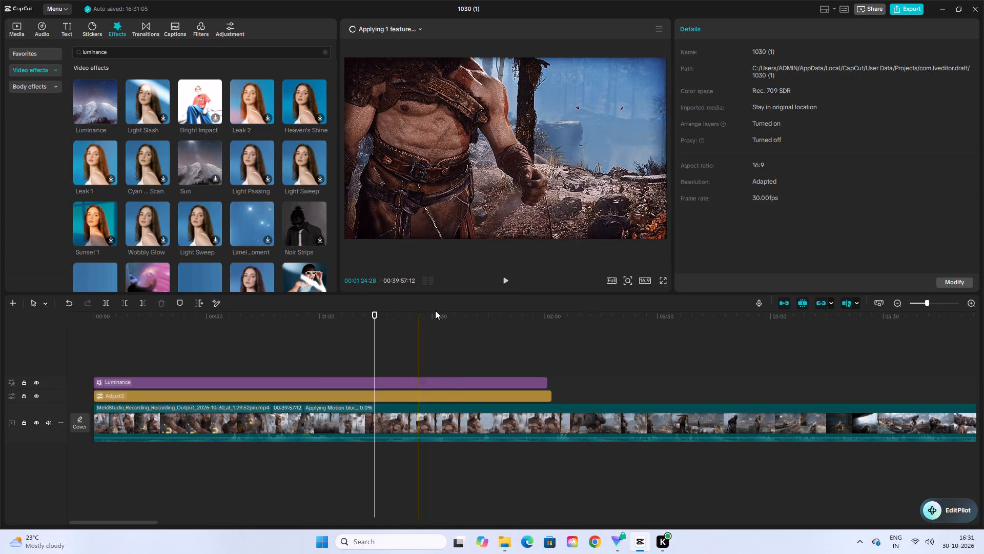
{"action": "left_click", "coordinate": [503, 275]}
{"action": "left_click", "coordinate": [661, 279]}
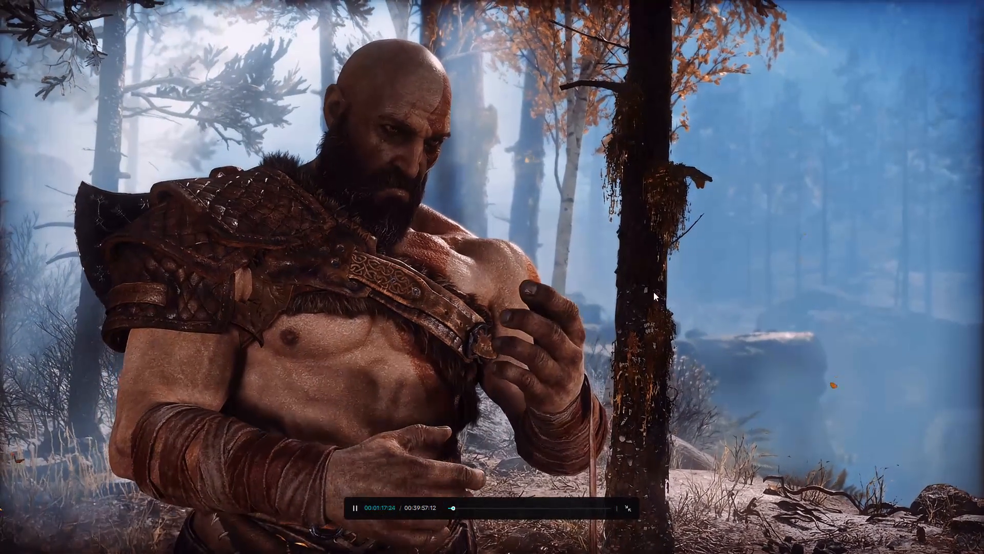
{"action": "left_click", "coordinate": [591, 401]}
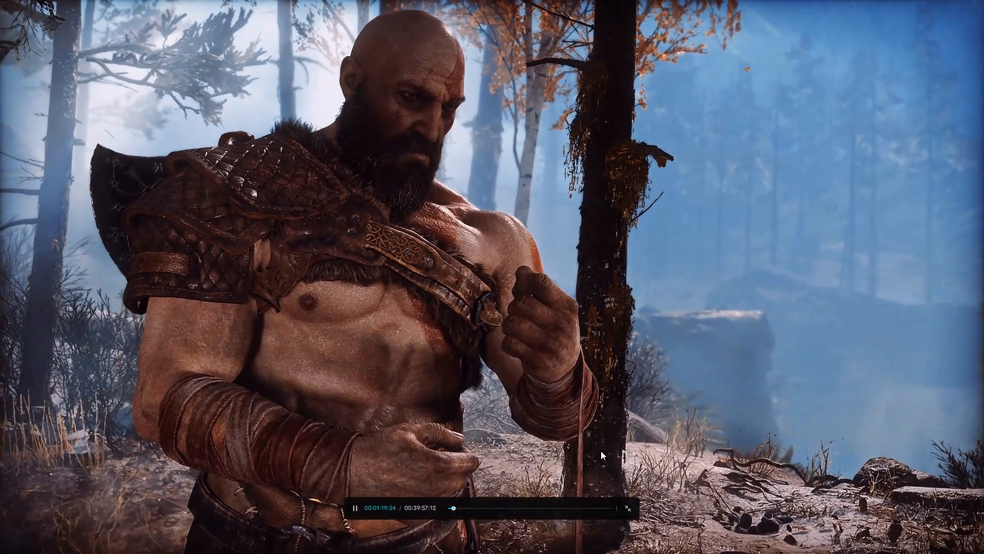
{"action": "left_click", "coordinate": [628, 512]}
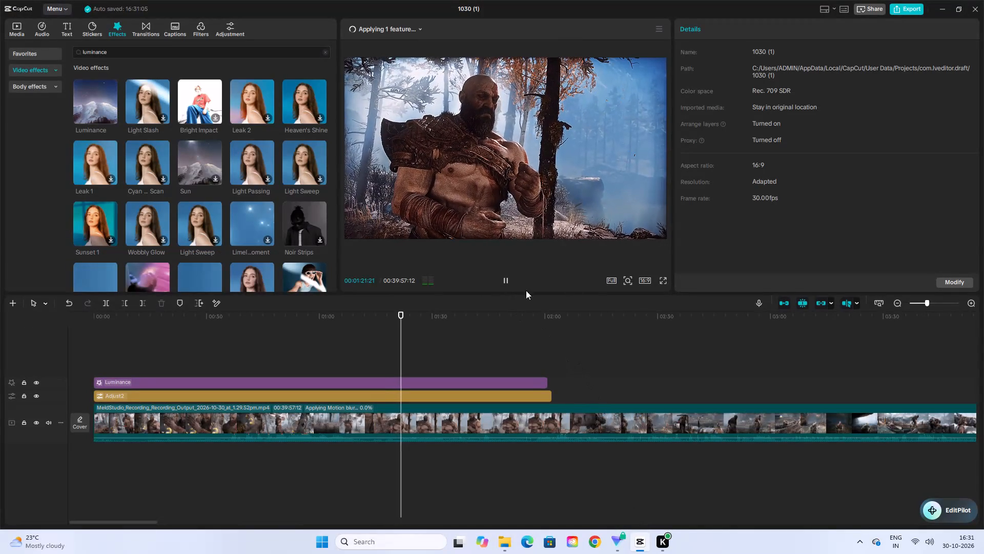
{"action": "left_click", "coordinate": [662, 282]}
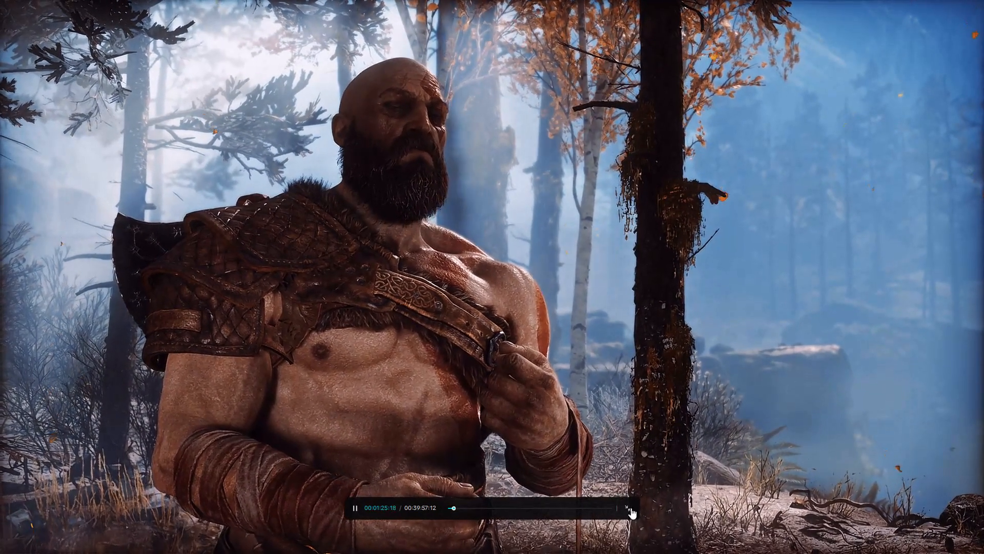
{"action": "left_click", "coordinate": [631, 512]}
Hide the adjustment and Luminance tracks, view the unstyled footage full screen for comparison, and show both tracks again.
{"action": "left_click", "coordinate": [37, 396]}
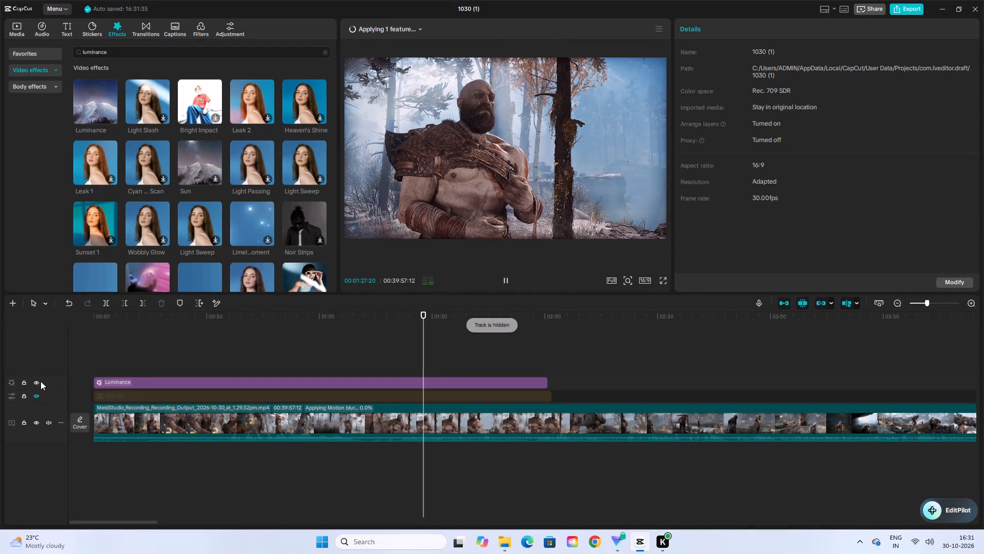
{"action": "left_click", "coordinate": [38, 383]}
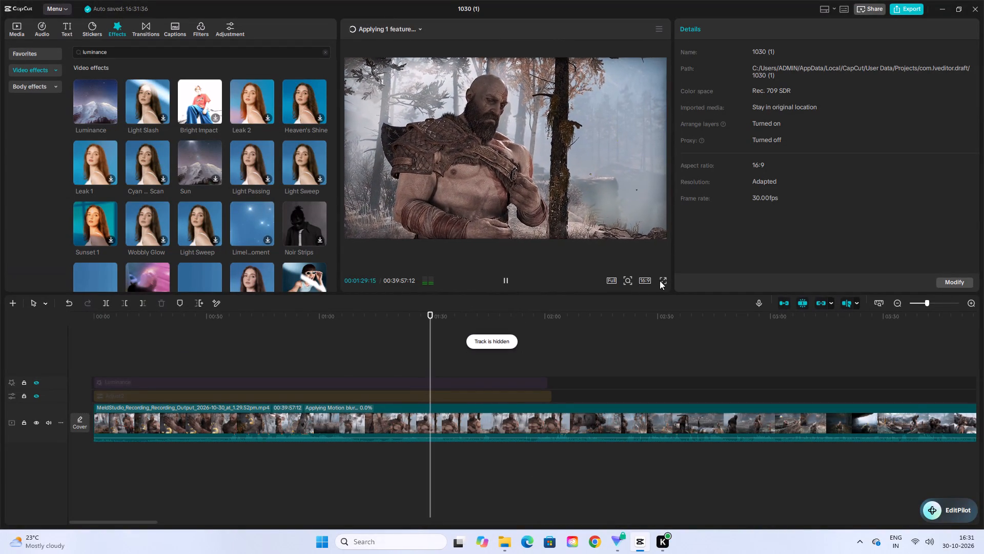
{"action": "left_click", "coordinate": [661, 280]}
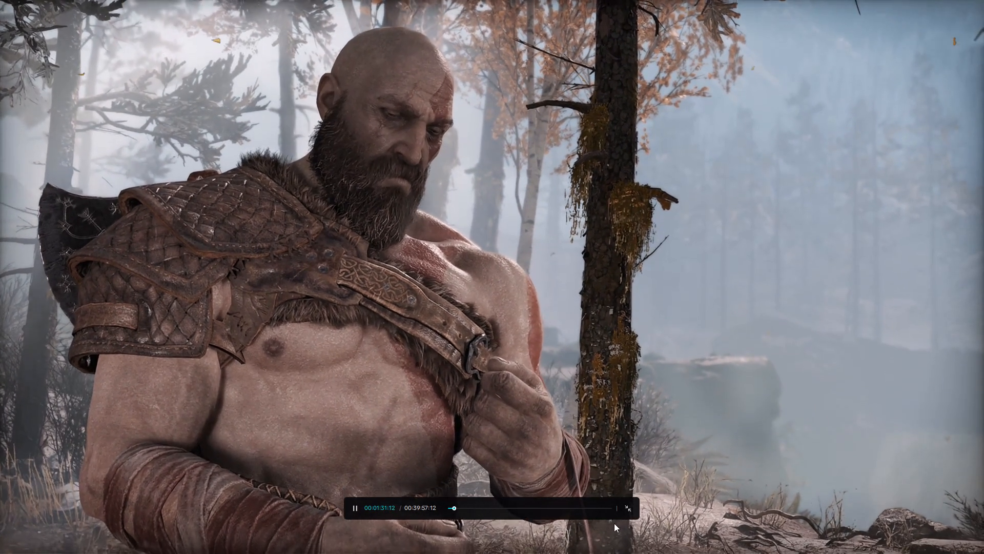
{"action": "left_click", "coordinate": [625, 512]}
{"action": "left_click", "coordinate": [36, 400]}
{"action": "left_click", "coordinate": [36, 382]}
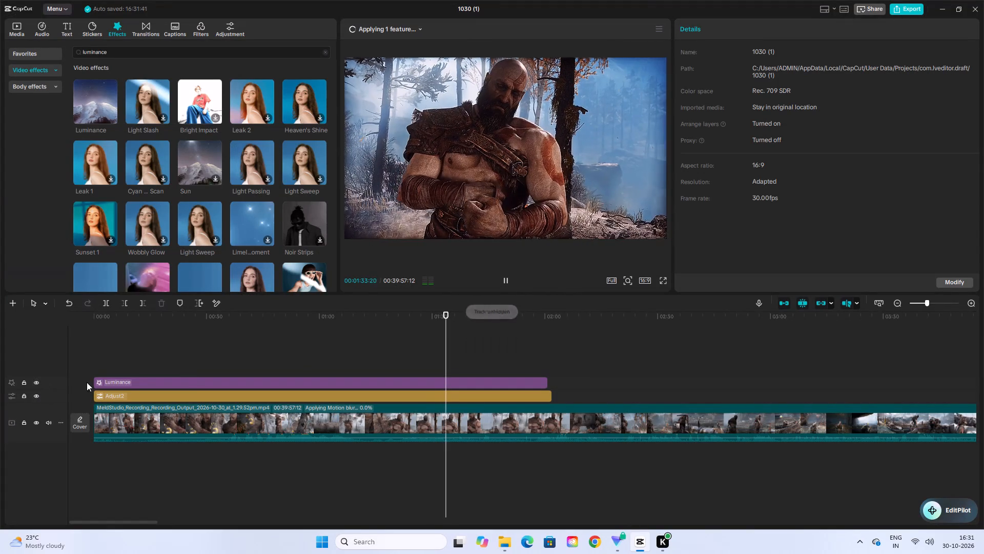
Play the restyled footage full screen from the beginning of the timeline, and stop playback back in the editor.
{"action": "left_click_drag", "start_coordinate": [445, 318], "coordinate": [141, 348]}
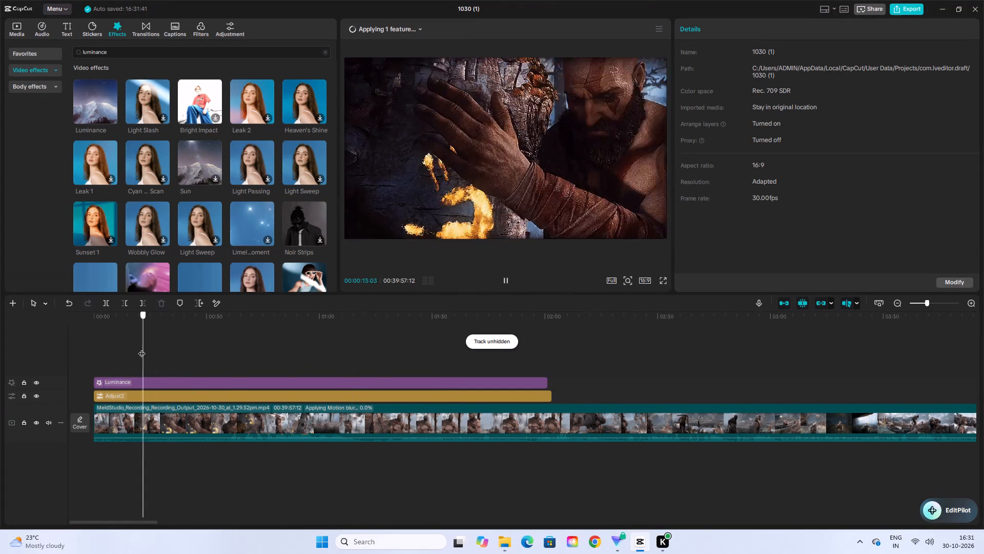
{"action": "left_click_drag", "start_coordinate": [141, 348], "coordinate": [80, 361]}
{"action": "left_click", "coordinate": [508, 281]}
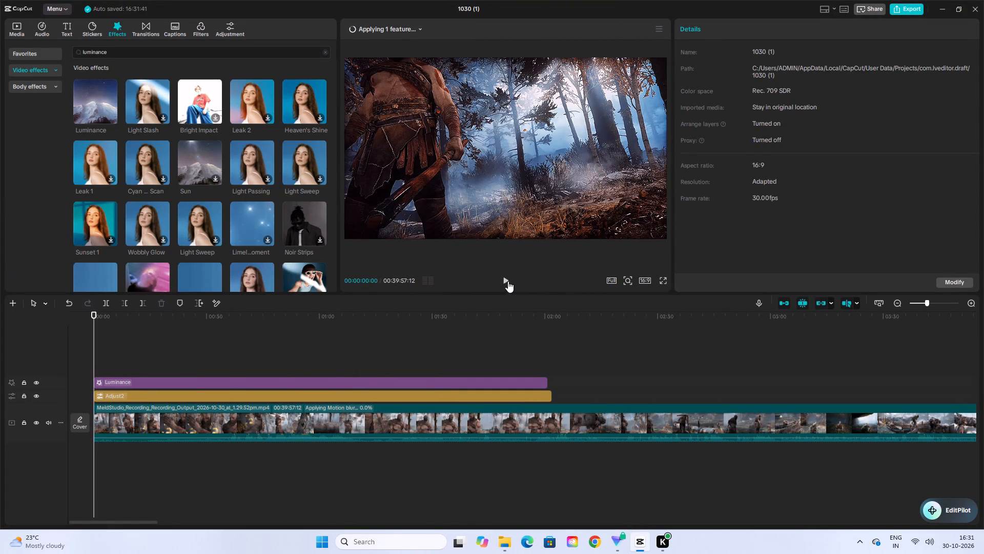
{"action": "left_click", "coordinate": [665, 280]}
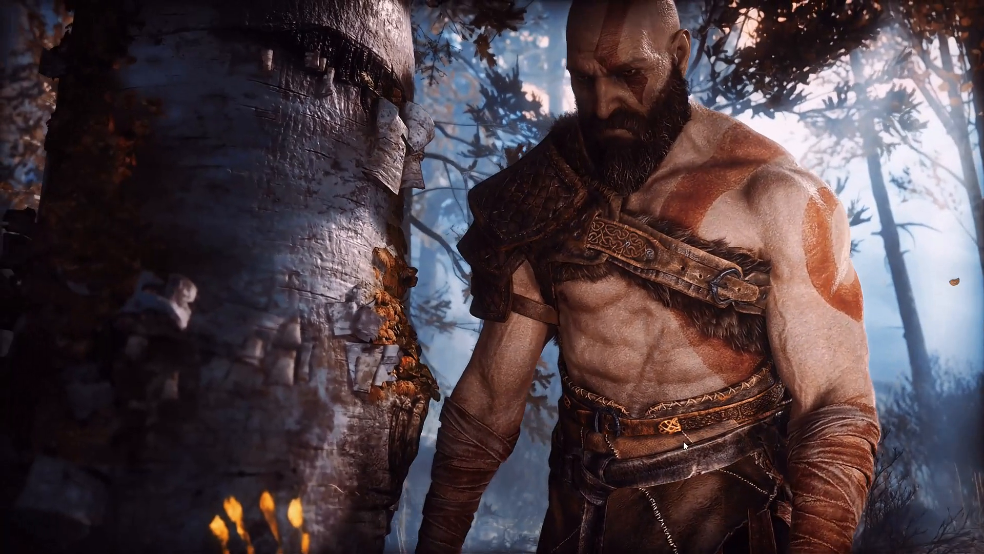
{"action": "left_click", "coordinate": [617, 444]}
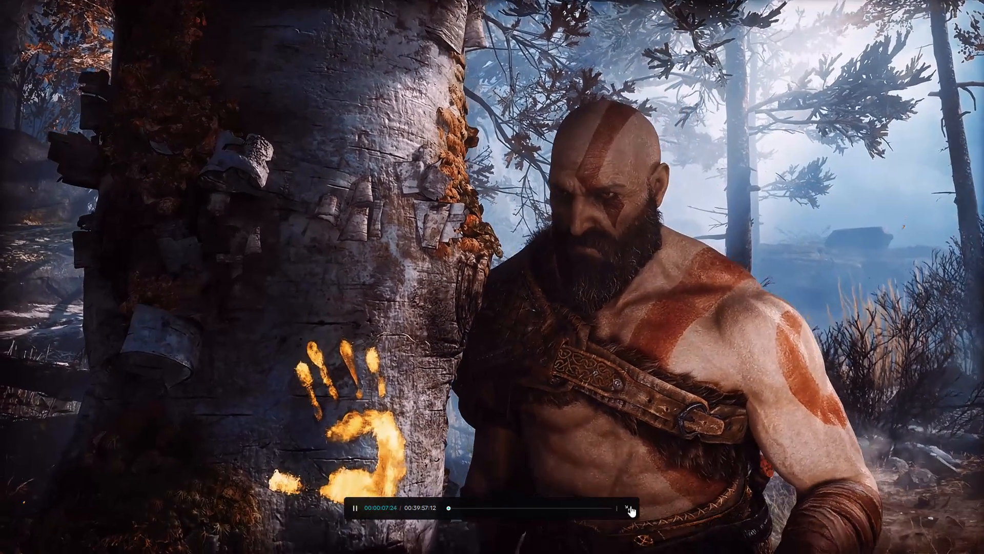
{"action": "left_click", "coordinate": [630, 506]}
{"action": "left_click", "coordinate": [505, 284]}
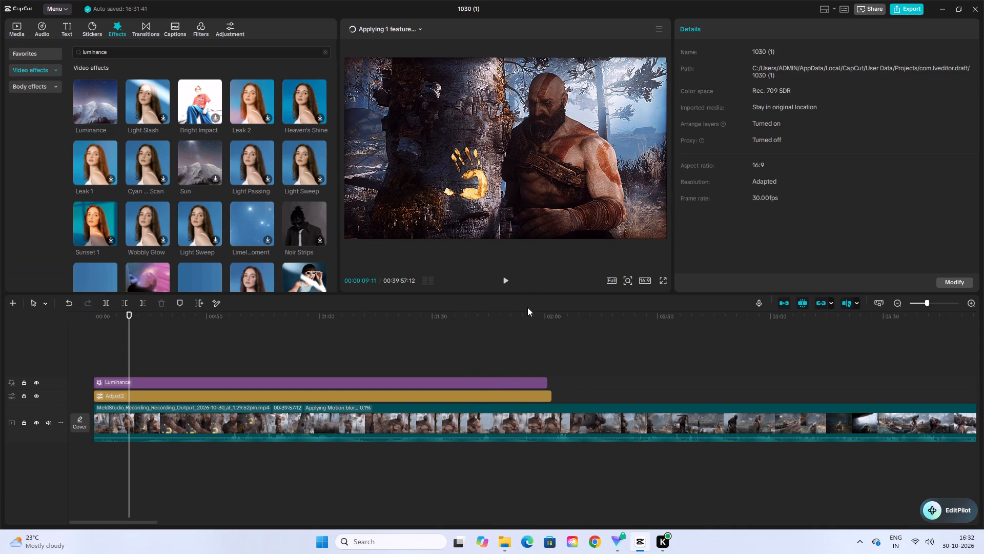
On the adjustment layer, set Contrast to 14 and Saturation to 6.
{"action": "left_click", "coordinate": [462, 400]}
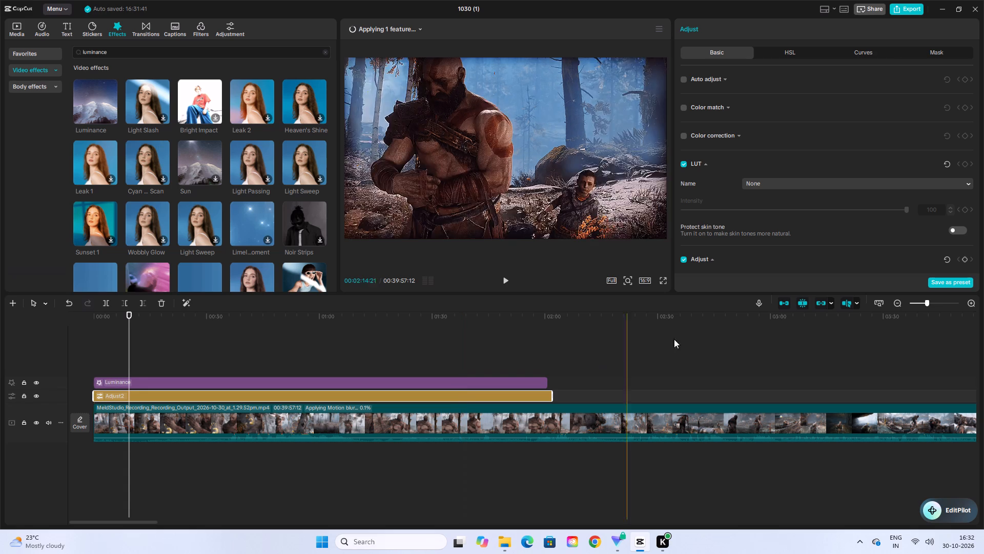
{"action": "scroll", "coordinate": [799, 182], "scroll_direction": "down", "scroll_amount": 2}
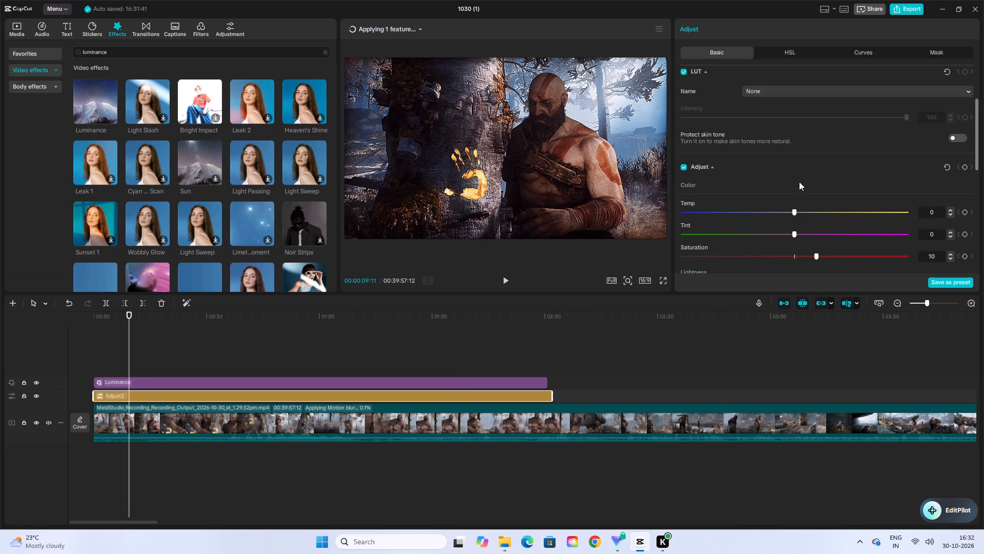
{"action": "scroll", "coordinate": [796, 184], "scroll_direction": "down", "scroll_amount": 3}
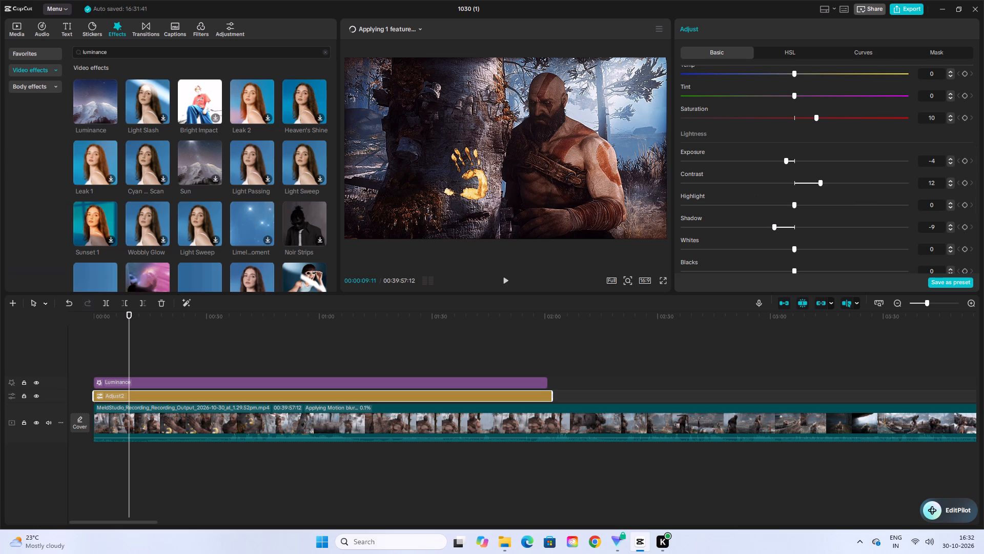
{"action": "double_click", "coordinate": [951, 180]}
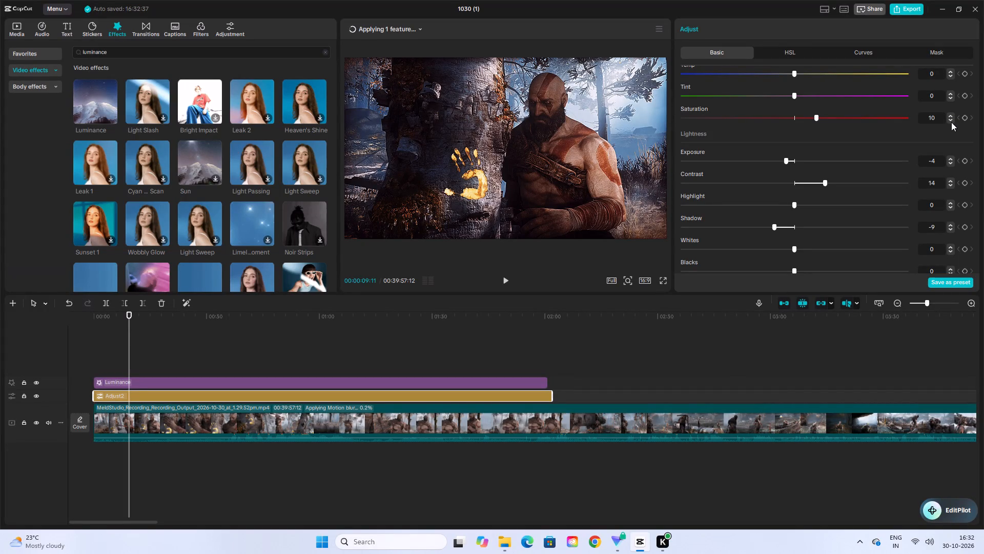
{"action": "triple_click", "coordinate": [949, 121]}
{"action": "left_click", "coordinate": [949, 121]}
Set the adjustment layer's Shadow to -12, Highlight to -4 and Temp to -3.
{"action": "left_click", "coordinate": [949, 230]}
{"action": "double_click", "coordinate": [949, 230]}
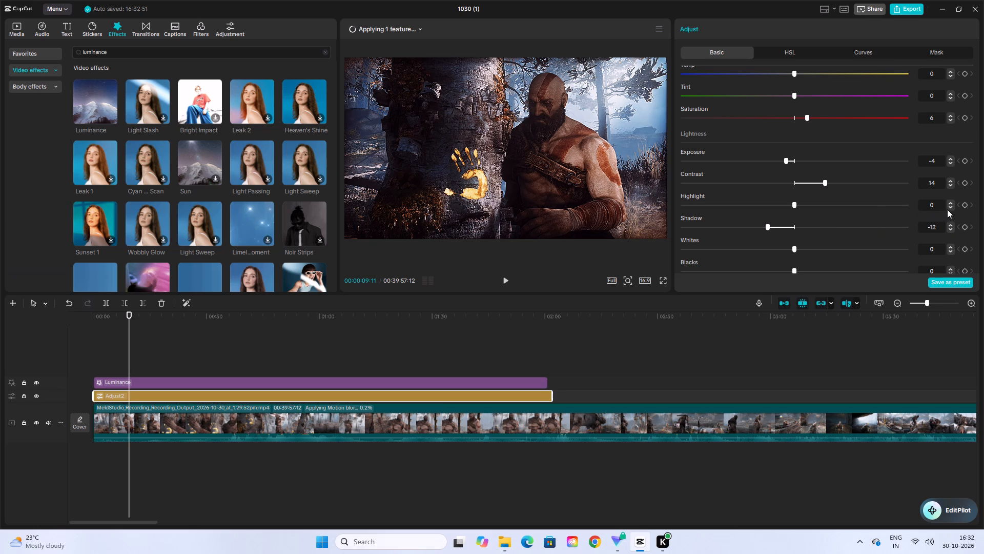
{"action": "double_click", "coordinate": [952, 209]}
{"action": "triple_click", "coordinate": [950, 207]}
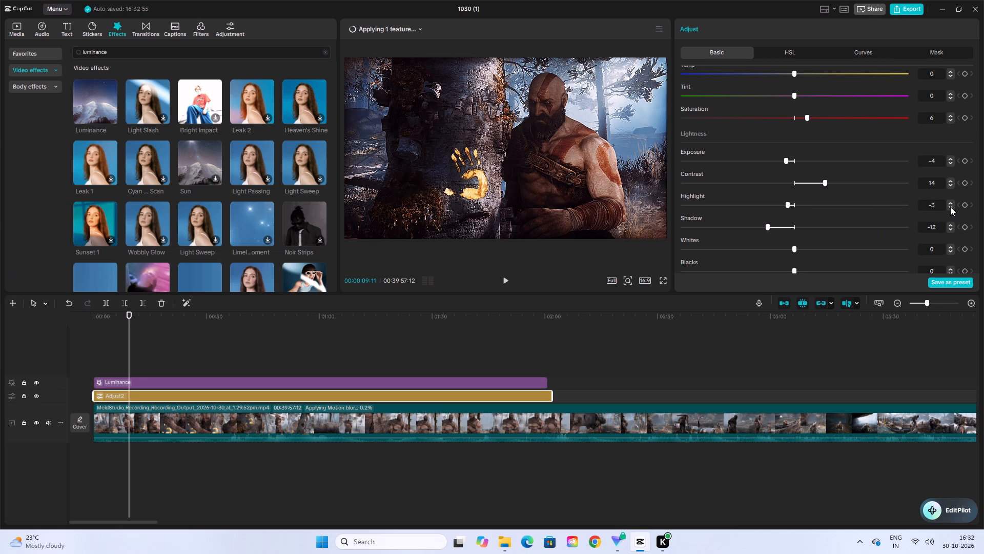
{"action": "left_click", "coordinate": [950, 207]}
{"action": "scroll", "coordinate": [877, 171], "scroll_direction": "up", "scroll_amount": 2}
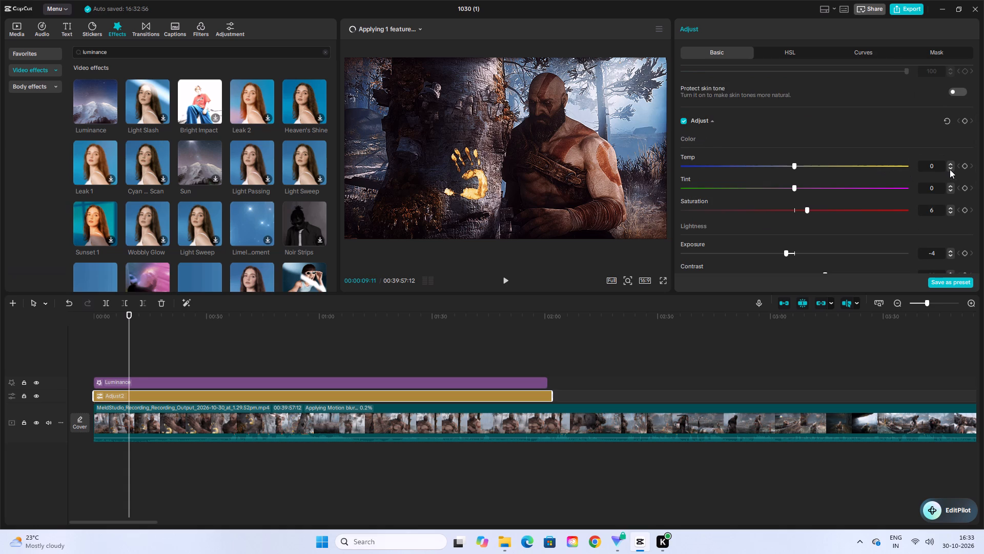
{"action": "triple_click", "coordinate": [951, 168]}
Set the adjustment layer's Sharpen to 35 and Clarity to 15.
{"action": "scroll", "coordinate": [907, 184], "scroll_direction": "down", "scroll_amount": 5}
{"action": "scroll", "coordinate": [830, 200], "scroll_direction": "down", "scroll_amount": 3}
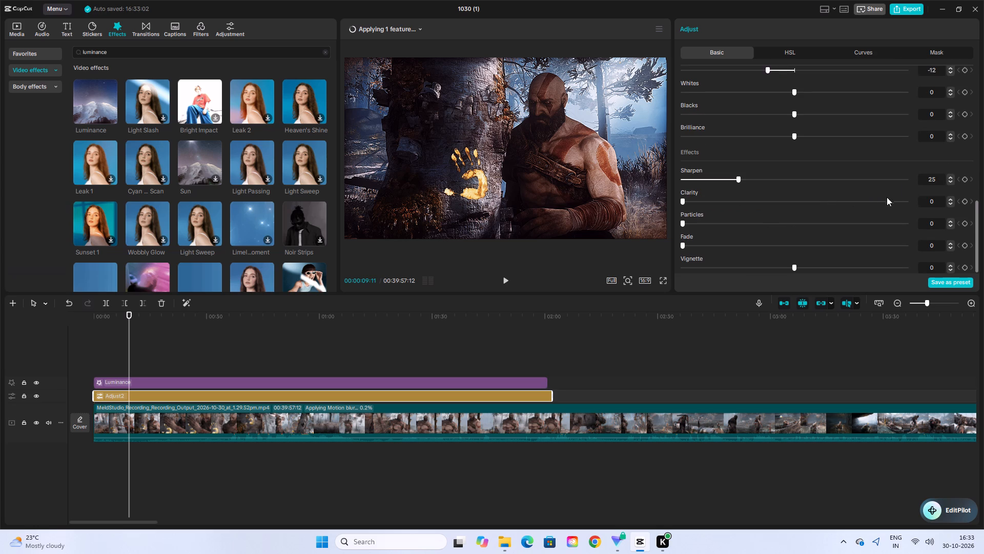
{"action": "triple_click", "coordinate": [949, 175]}
{"action": "double_click", "coordinate": [949, 176]}
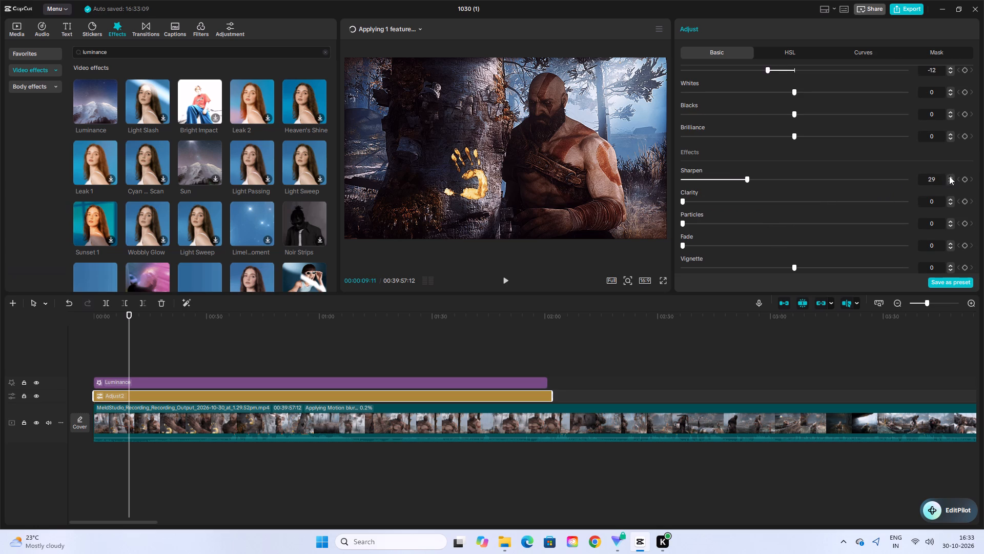
{"action": "triple_click", "coordinate": [949, 176]}
{"action": "left_click", "coordinate": [949, 176]}
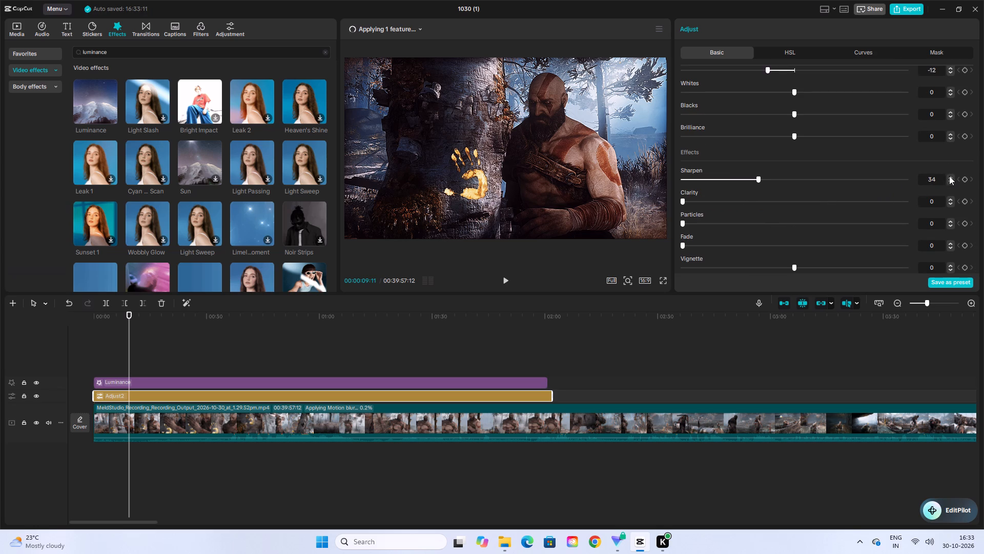
{"action": "left_click", "coordinate": [949, 176]}
{"action": "left_click_drag", "start_coordinate": [683, 204], "coordinate": [730, 207]}
{"action": "left_click_drag", "start_coordinate": [730, 207], "coordinate": [714, 210]}
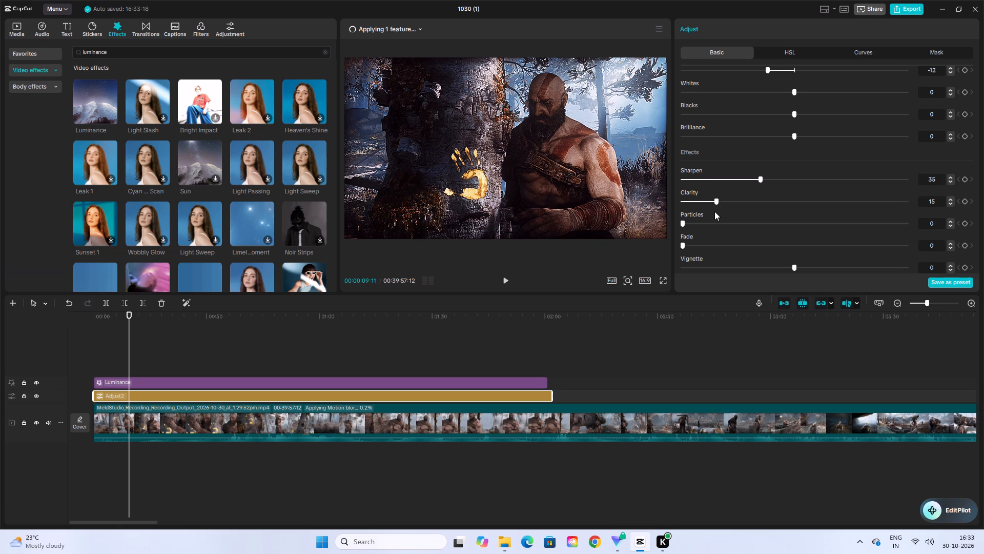
Set the Luminance effect's Strength to 20 and its Filters to 20.
{"action": "left_click", "coordinate": [406, 382]}
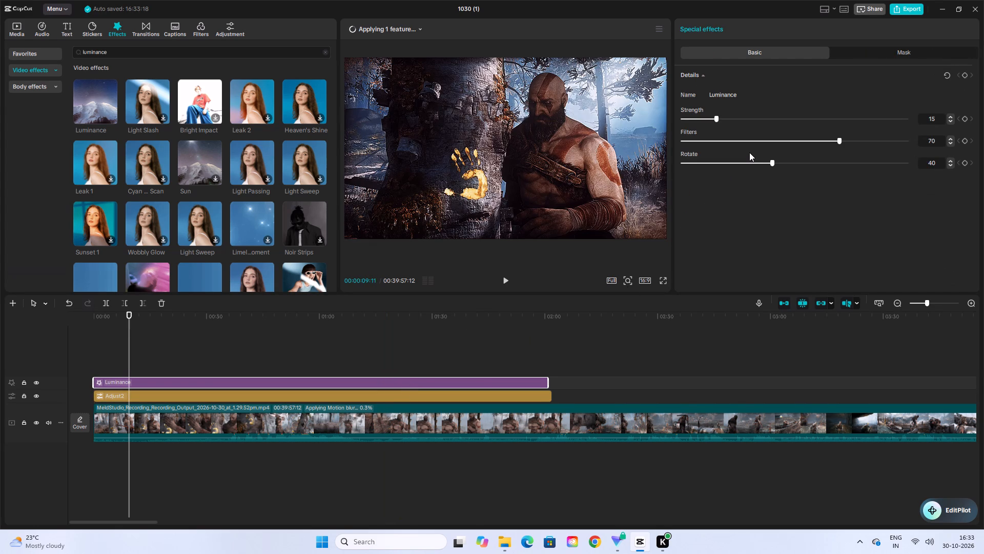
{"action": "triple_click", "coordinate": [950, 116]}
{"action": "triple_click", "coordinate": [950, 116]}
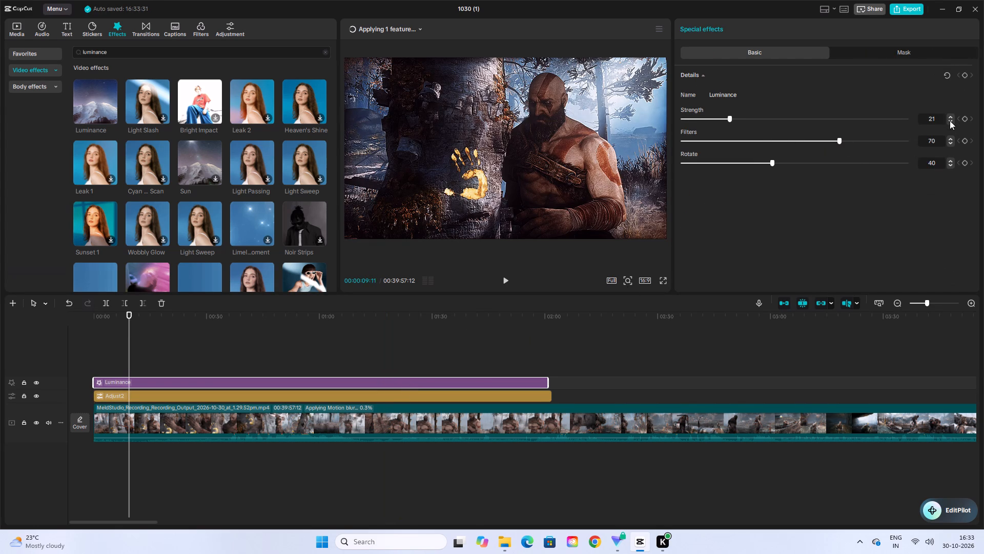
{"action": "left_click", "coordinate": [950, 121]}
{"action": "left_click_drag", "start_coordinate": [838, 142], "coordinate": [738, 151]}
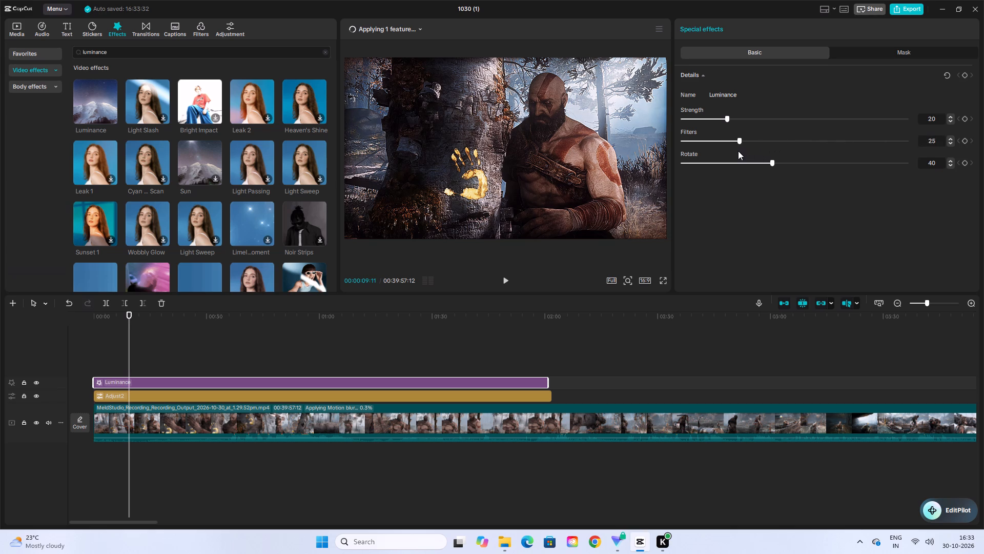
{"action": "left_click_drag", "start_coordinate": [738, 151], "coordinate": [728, 152]}
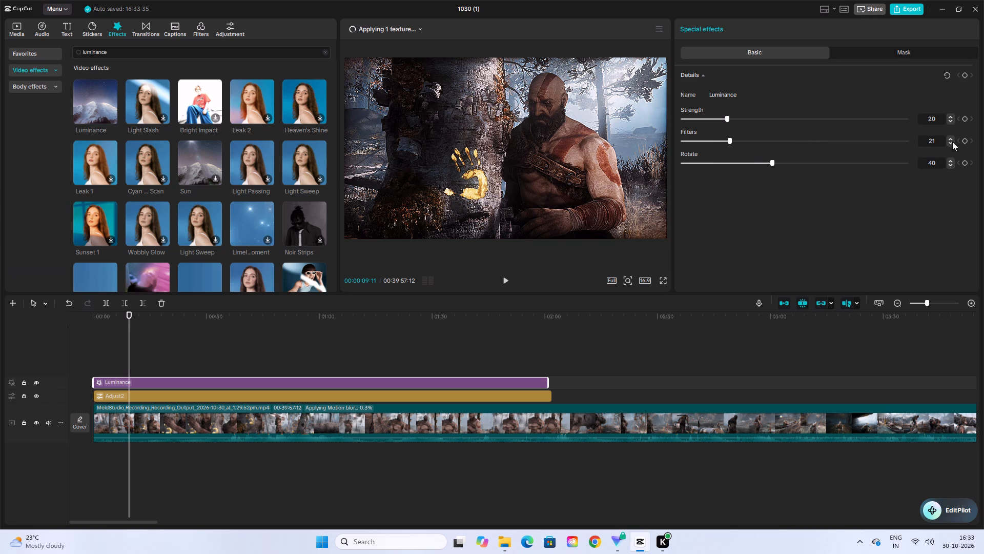
{"action": "left_click", "coordinate": [950, 141]}
Play the restyled footage full screen from about 0:09 to check the new look, and return to the editor.
{"action": "left_click", "coordinate": [506, 279]}
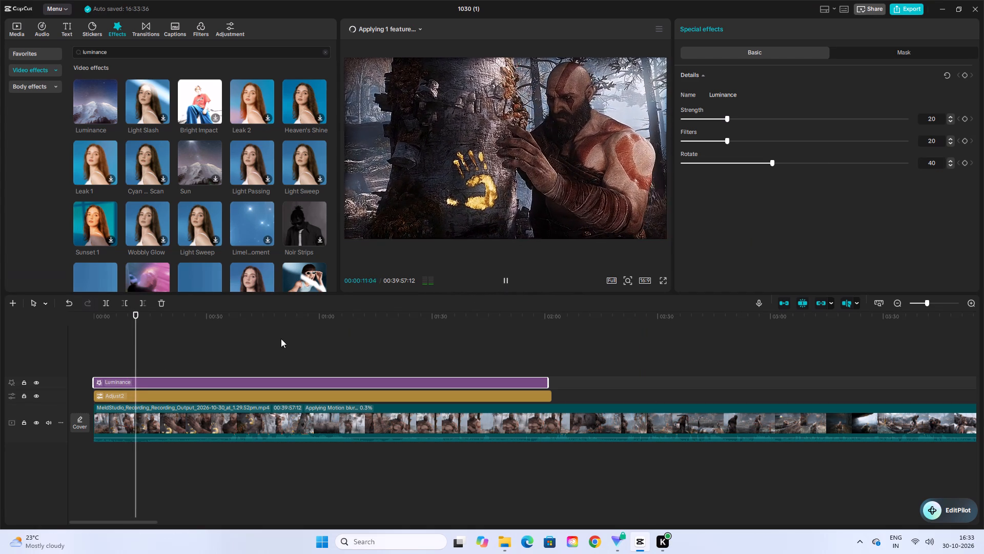
{"action": "left_click", "coordinate": [664, 281]}
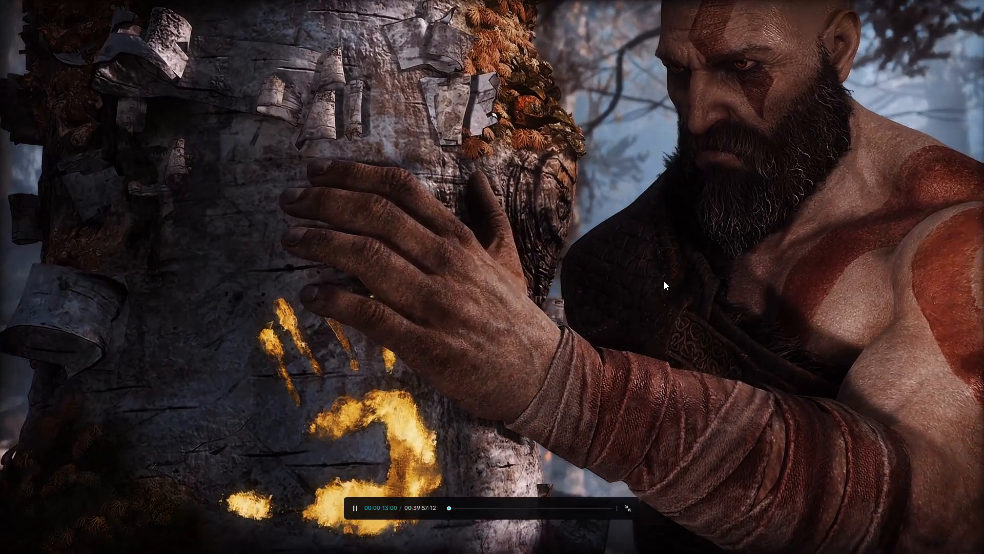
{"action": "left_click", "coordinate": [703, 270]}
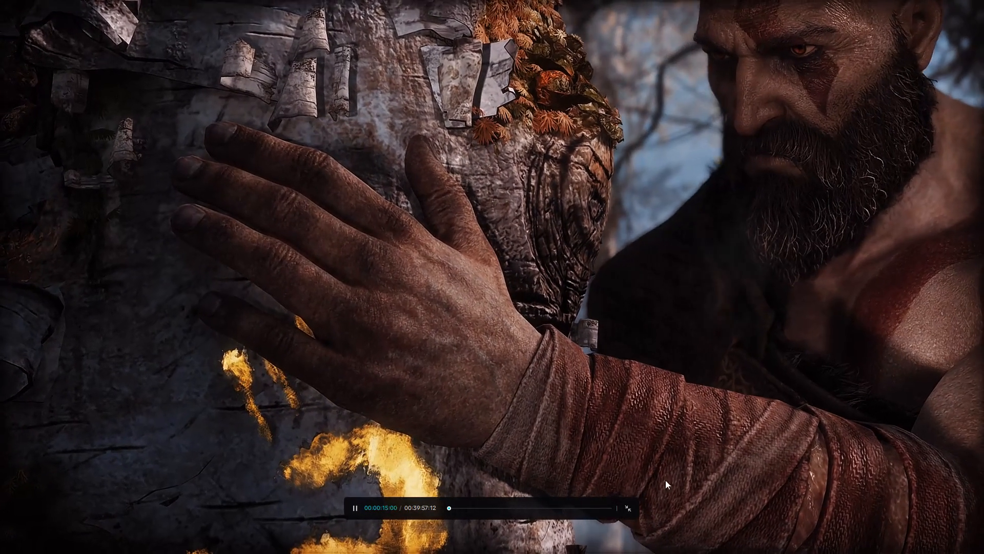
{"action": "left_click", "coordinate": [627, 510]}
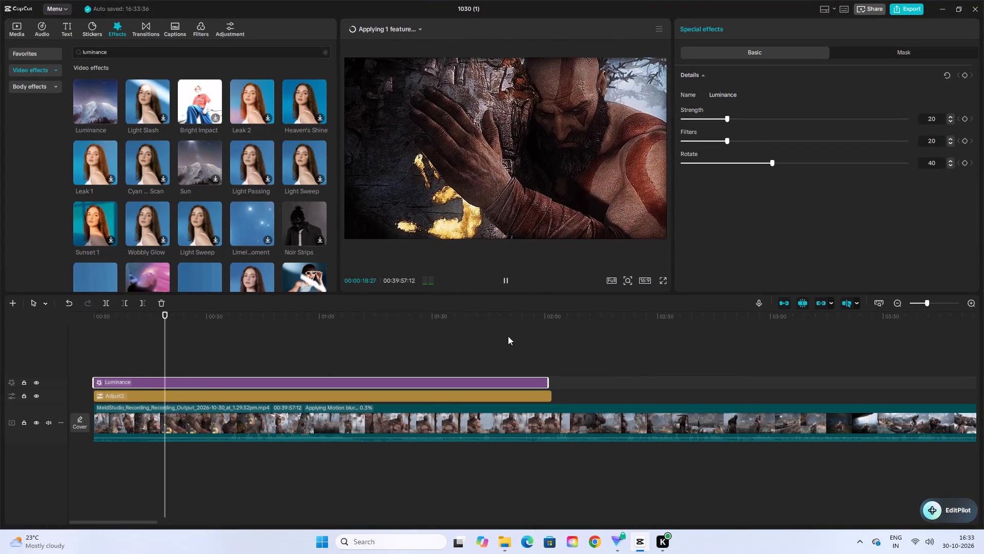
Play the restyled footage full screen from about 1:40, return to the editor and stop playback.
{"action": "left_click_drag", "start_coordinate": [167, 318], "coordinate": [326, 347]}
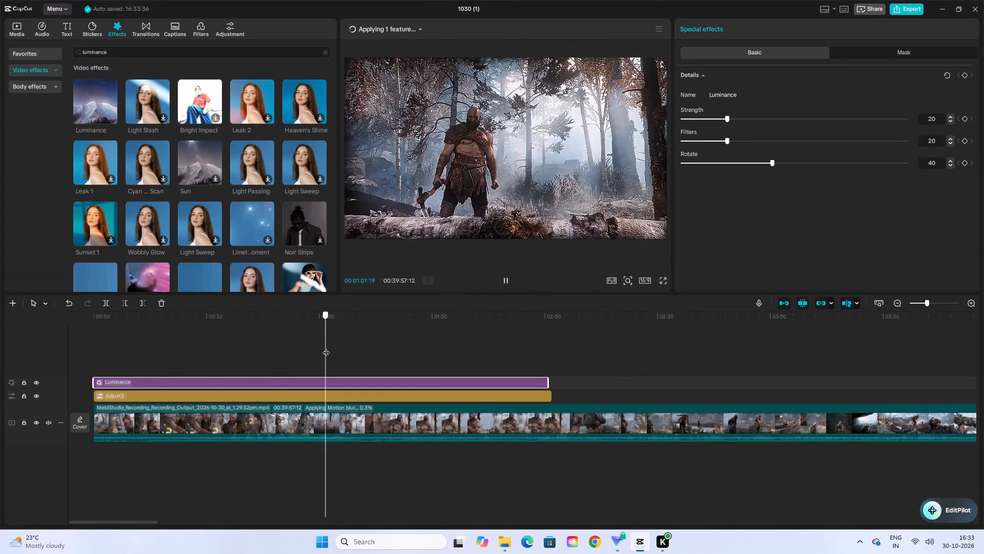
{"action": "left_click_drag", "start_coordinate": [326, 347], "coordinate": [503, 374]}
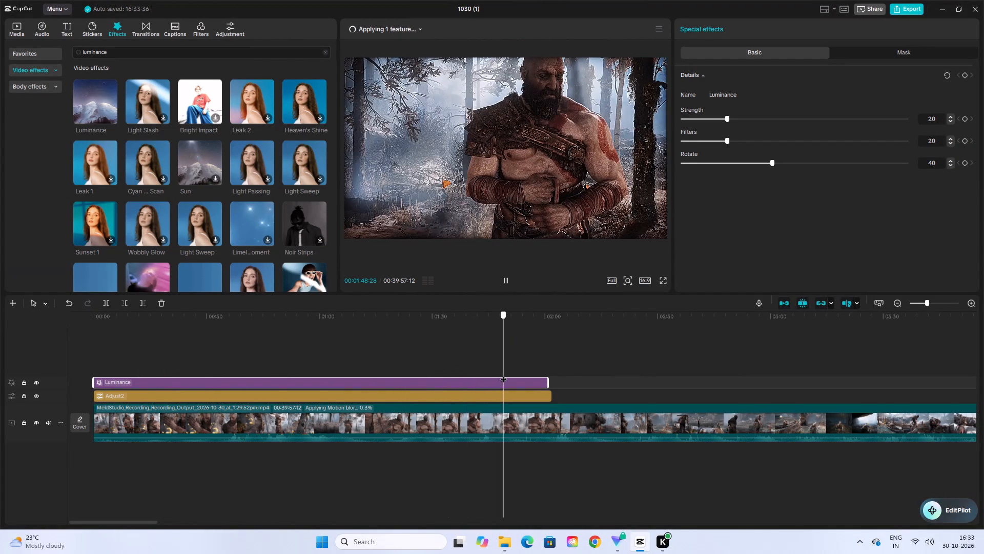
{"action": "left_click_drag", "start_coordinate": [503, 374], "coordinate": [470, 378]}
{"action": "left_click", "coordinate": [501, 278]}
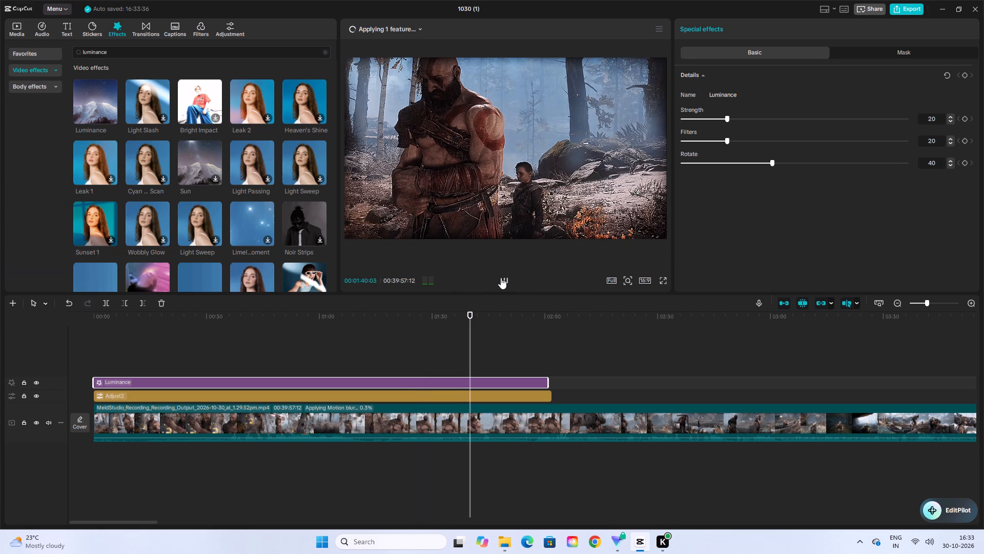
{"action": "left_click", "coordinate": [662, 280]}
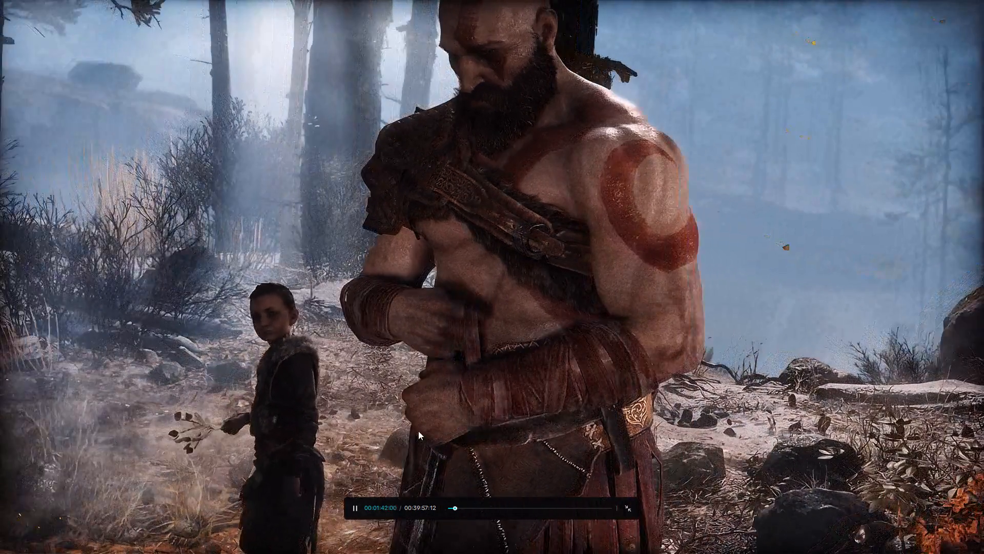
{"action": "left_click", "coordinate": [640, 509]}
{"action": "left_click", "coordinate": [631, 510]}
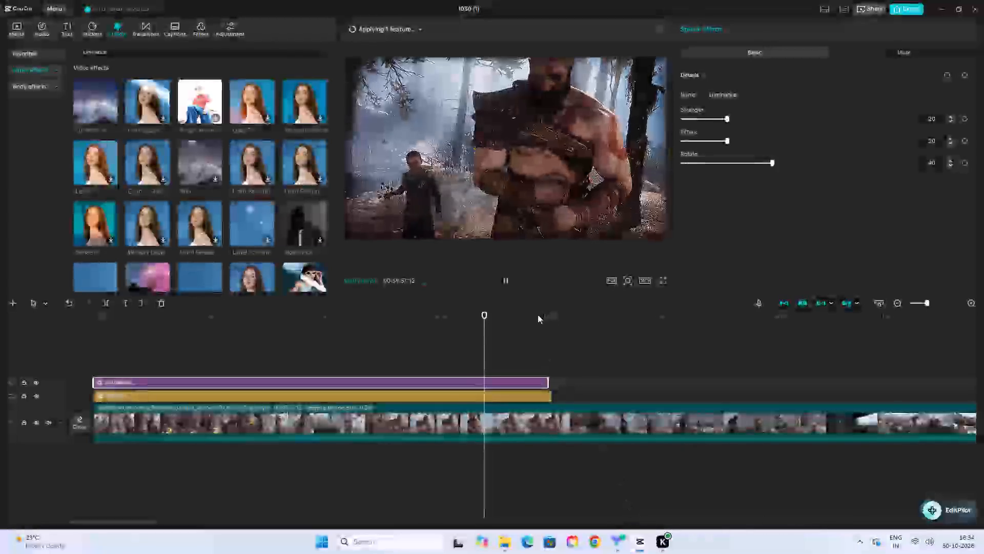
{"action": "left_click", "coordinate": [506, 283]}
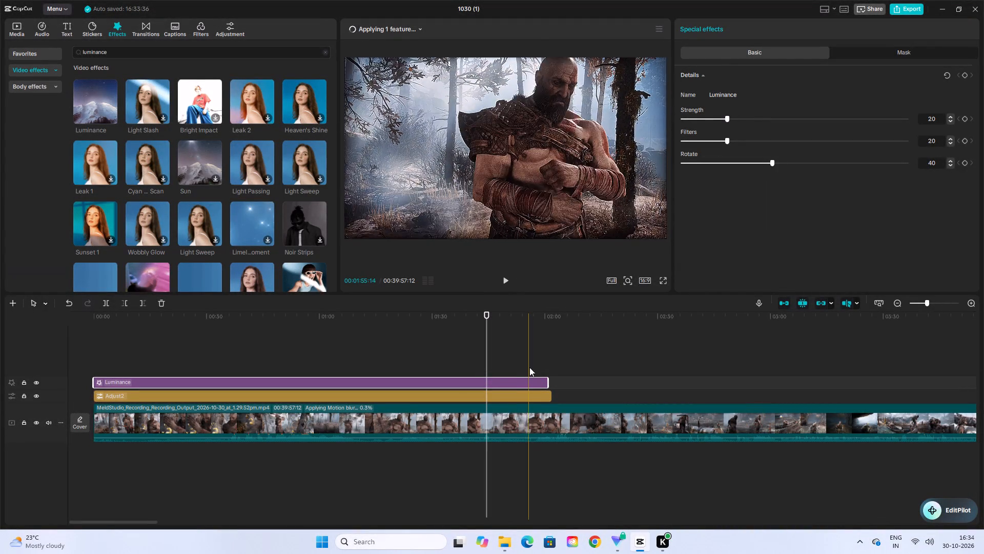
Set the gameplay clip's motion blur Blur to 18 and its Blend to 25.
{"action": "left_click", "coordinate": [534, 419]}
{"action": "scroll", "coordinate": [737, 230], "scroll_direction": "down", "scroll_amount": 7}
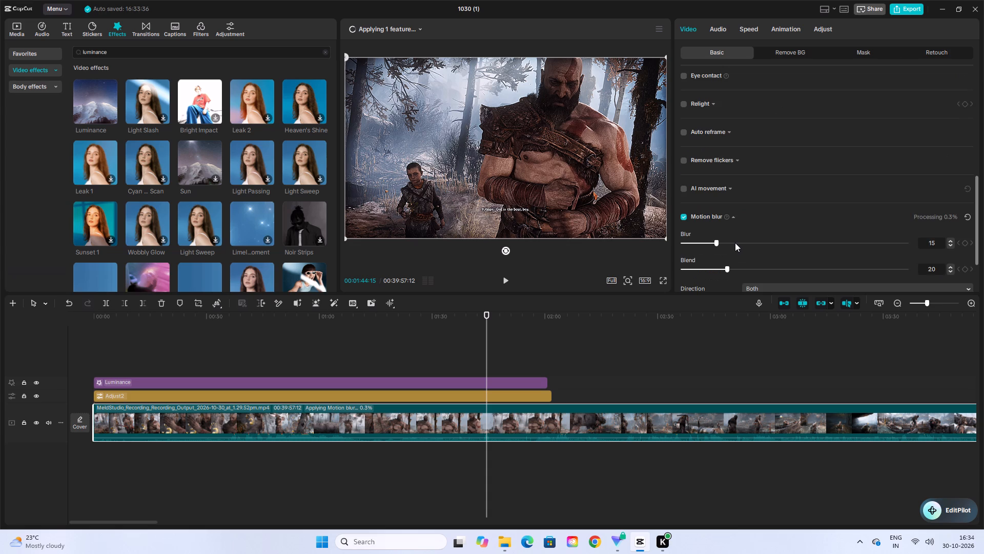
{"action": "scroll", "coordinate": [735, 243], "scroll_direction": "down", "scroll_amount": 5}
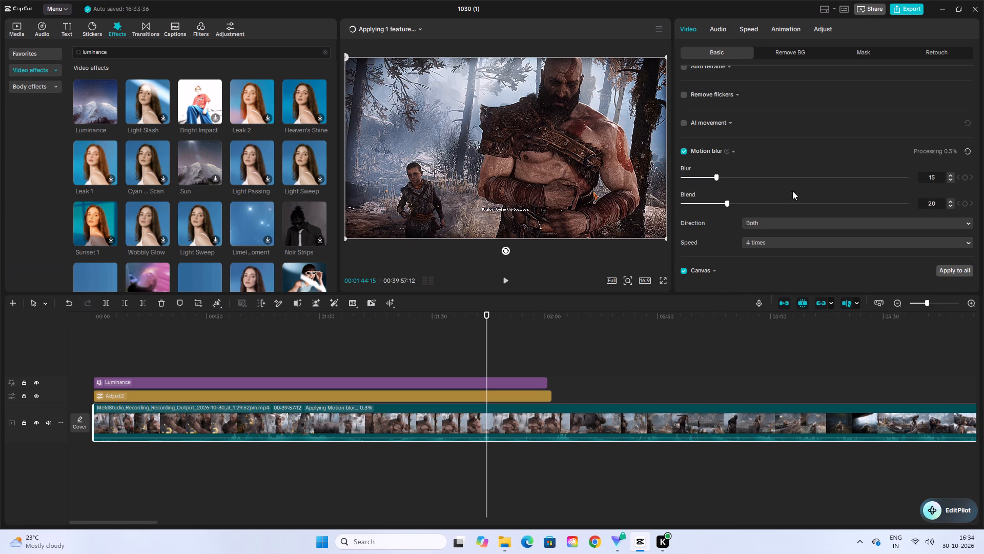
{"action": "triple_click", "coordinate": [950, 174]}
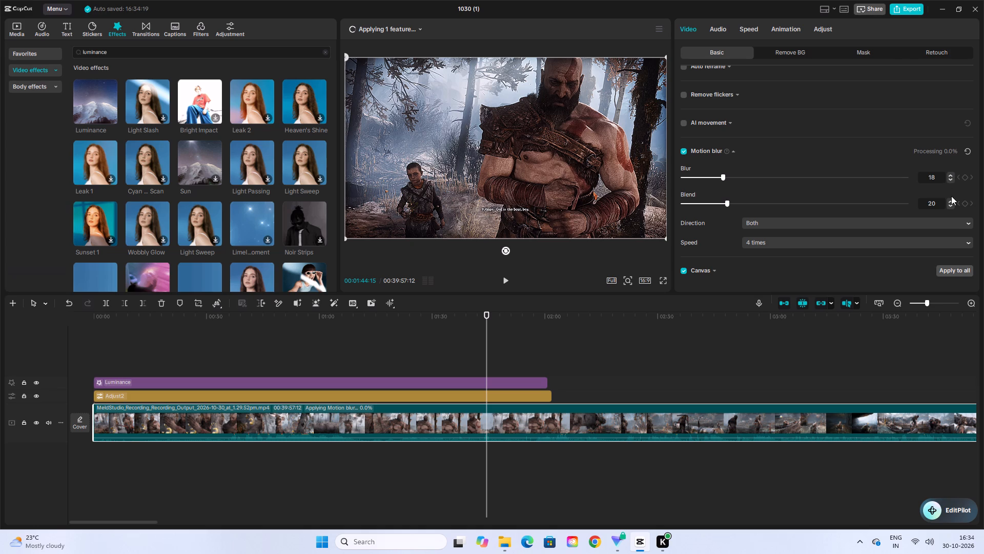
{"action": "triple_click", "coordinate": [950, 200]}
{"action": "double_click", "coordinate": [950, 200]}
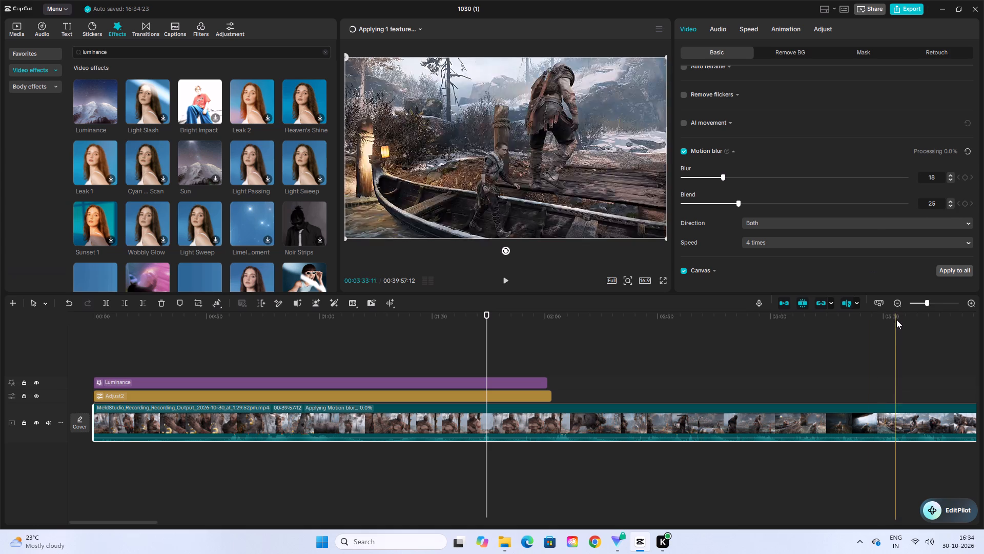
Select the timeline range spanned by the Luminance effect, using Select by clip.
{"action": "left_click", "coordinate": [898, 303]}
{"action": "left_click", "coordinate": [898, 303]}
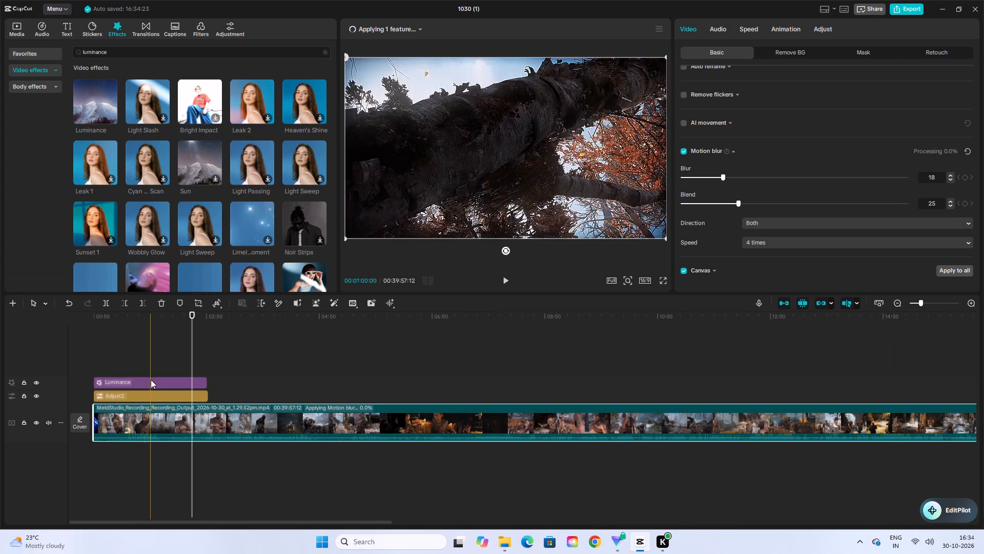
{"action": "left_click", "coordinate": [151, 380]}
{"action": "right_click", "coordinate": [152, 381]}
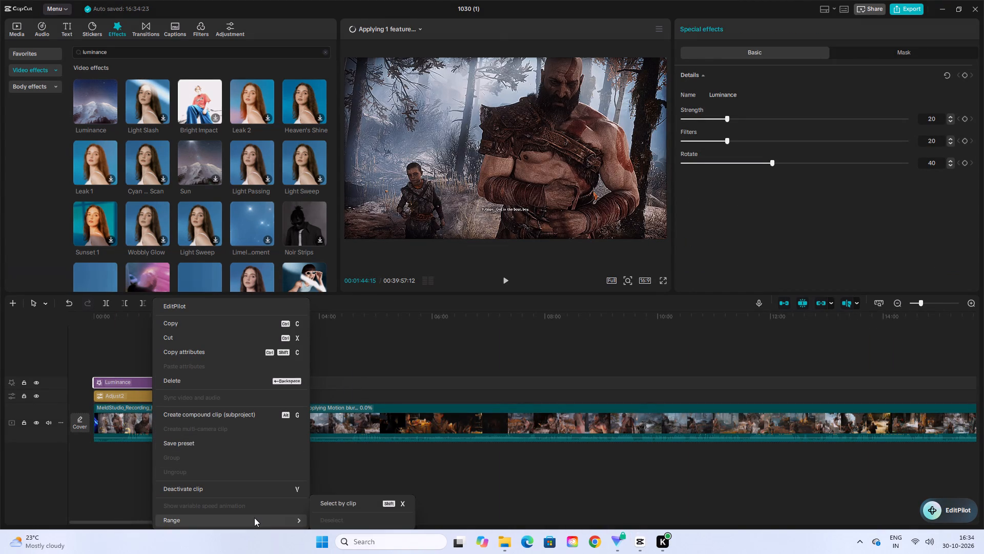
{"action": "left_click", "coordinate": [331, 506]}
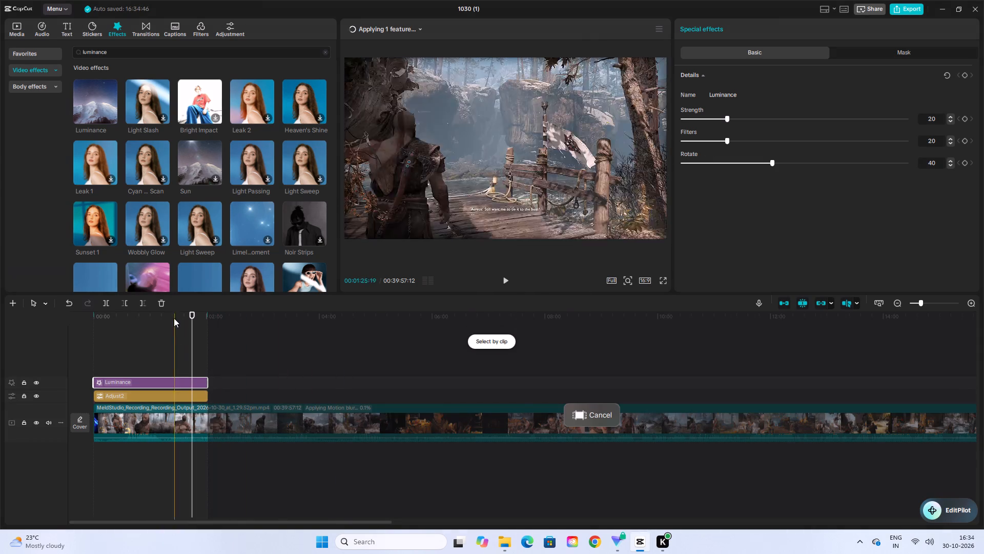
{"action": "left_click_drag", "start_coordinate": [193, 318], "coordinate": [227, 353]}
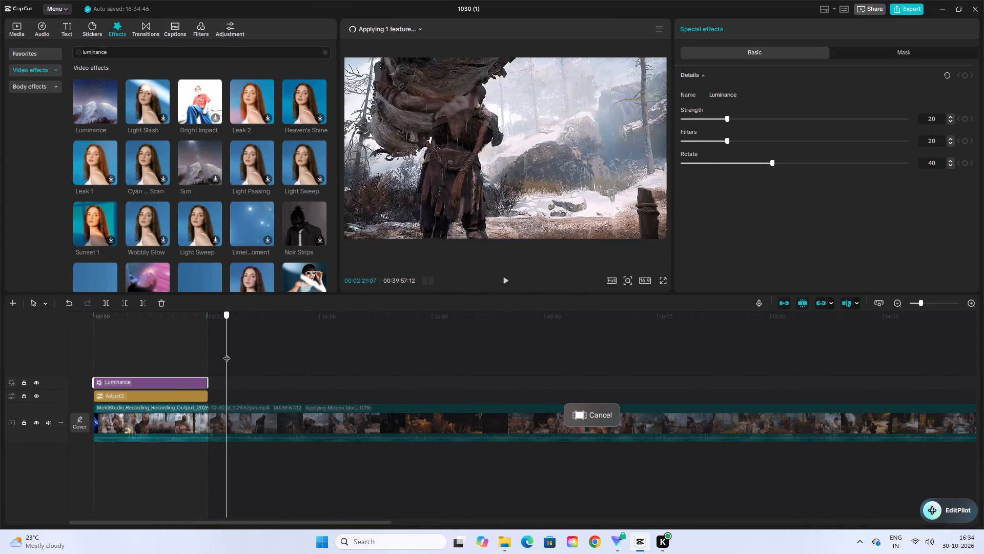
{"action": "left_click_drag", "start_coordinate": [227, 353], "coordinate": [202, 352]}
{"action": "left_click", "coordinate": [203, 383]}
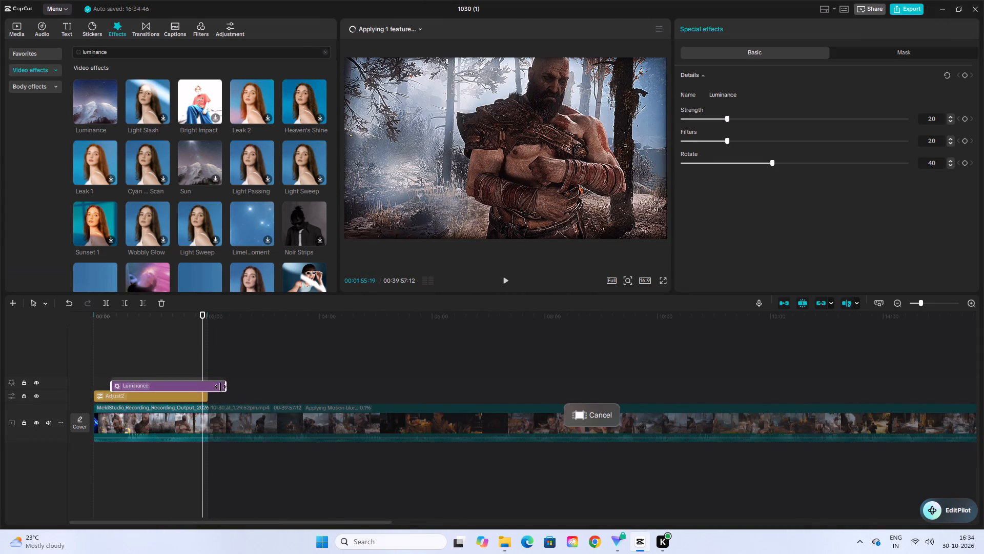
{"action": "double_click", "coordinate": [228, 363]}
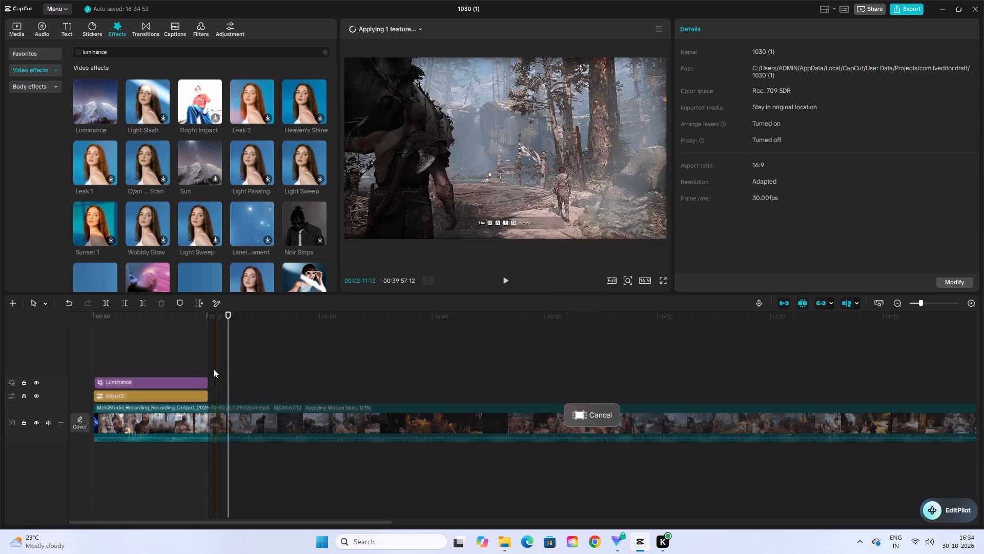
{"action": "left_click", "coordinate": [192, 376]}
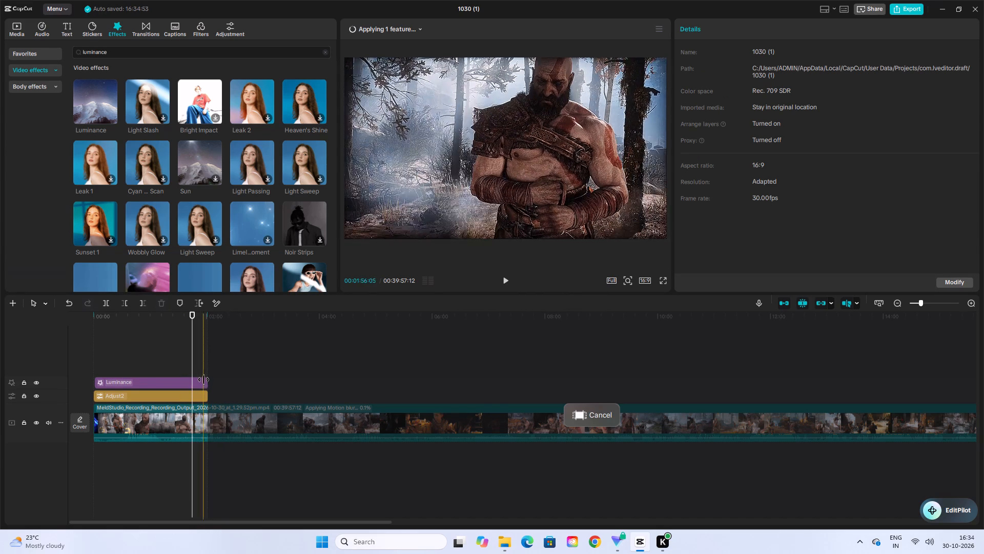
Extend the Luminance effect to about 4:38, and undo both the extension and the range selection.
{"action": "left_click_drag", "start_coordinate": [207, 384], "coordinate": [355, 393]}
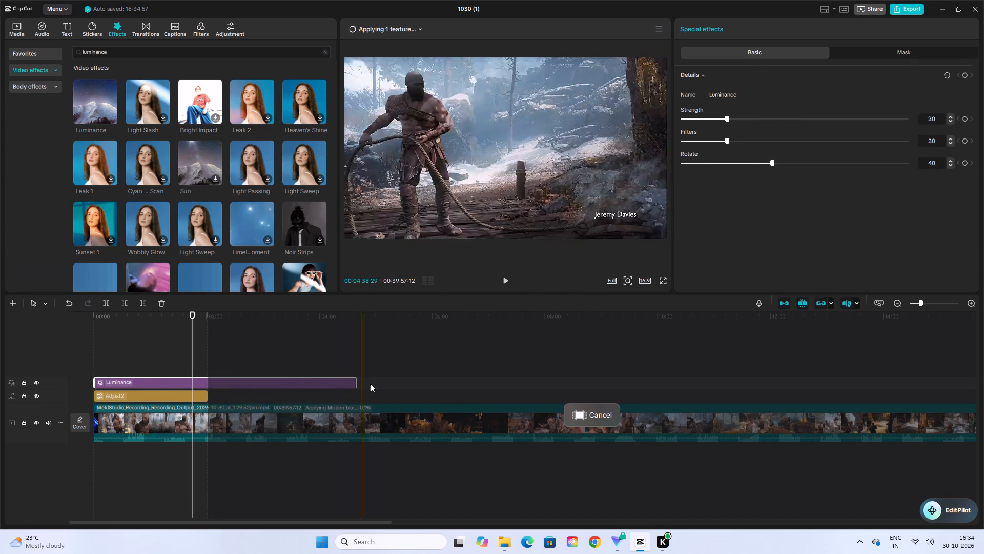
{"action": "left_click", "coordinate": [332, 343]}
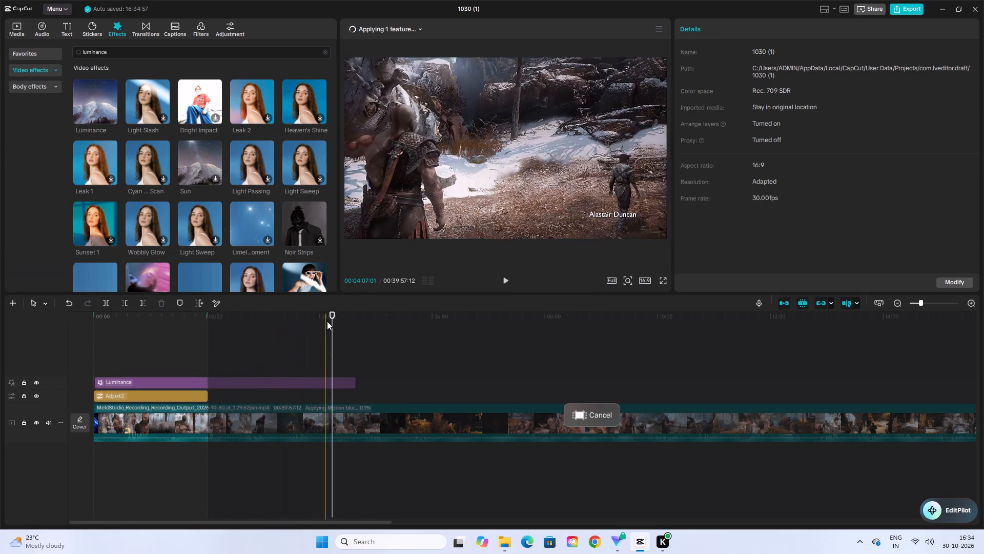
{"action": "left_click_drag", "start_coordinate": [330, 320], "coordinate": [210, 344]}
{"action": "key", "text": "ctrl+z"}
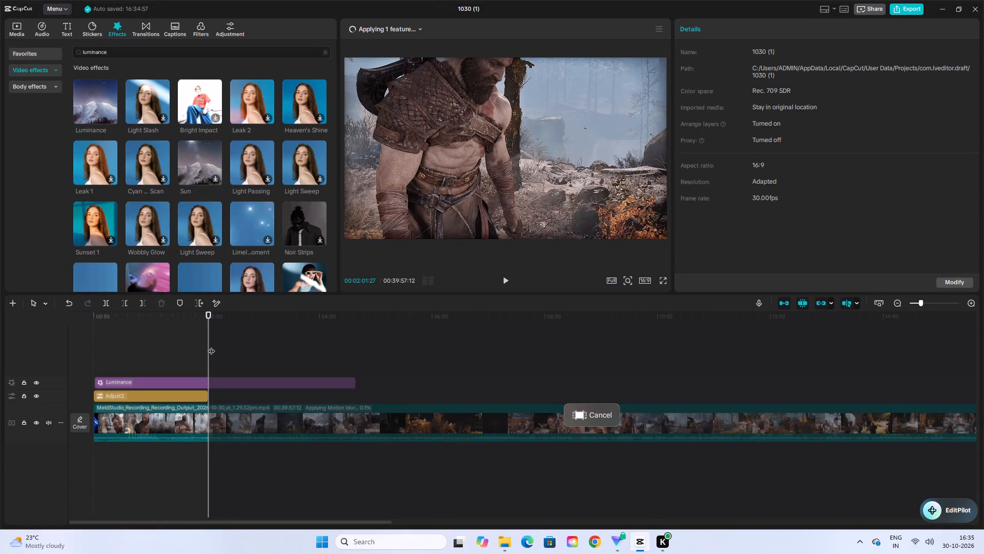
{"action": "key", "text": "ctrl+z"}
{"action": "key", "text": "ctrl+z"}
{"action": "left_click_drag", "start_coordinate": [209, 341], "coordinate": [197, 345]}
Review the gameplay clip's motion blur settings.
{"action": "left_click", "coordinate": [285, 421]}
{"action": "scroll", "coordinate": [726, 240], "scroll_direction": "down", "scroll_amount": 3}
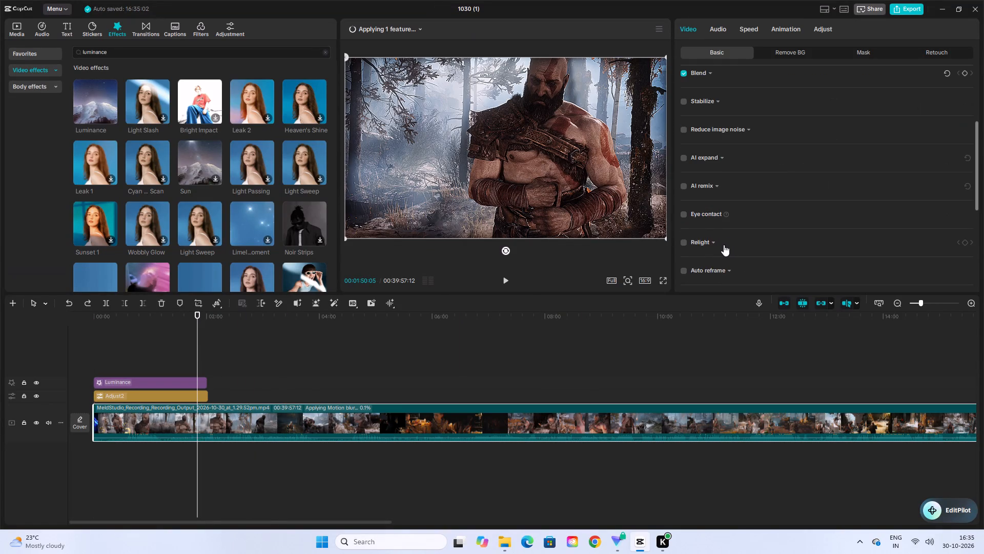
{"action": "scroll", "coordinate": [721, 249], "scroll_direction": "down", "scroll_amount": 5}
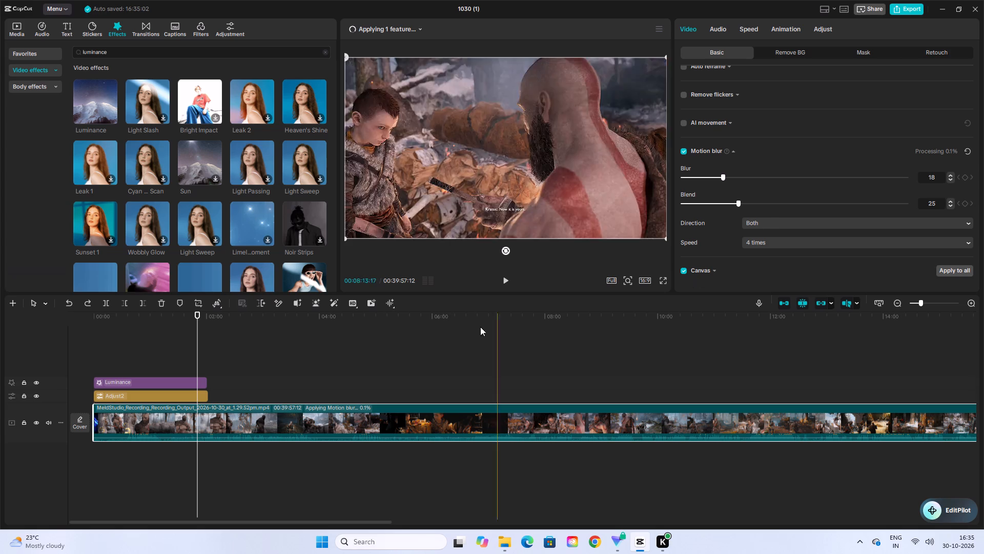
Extend the Luminance effect to about 39:41, close to the end of the gameplay clip.
{"action": "left_click", "coordinate": [186, 375]}
{"action": "left_click", "coordinate": [205, 382]}
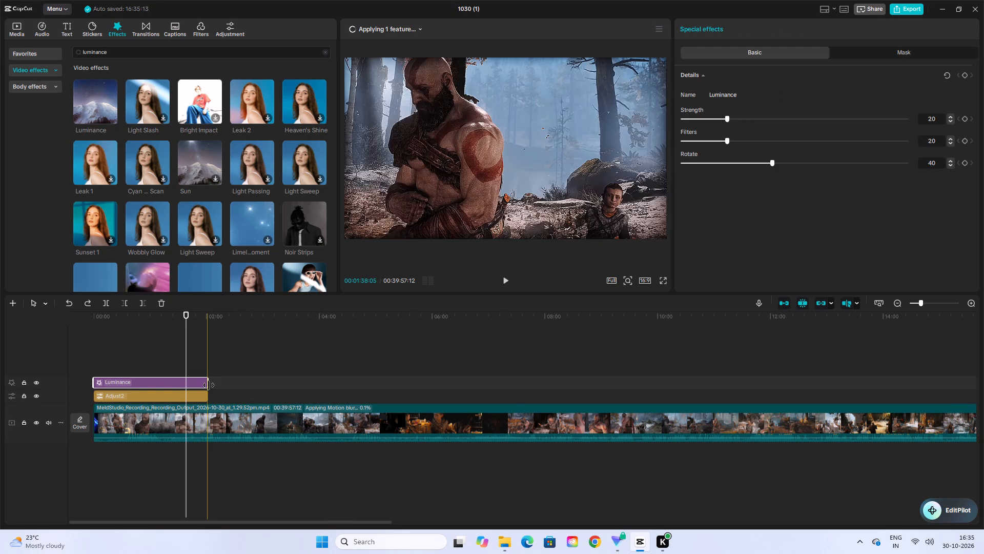
{"action": "left_click_drag", "start_coordinate": [209, 385], "coordinate": [941, 404]}
{"action": "left_click", "coordinate": [893, 301]}
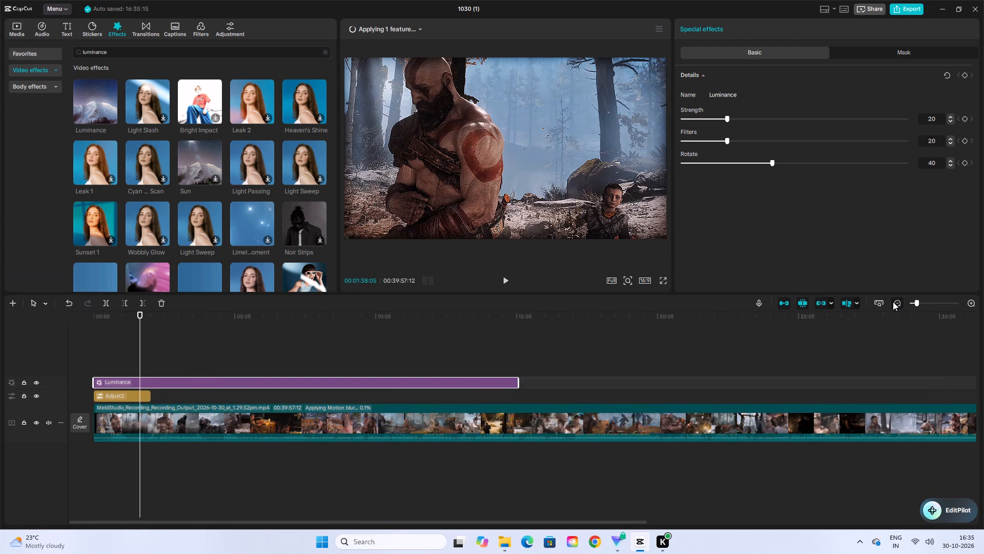
{"action": "left_click", "coordinate": [893, 302]}
{"action": "left_click_drag", "start_coordinate": [305, 379], "coordinate": [331, 383]}
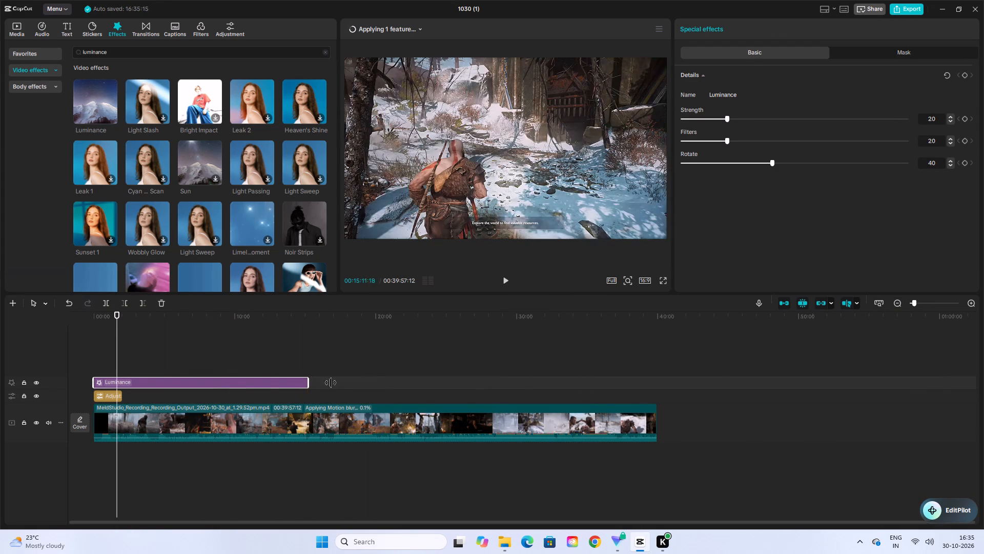
{"action": "left_click_drag", "start_coordinate": [331, 383], "coordinate": [652, 421]}
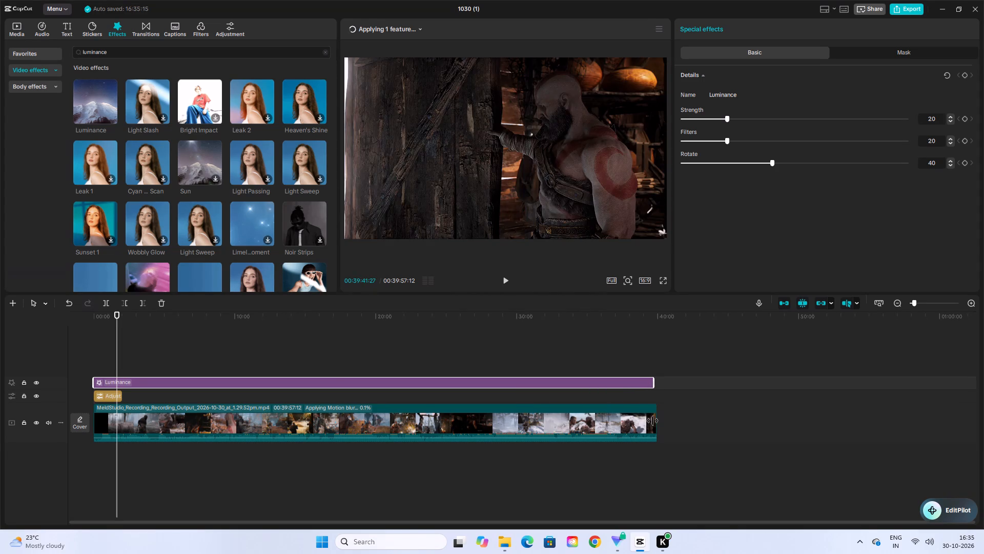
{"action": "left_click_drag", "start_coordinate": [652, 421], "coordinate": [652, 421]}
Extend the Adjust2 adjustment layer to match the lengthened Luminance effect.
{"action": "left_click", "coordinate": [112, 396]}
{"action": "left_click_drag", "start_coordinate": [122, 396], "coordinate": [652, 437]}
Align the ends of the Luminance effect and the adjustment layer with the gameplay clip's end at 39:57.
{"action": "left_click", "coordinate": [643, 380]}
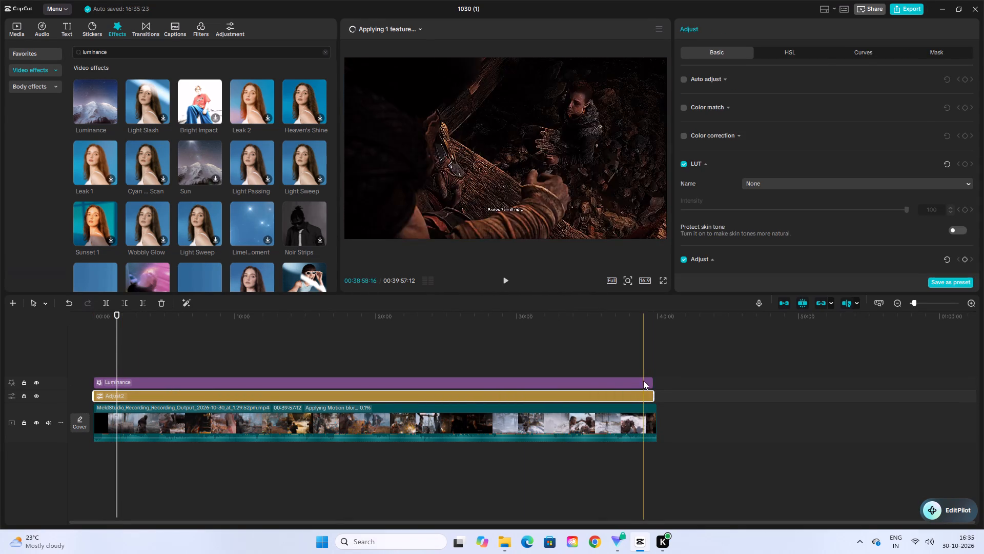
{"action": "left_click_drag", "start_coordinate": [653, 382], "coordinate": [657, 391]}
{"action": "left_click", "coordinate": [646, 397]}
{"action": "left_click", "coordinate": [653, 397]}
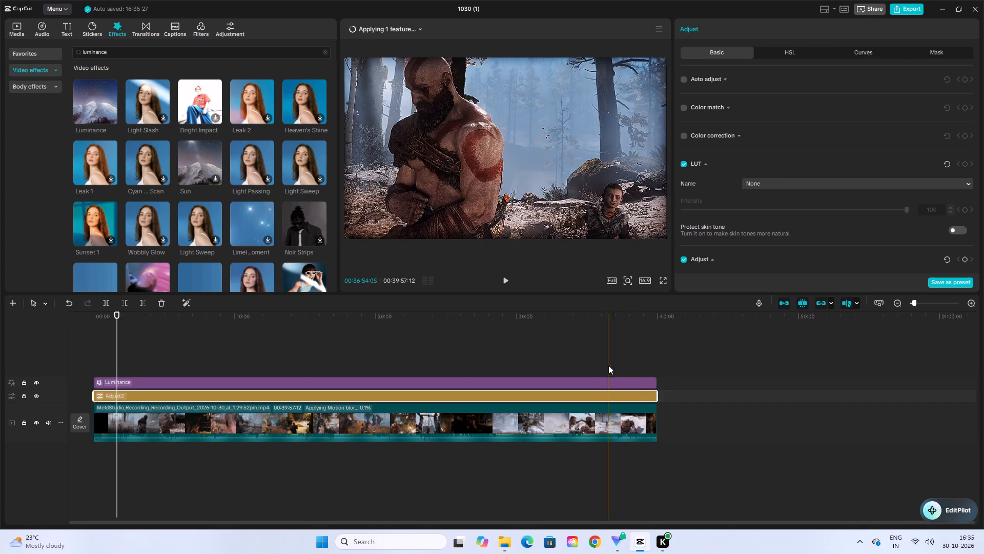
Play the restyled footage full screen from about 33:14, return to the editor and stop playback.
{"action": "left_click", "coordinate": [606, 360]}
{"action": "left_click_drag", "start_coordinate": [606, 334], "coordinate": [576, 355]}
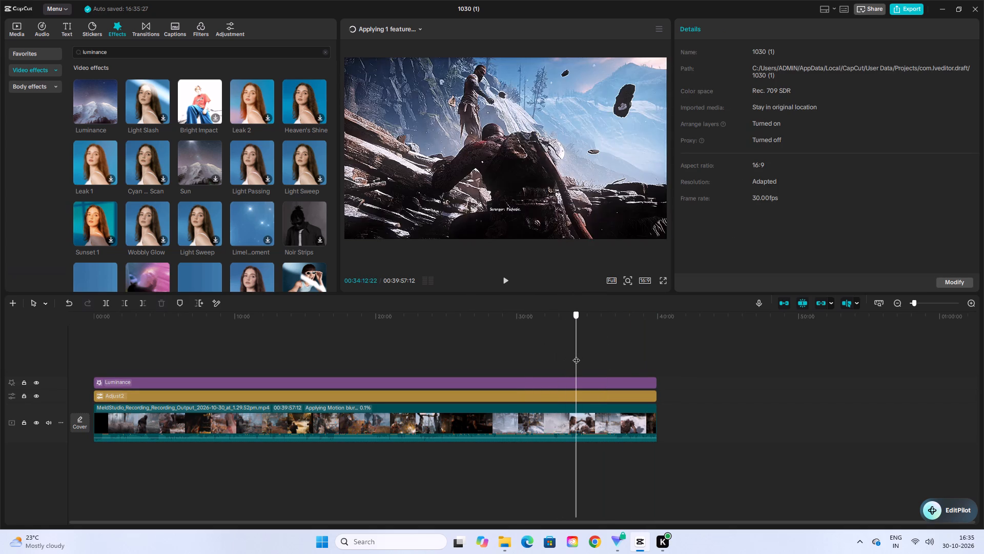
{"action": "left_click_drag", "start_coordinate": [576, 355], "coordinate": [562, 355]}
{"action": "left_click", "coordinate": [504, 283]}
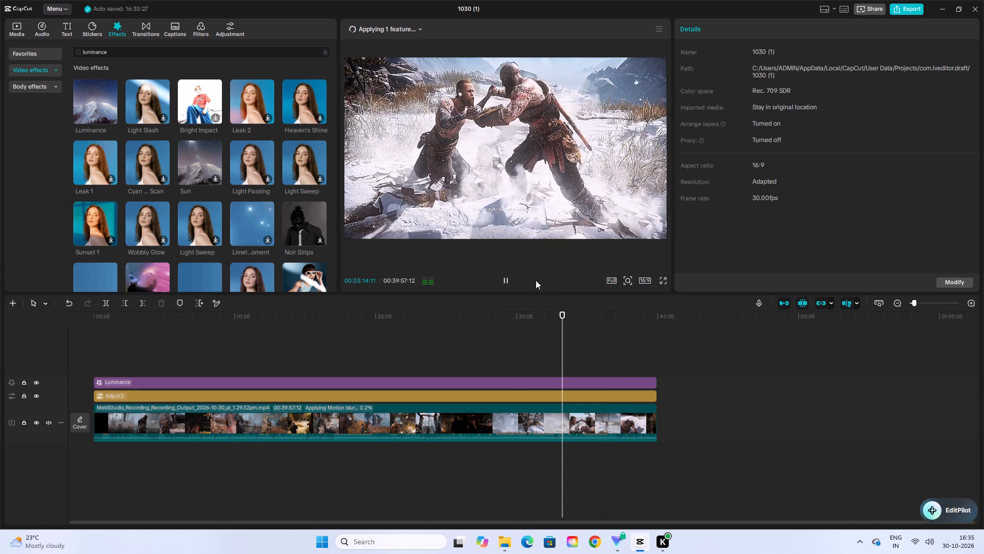
{"action": "left_click", "coordinate": [664, 282]}
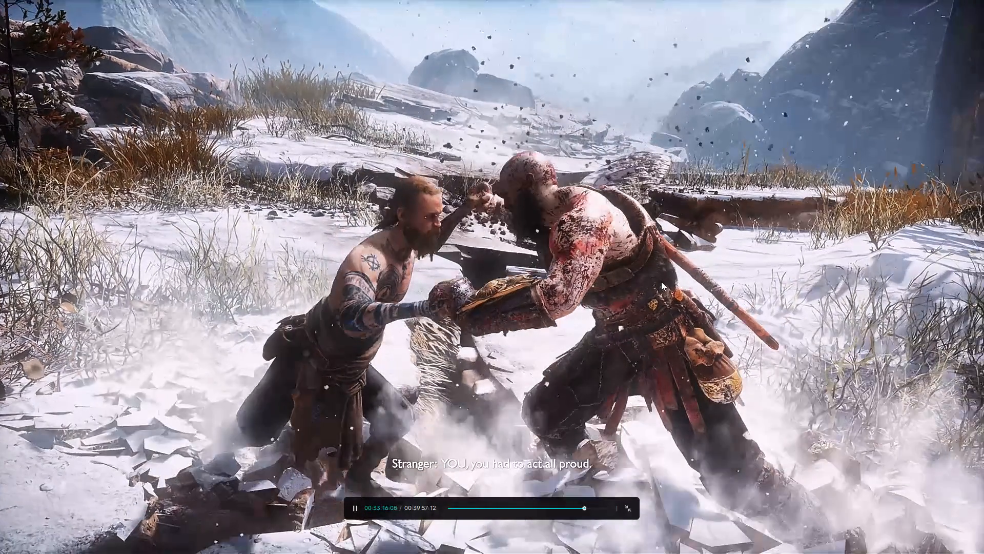
{"action": "left_click", "coordinate": [547, 304]}
{"action": "left_click", "coordinate": [626, 507]}
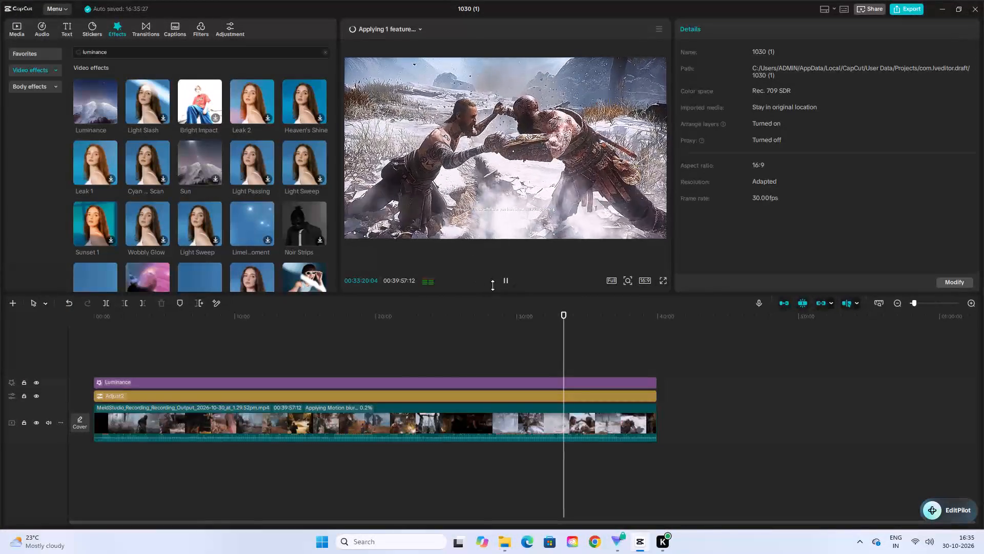
{"action": "left_click", "coordinate": [506, 283]}
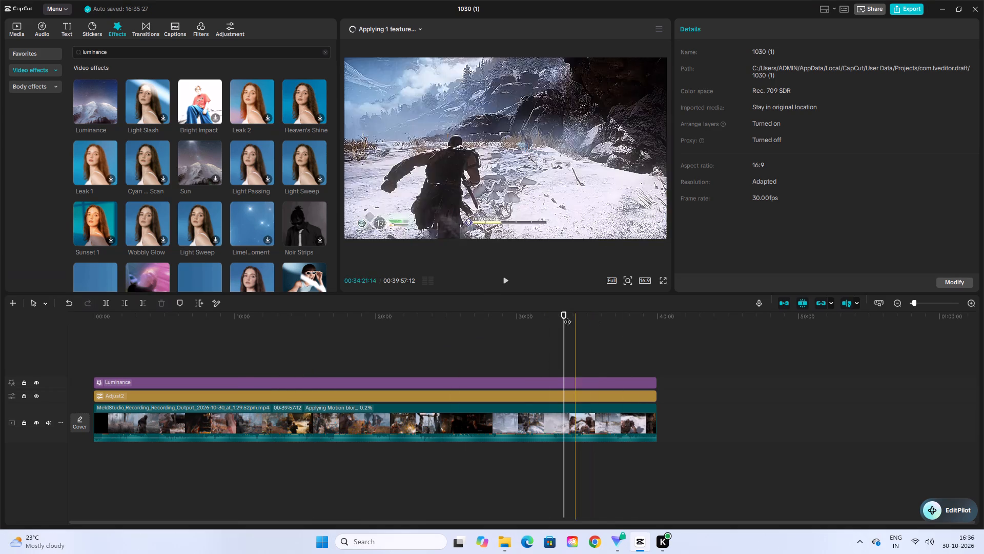
Return the playhead to the start and review the adjustment layer's color, lightness and effects values.
{"action": "left_click_drag", "start_coordinate": [565, 315], "coordinate": [97, 338]}
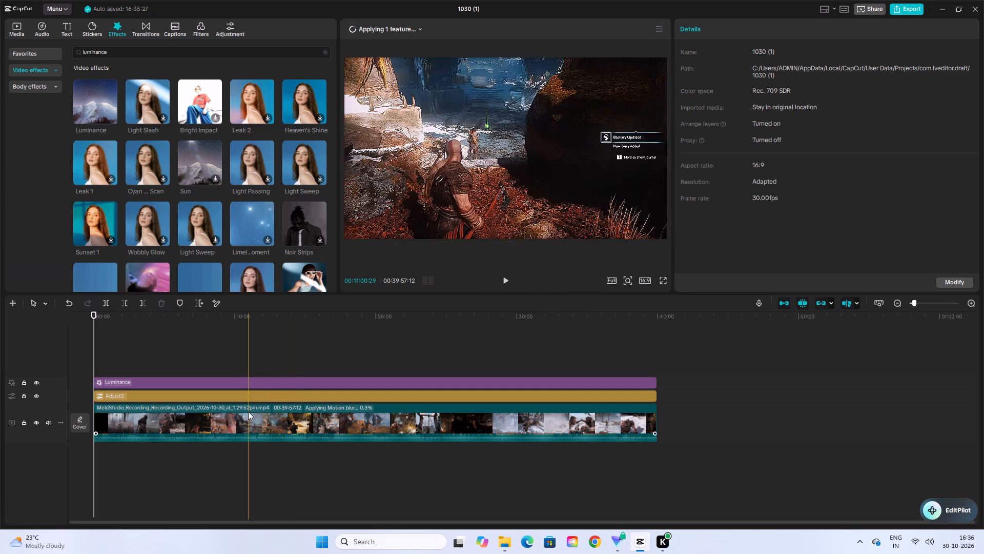
{"action": "left_click", "coordinate": [252, 396]}
{"action": "scroll", "coordinate": [828, 191], "scroll_direction": "down", "scroll_amount": 1}
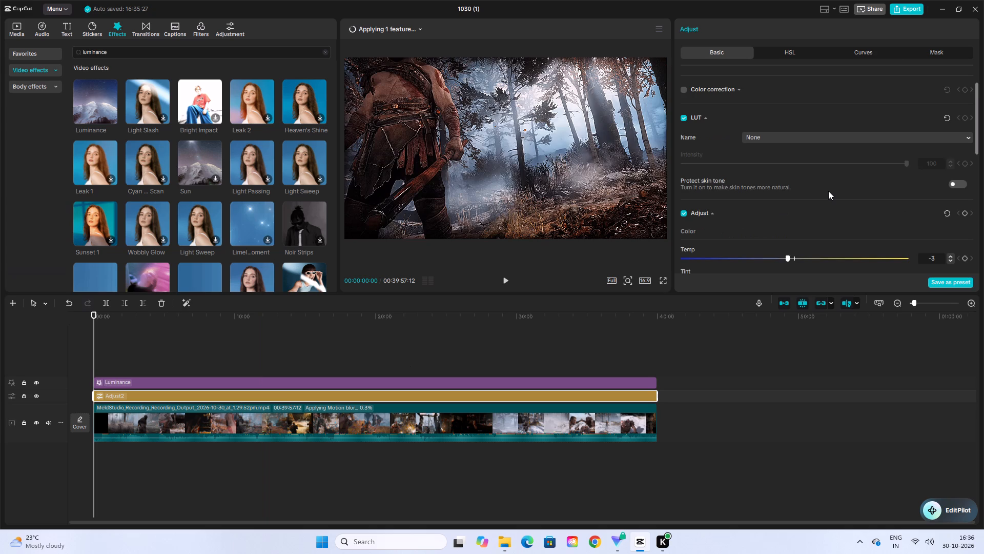
{"action": "scroll", "coordinate": [828, 191], "scroll_direction": "down", "scroll_amount": 1}
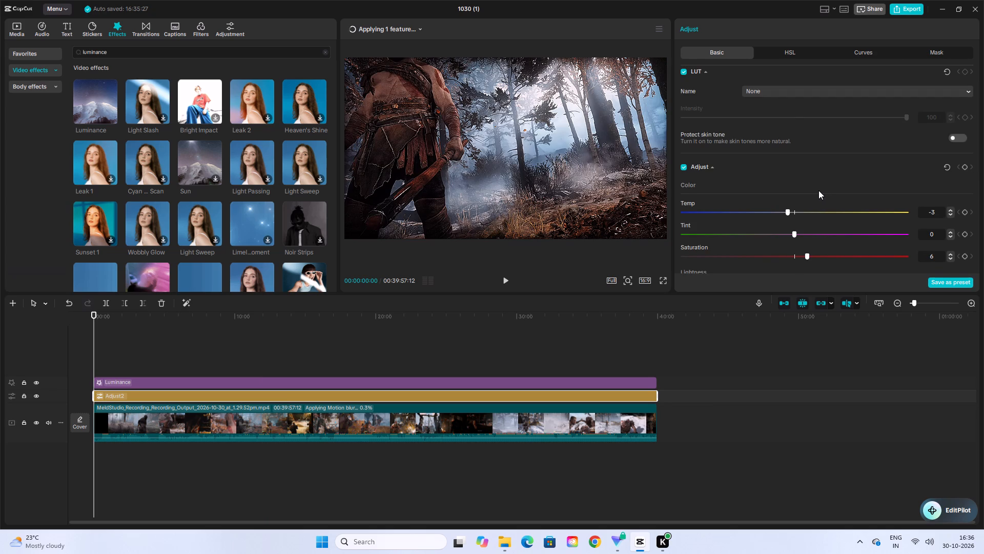
{"action": "scroll", "coordinate": [818, 190], "scroll_direction": "down", "scroll_amount": 2}
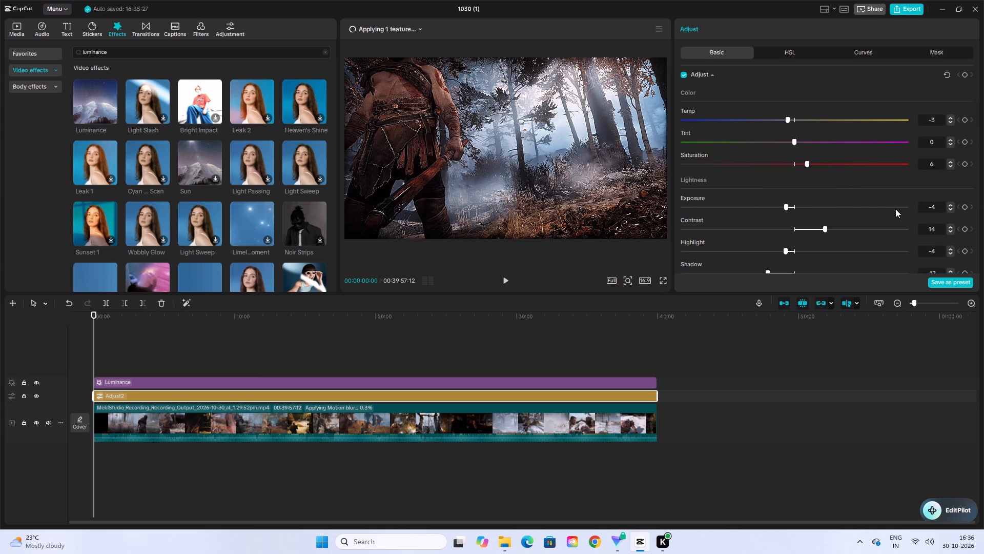
{"action": "scroll", "coordinate": [895, 210], "scroll_direction": "down", "scroll_amount": 2}
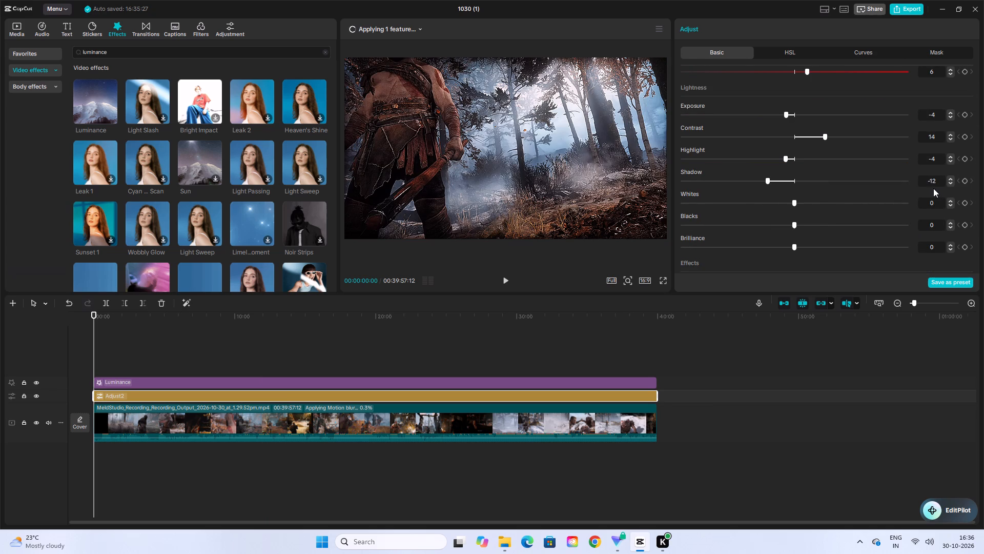
{"action": "scroll", "coordinate": [933, 191], "scroll_direction": "down", "scroll_amount": 2}
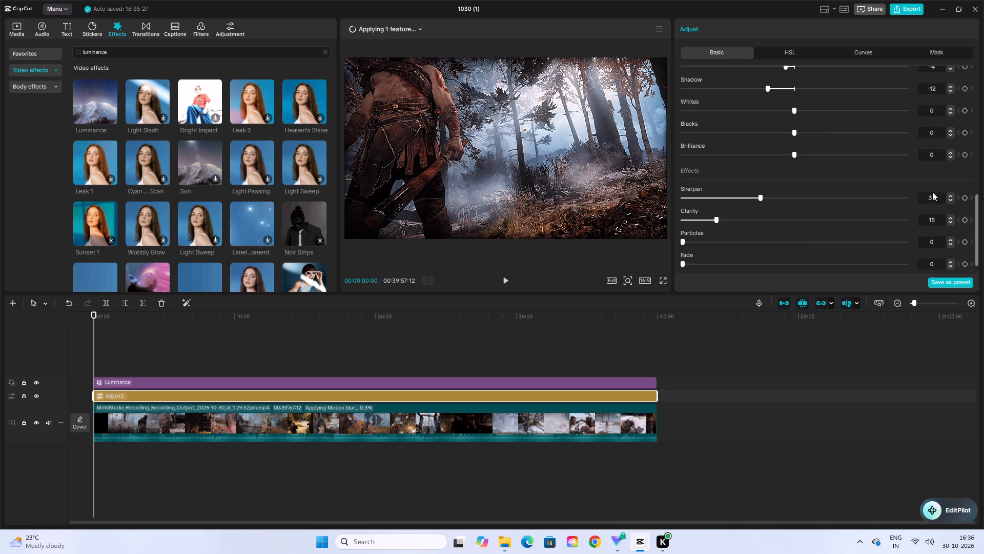
{"action": "scroll", "coordinate": [932, 193], "scroll_direction": "down", "scroll_amount": 1}
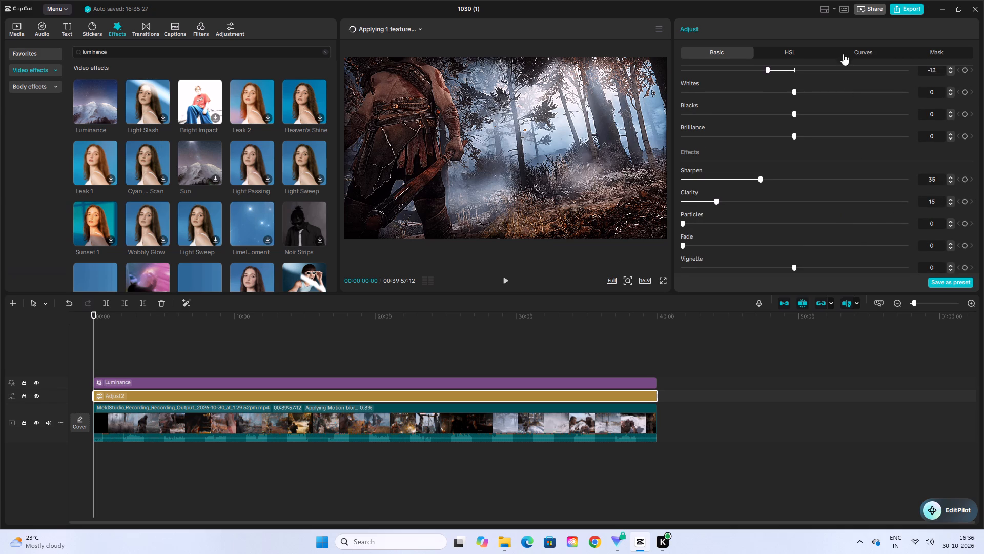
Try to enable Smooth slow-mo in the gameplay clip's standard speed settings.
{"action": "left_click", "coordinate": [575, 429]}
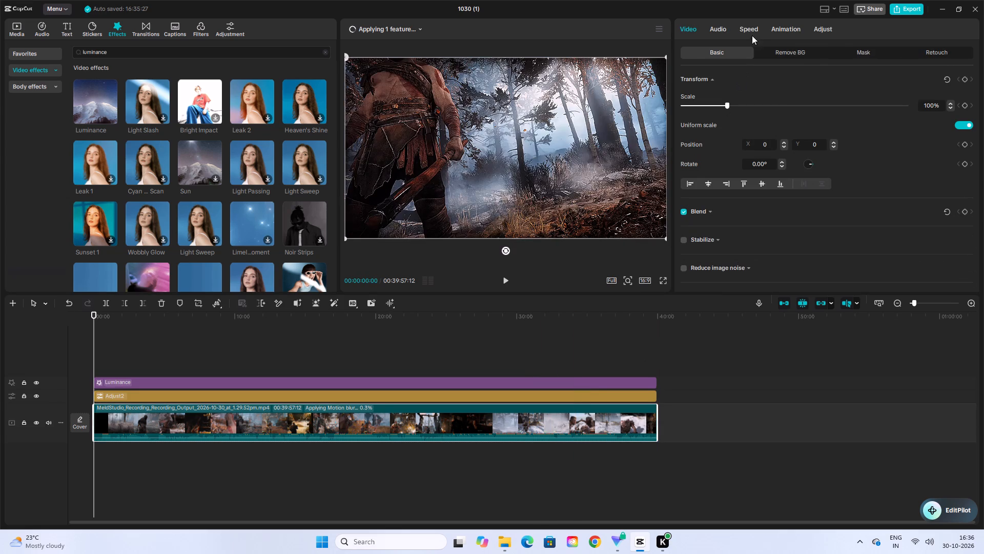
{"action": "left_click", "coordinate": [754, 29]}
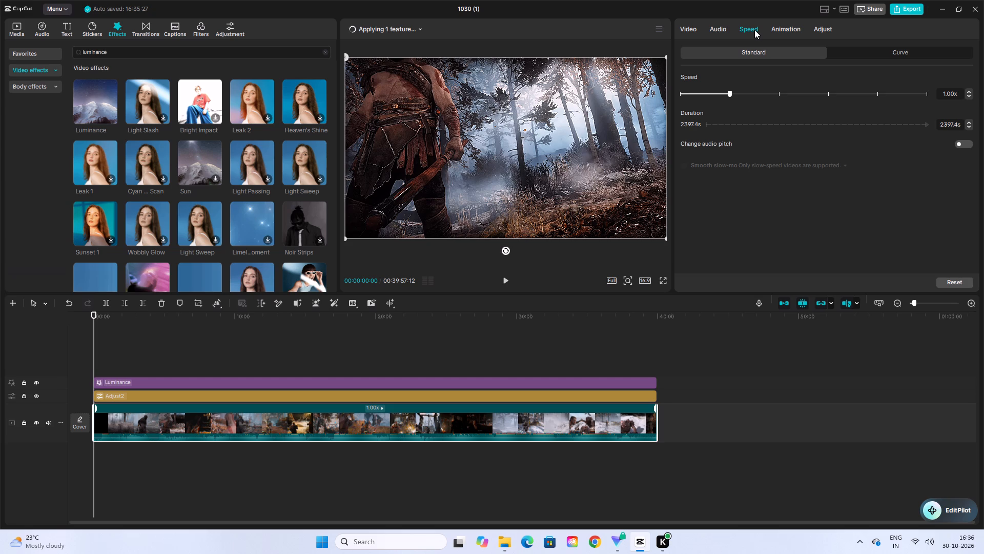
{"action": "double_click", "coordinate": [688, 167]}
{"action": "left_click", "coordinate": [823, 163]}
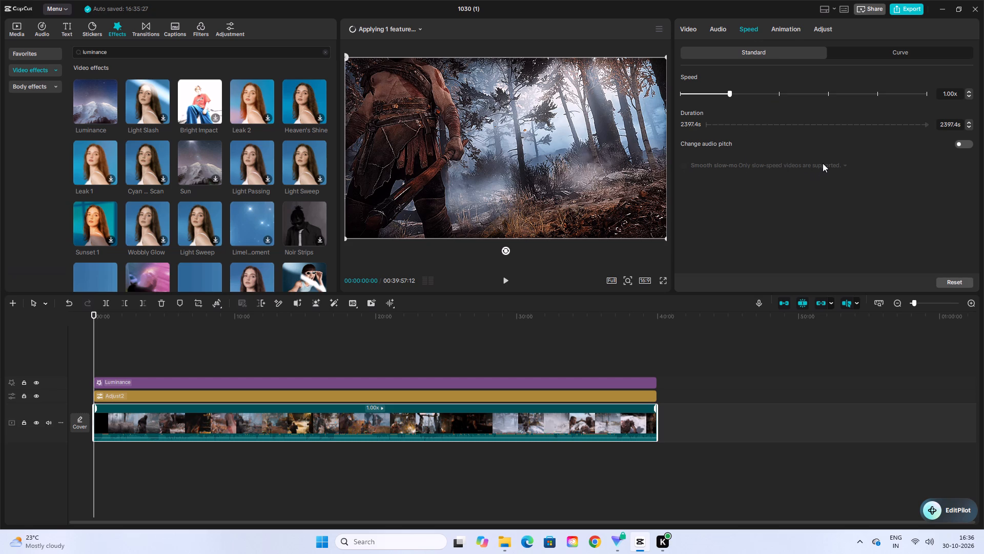
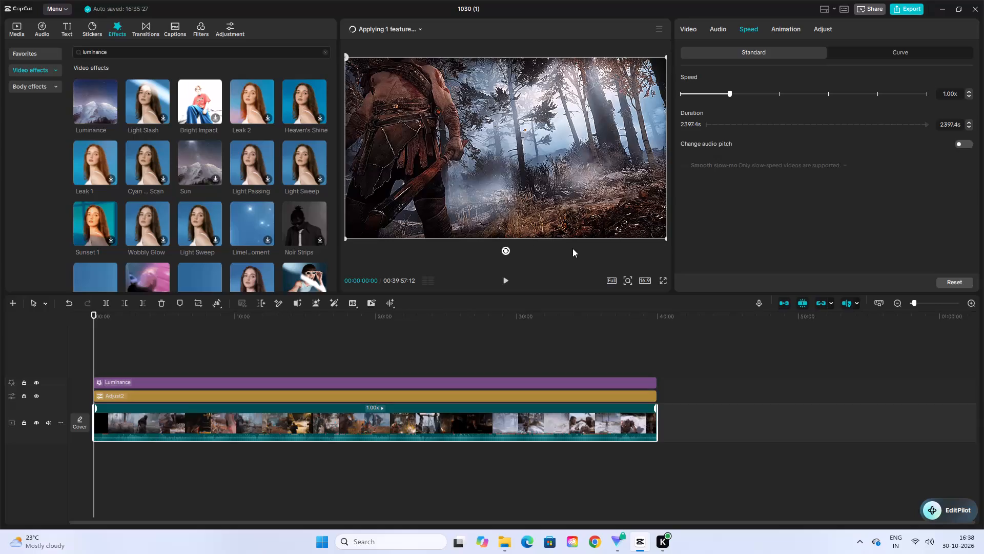
Select the Luminance effect, preview the restyled footage full screen from the start, return to the editor and pause playback.
{"action": "left_click", "coordinate": [522, 378]}
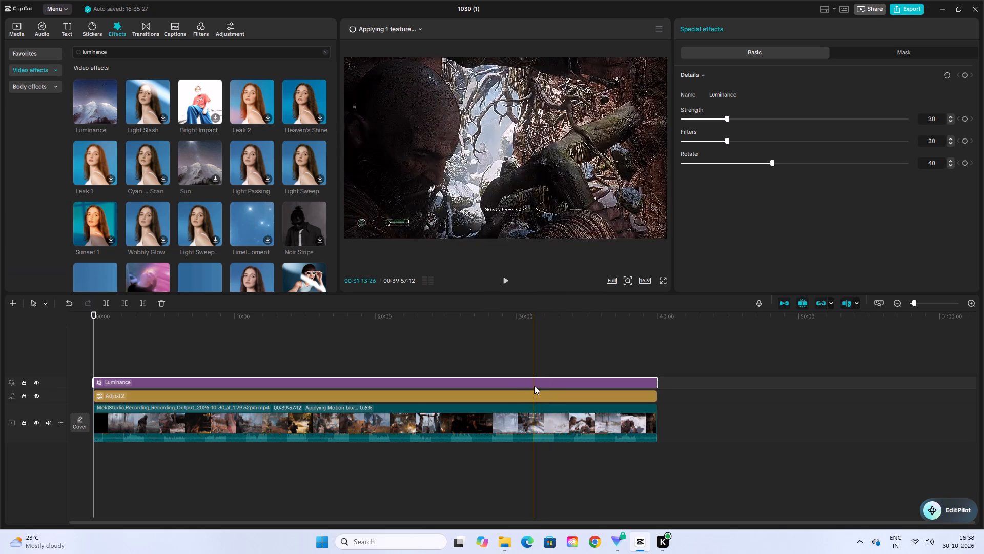
{"action": "left_click", "coordinate": [506, 285]}
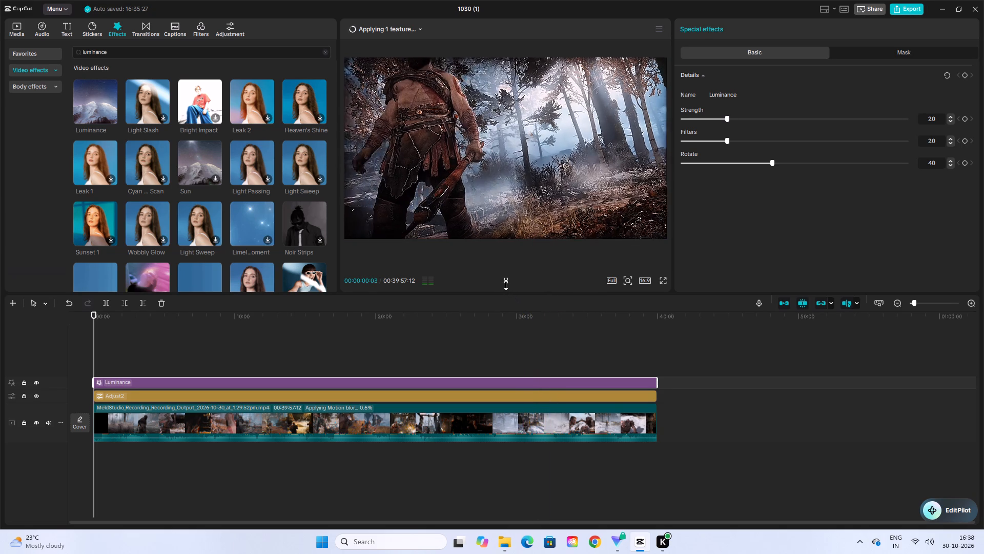
{"action": "left_click", "coordinate": [665, 284]}
{"action": "left_click", "coordinate": [663, 280]}
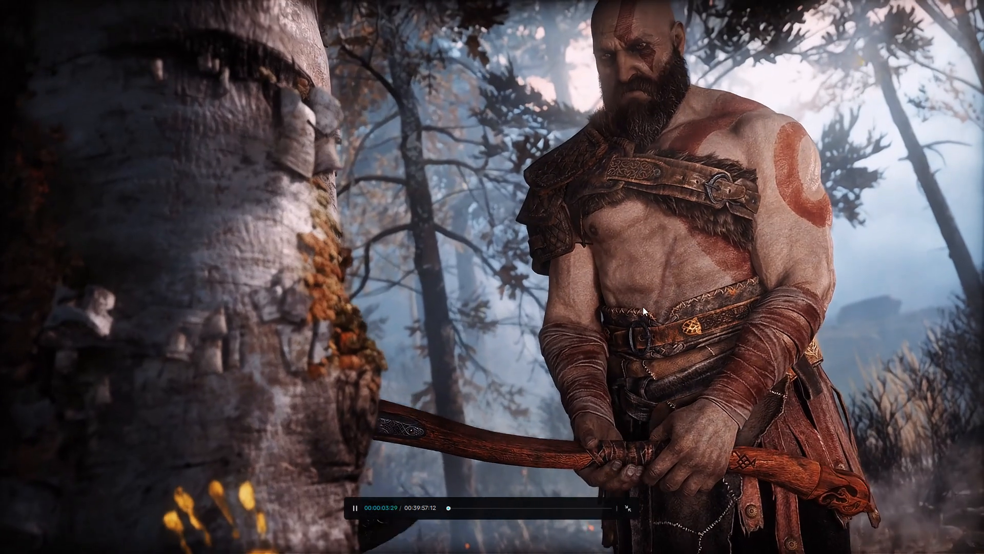
{"action": "left_click", "coordinate": [649, 293]}
{"action": "left_click", "coordinate": [626, 511]}
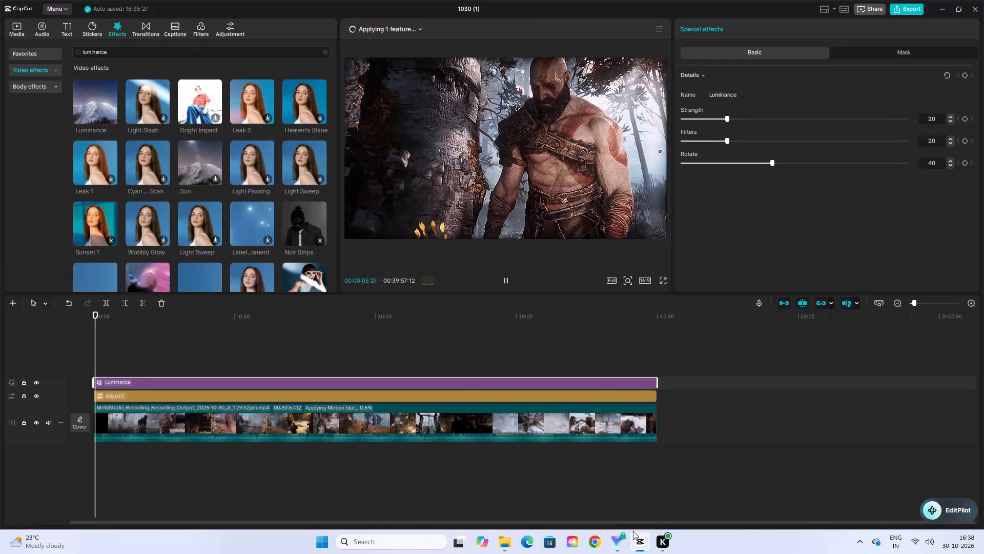
{"action": "left_click", "coordinate": [507, 278]}
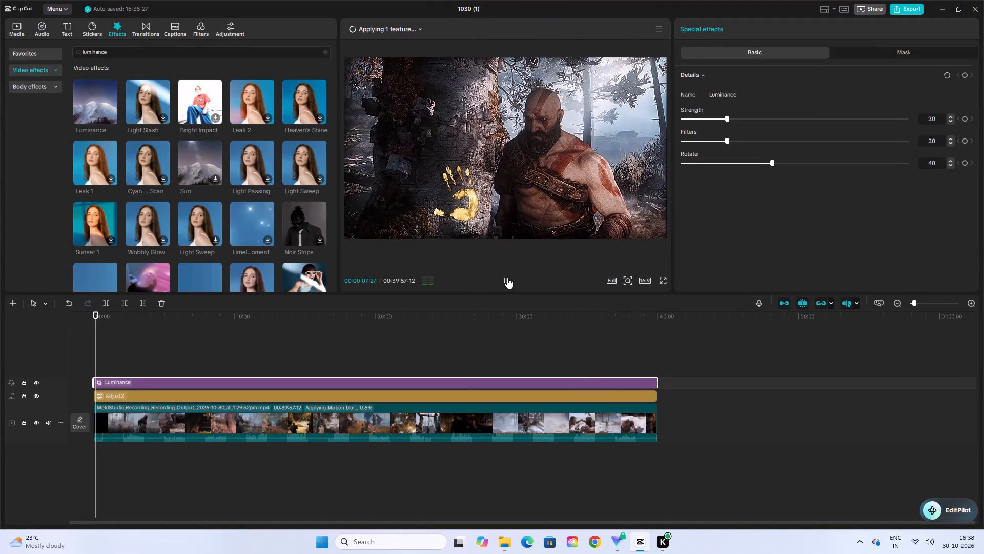
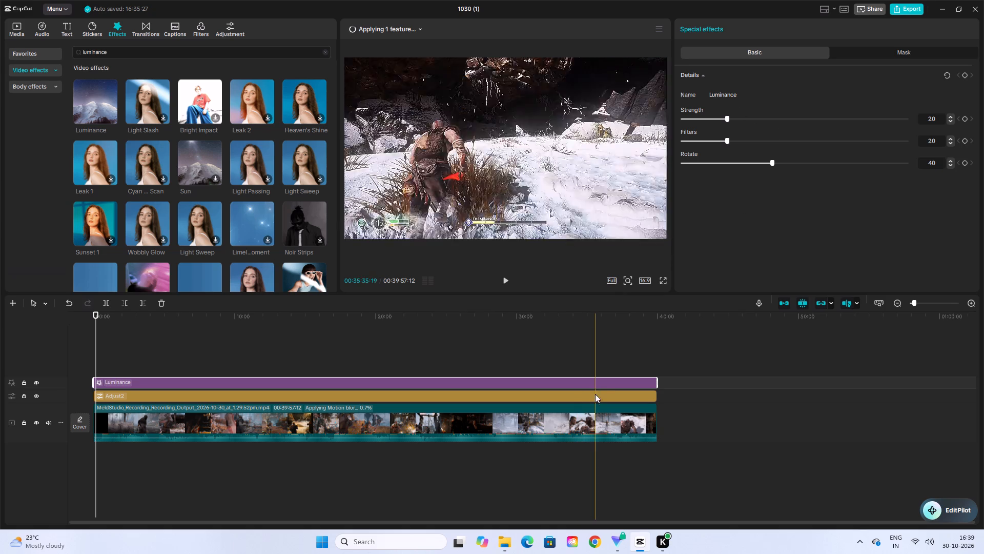
Set Brilliance to 15 on the full-length adjustment layer and check the result in full-screen playback.
{"action": "left_click", "coordinate": [595, 397]}
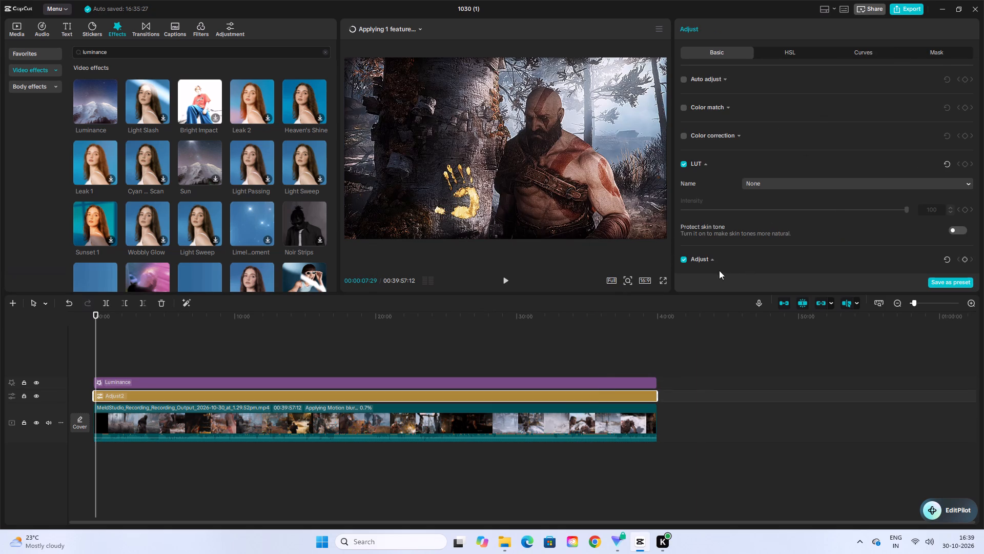
{"action": "scroll", "coordinate": [721, 191], "scroll_direction": "down", "scroll_amount": 6}
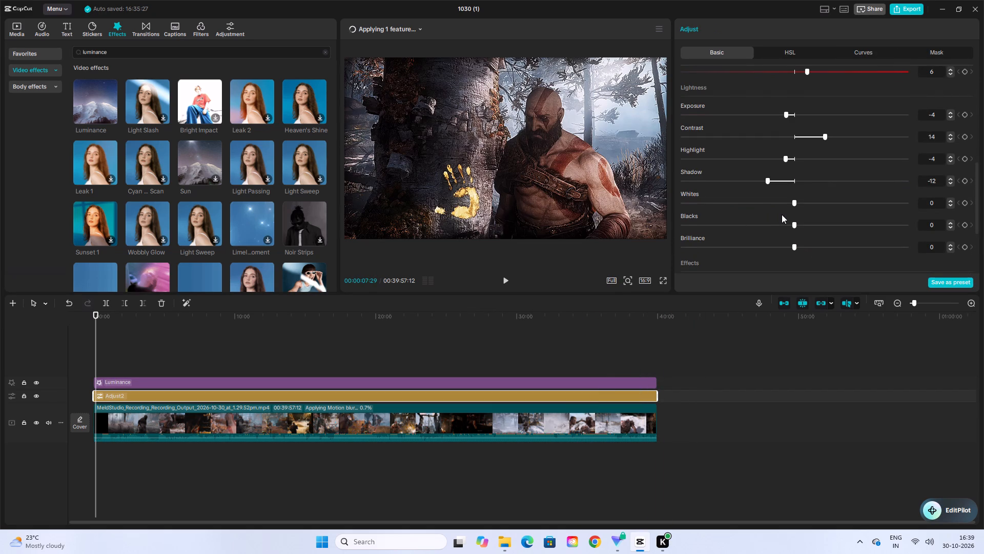
{"action": "scroll", "coordinate": [782, 214], "scroll_direction": "down", "scroll_amount": 2}
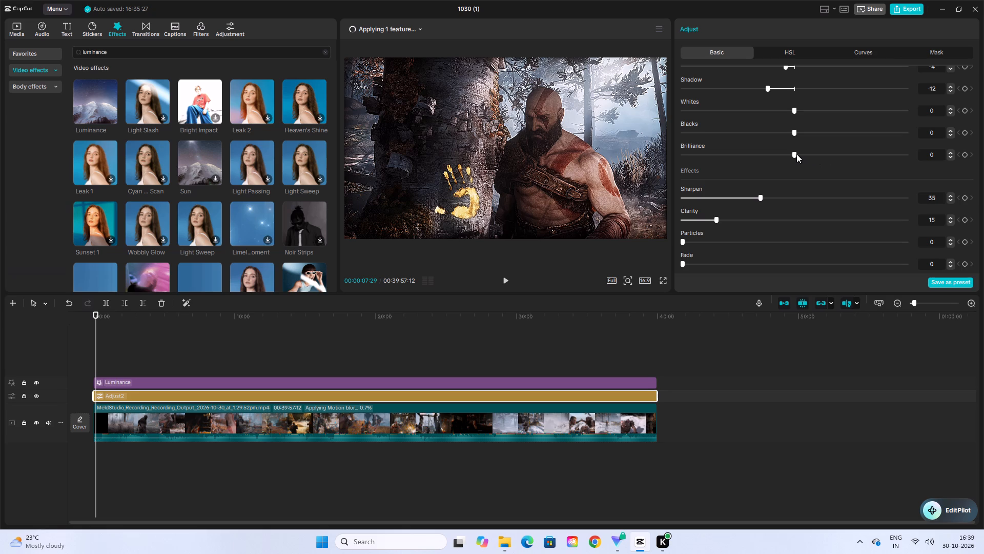
{"action": "left_click_drag", "start_coordinate": [796, 154], "coordinate": [823, 160]}
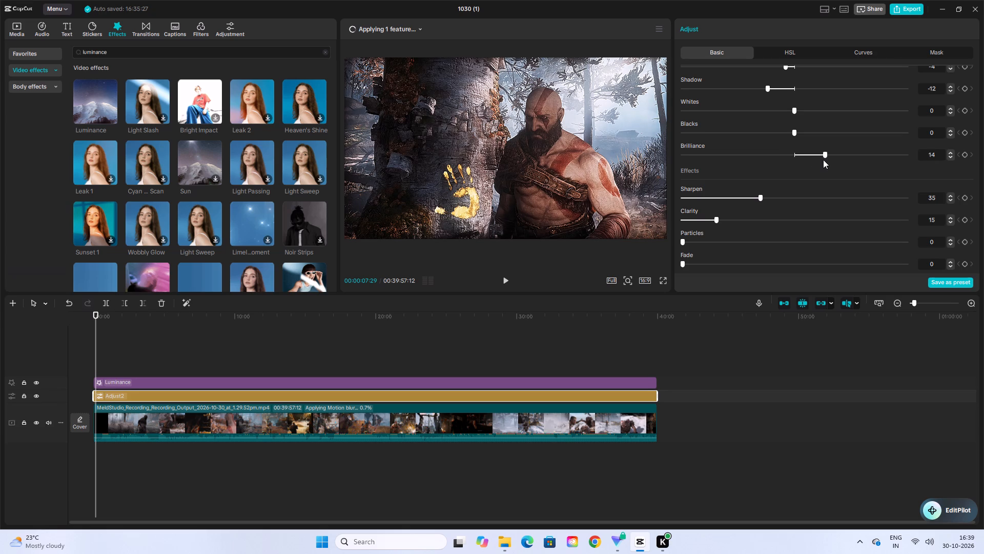
{"action": "left_click_drag", "start_coordinate": [823, 160], "coordinate": [818, 161]}
{"action": "double_click", "coordinate": [954, 152]}
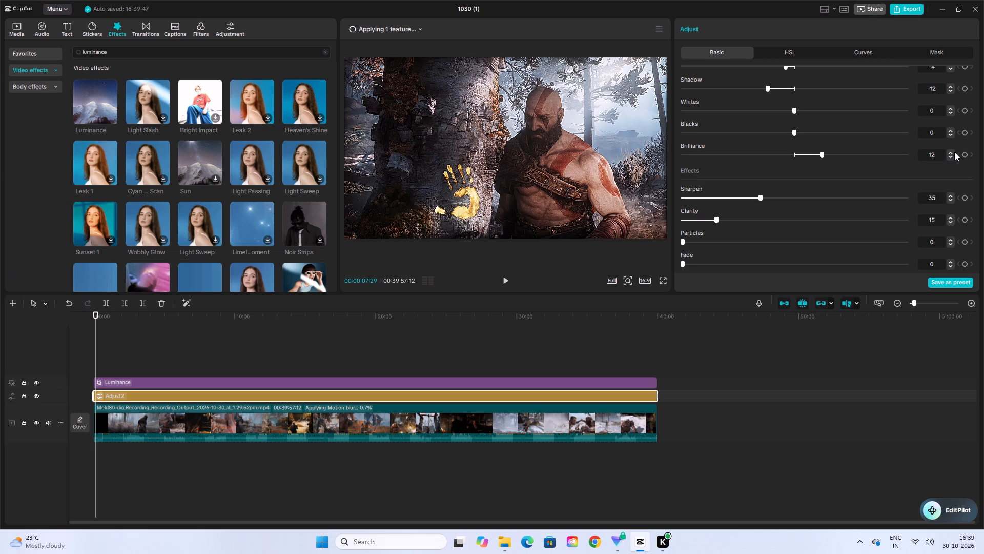
{"action": "triple_click", "coordinate": [952, 151]}
{"action": "left_click", "coordinate": [504, 282]}
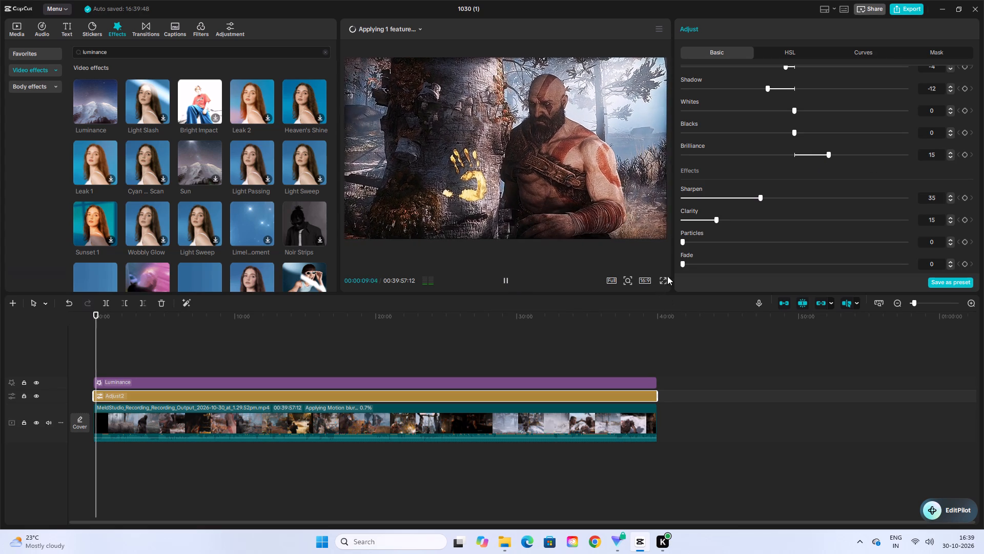
{"action": "left_click", "coordinate": [668, 275]}
{"action": "left_click", "coordinate": [660, 278]}
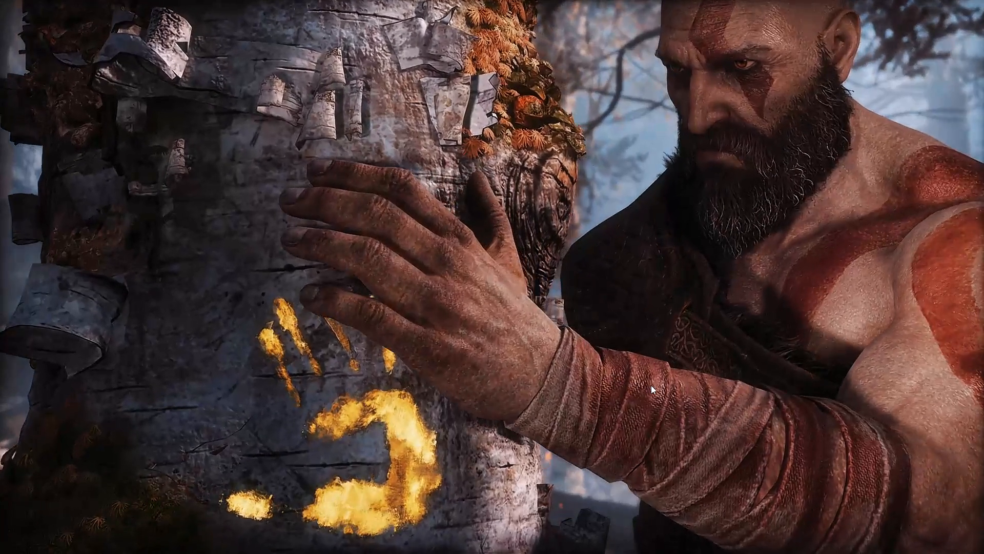
{"action": "left_click", "coordinate": [660, 471]}
{"action": "left_click", "coordinate": [628, 506]}
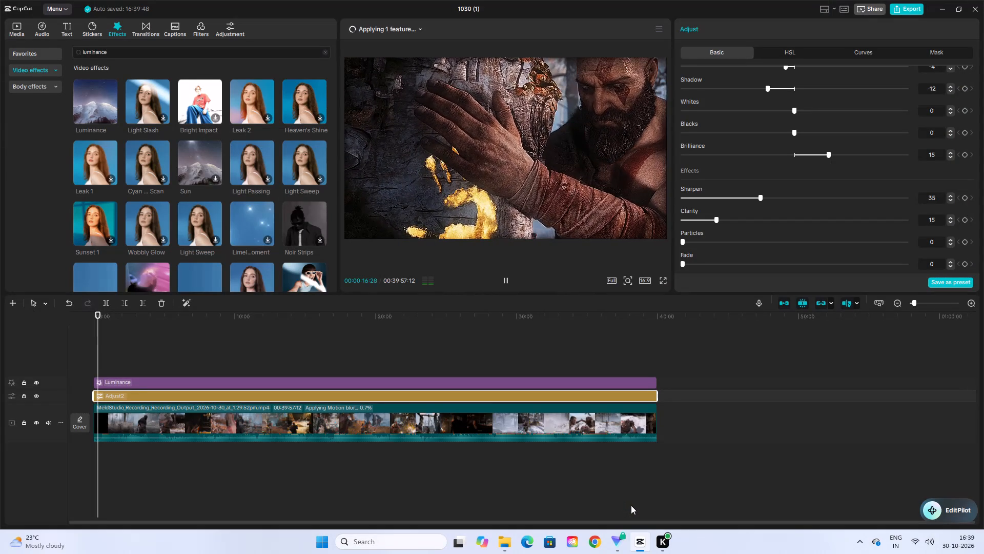
Set the adjustment layer's Sharpen to 18 and check the result in full-screen playback.
{"action": "left_click_drag", "start_coordinate": [761, 198], "coordinate": [747, 200]}
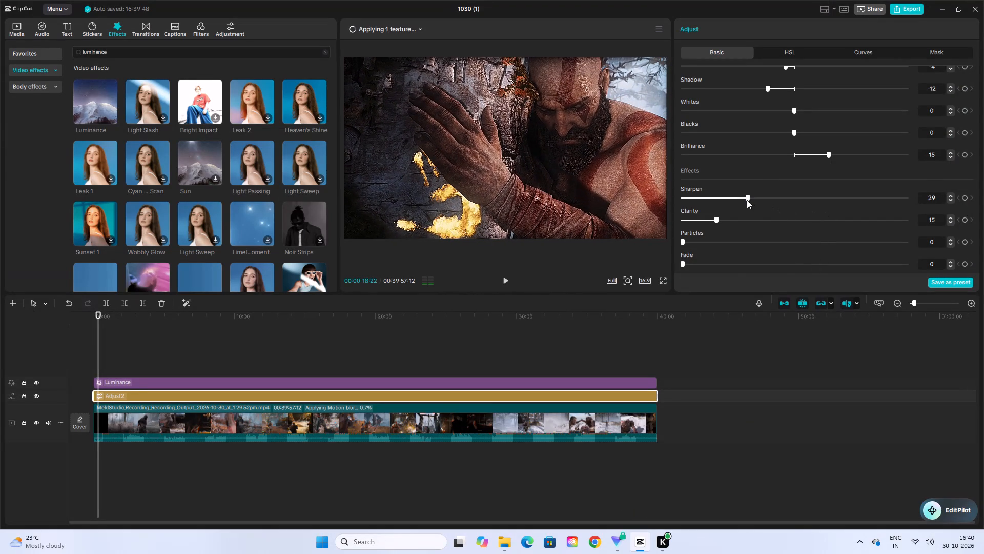
{"action": "left_click_drag", "start_coordinate": [747, 200], "coordinate": [722, 206]}
{"action": "left_click_drag", "start_coordinate": [722, 206], "coordinate": [722, 208]}
{"action": "left_click_drag", "start_coordinate": [722, 208], "coordinate": [723, 210]}
{"action": "left_click", "coordinate": [663, 280]}
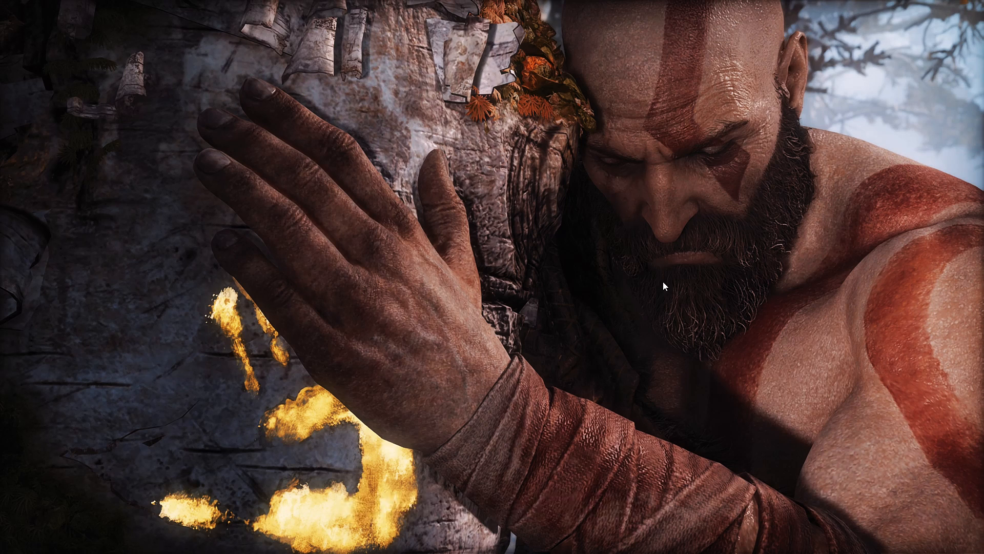
{"action": "left_click", "coordinate": [355, 506]}
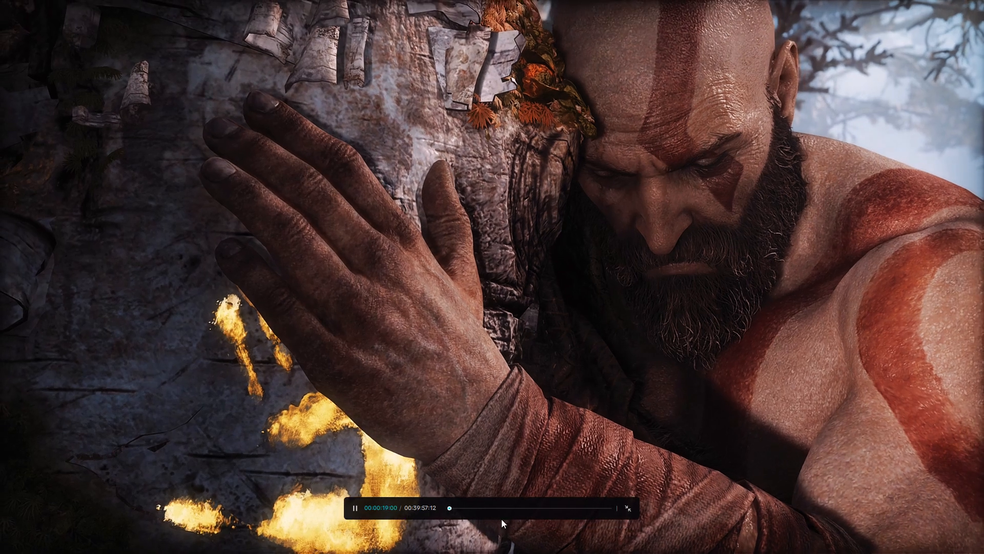
{"action": "left_click", "coordinate": [631, 511]}
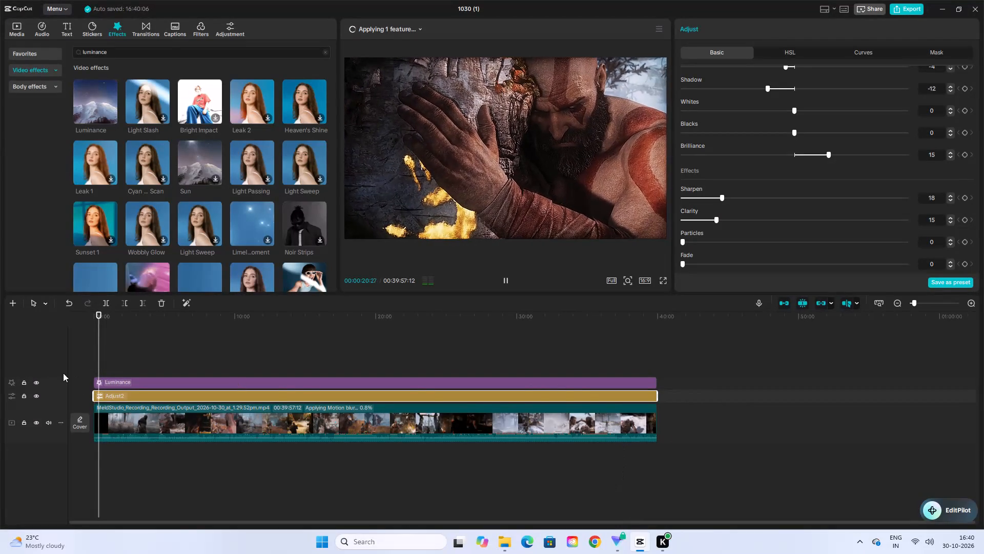
Select the Luminance effect, move the playhead to about 19:20 and review the combat footage full screen.
{"action": "left_click", "coordinate": [140, 382]}
{"action": "left_click_drag", "start_coordinate": [98, 315], "coordinate": [314, 353]}
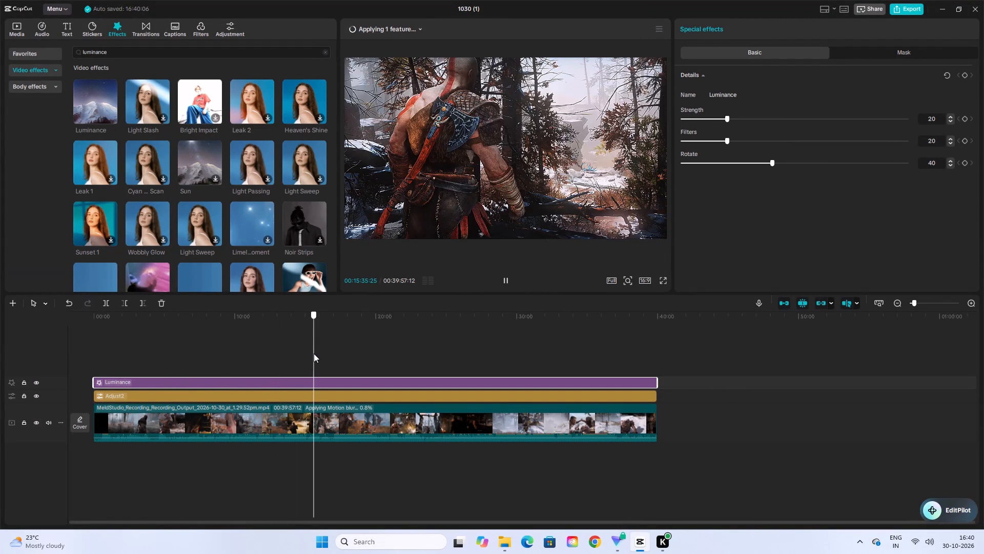
{"action": "left_click_drag", "start_coordinate": [314, 353], "coordinate": [366, 361]}
{"action": "left_click", "coordinate": [507, 283]}
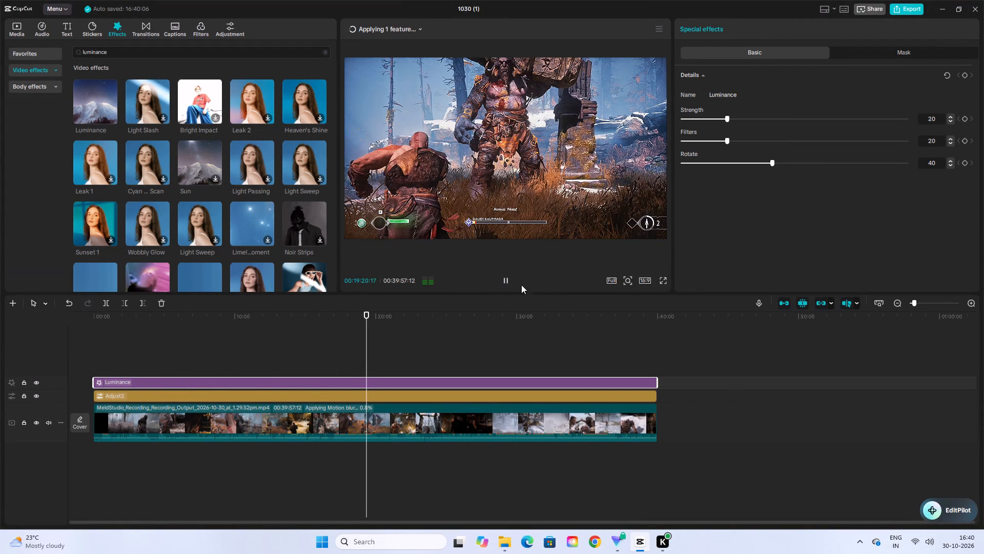
{"action": "left_click", "coordinate": [661, 279]}
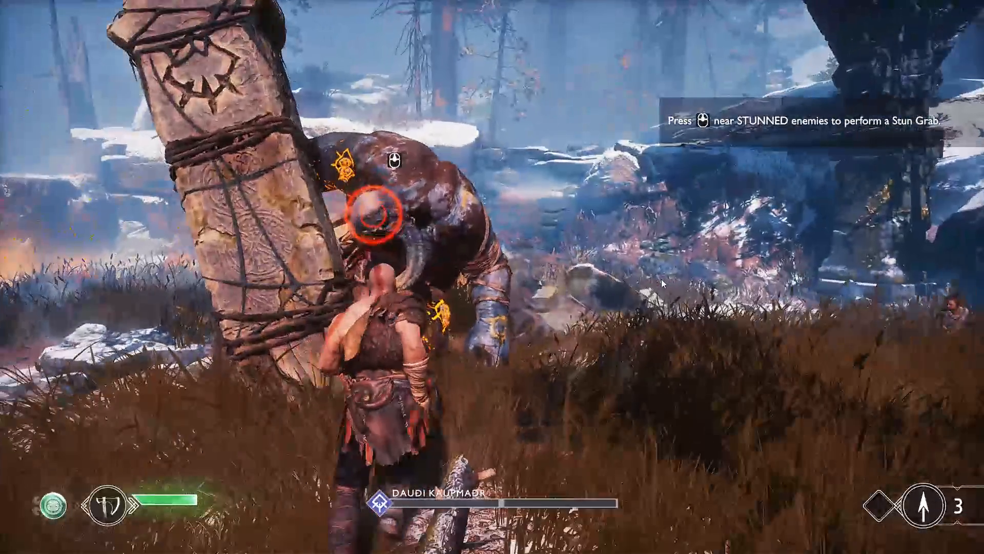
{"action": "left_click", "coordinate": [606, 347]}
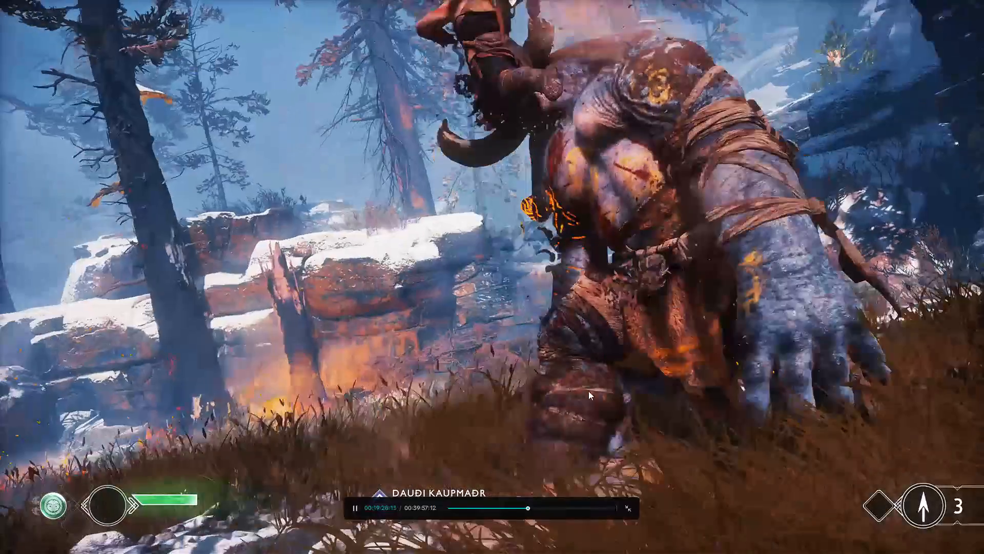
{"action": "left_click", "coordinate": [631, 512]}
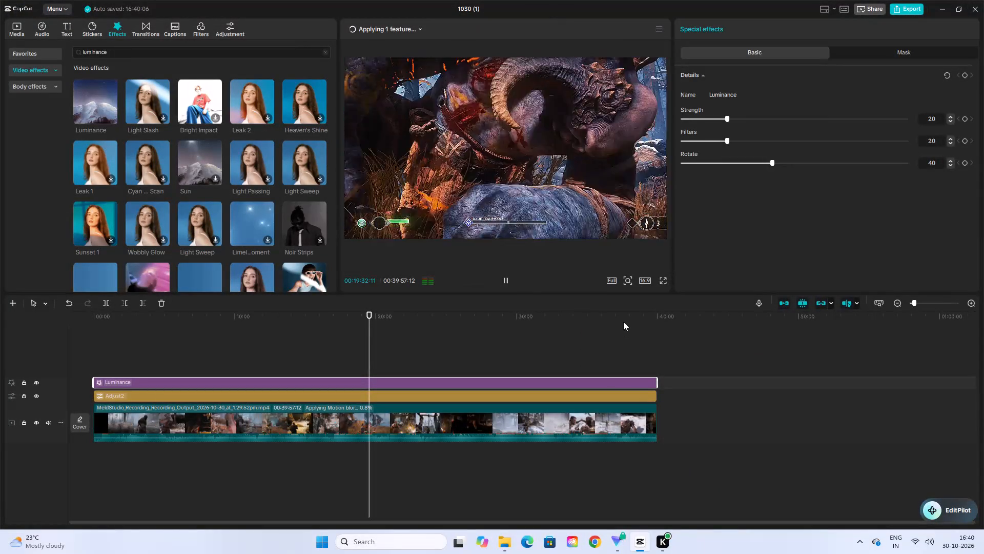
{"action": "left_click", "coordinate": [661, 281]}
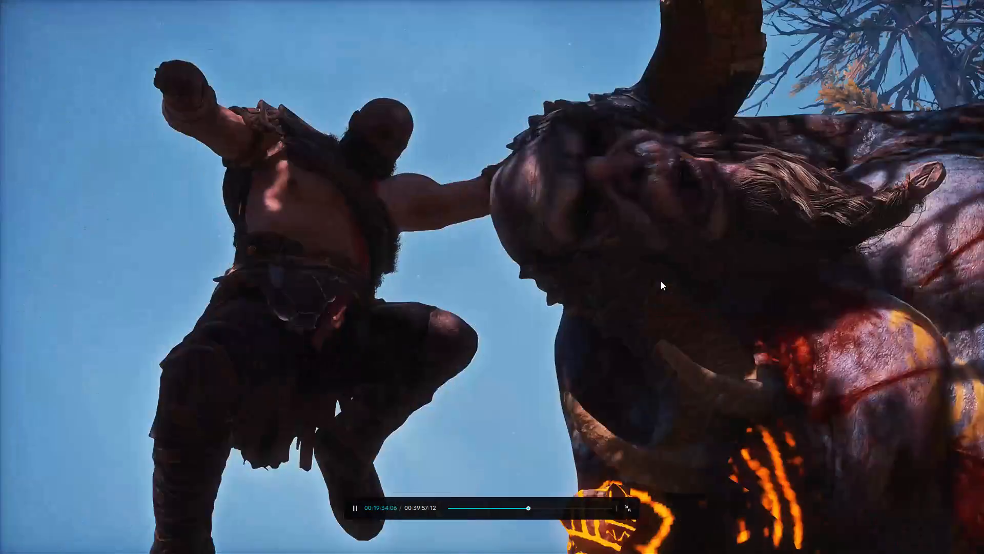
{"action": "left_click", "coordinate": [661, 281]}
{"action": "left_click", "coordinate": [630, 508]}
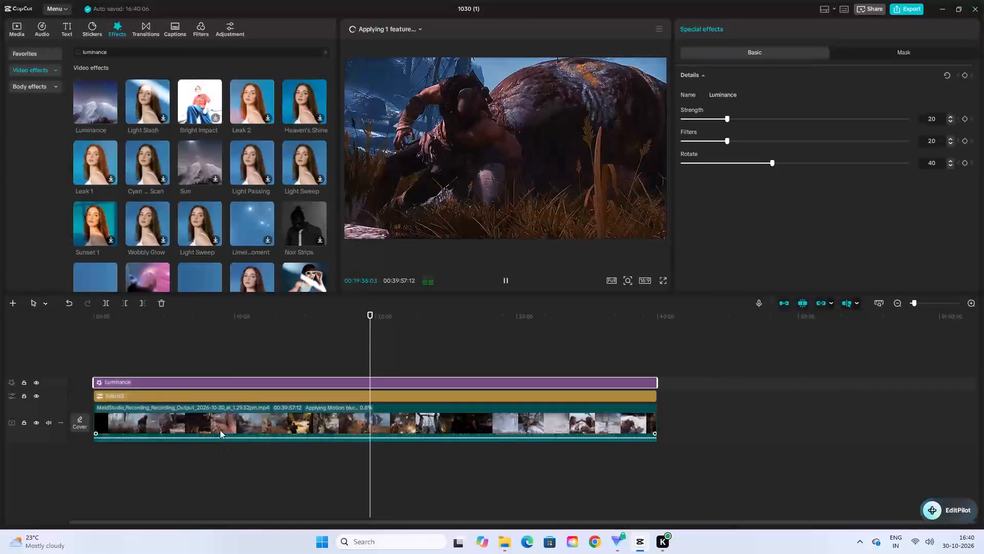
Compare the footage with and without each layer by hiding and showing the adjustment track and the Luminance track.
{"action": "left_click", "coordinate": [38, 398]}
{"action": "left_click", "coordinate": [38, 398]}
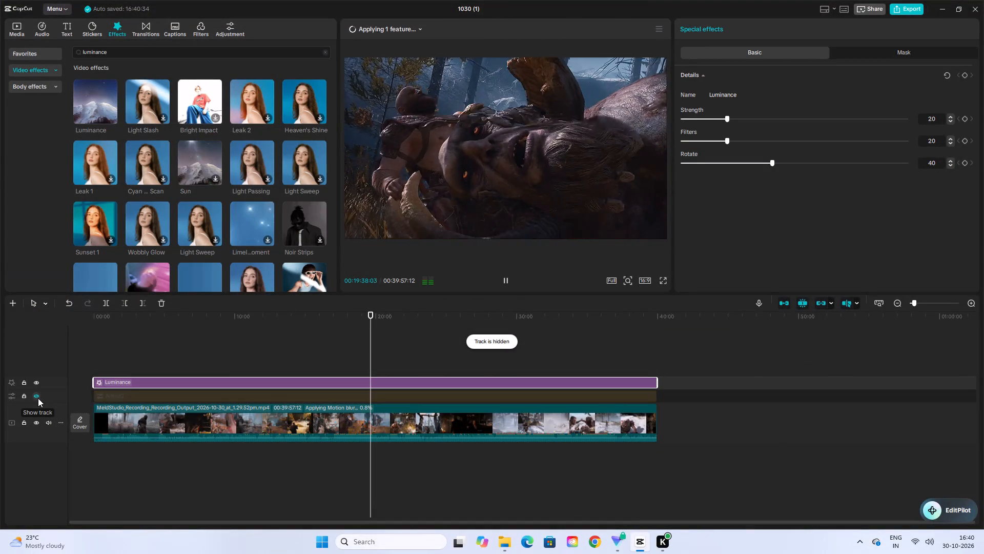
{"action": "left_click", "coordinate": [36, 395]}
{"action": "left_click", "coordinate": [35, 383]}
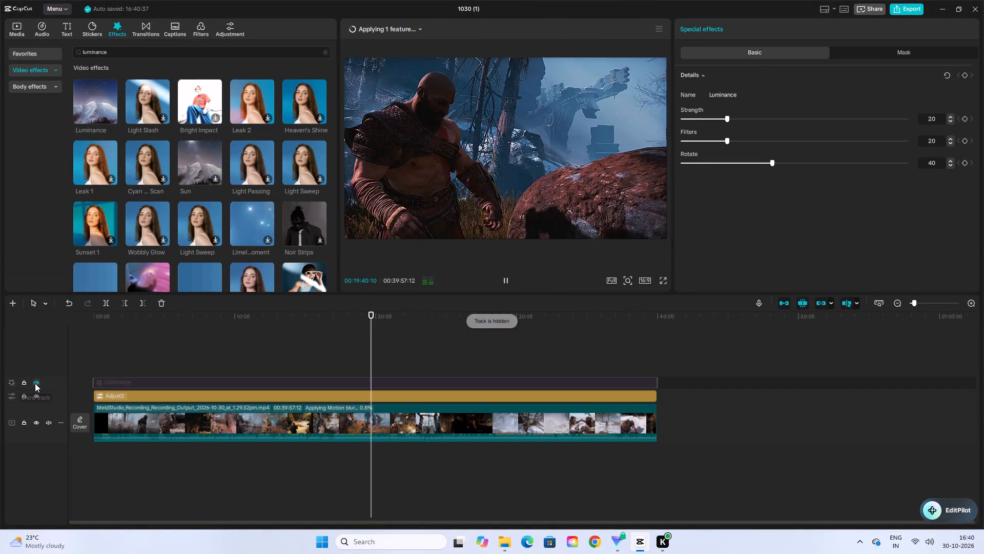
{"action": "left_click", "coordinate": [35, 383]}
{"action": "left_click", "coordinate": [35, 383]}
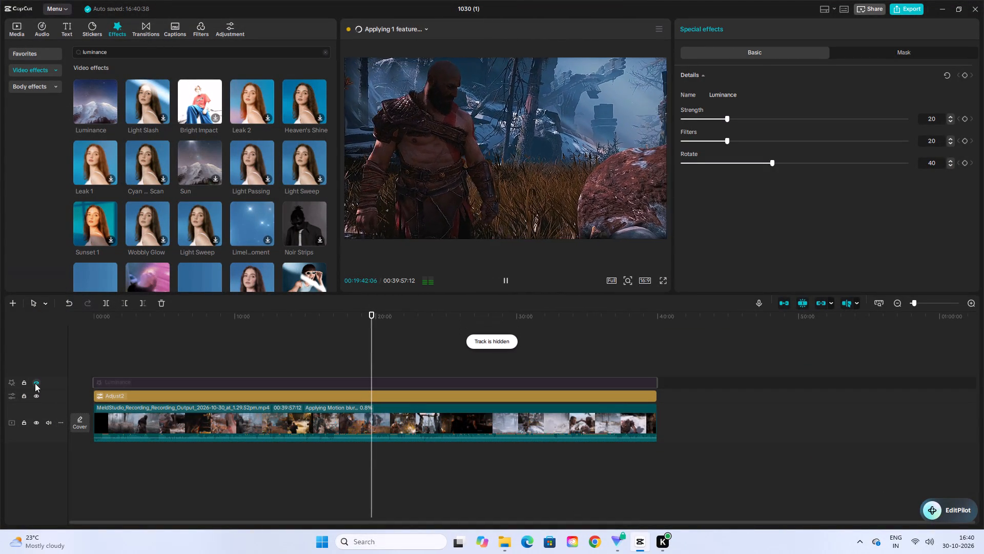
{"action": "left_click", "coordinate": [35, 383]}
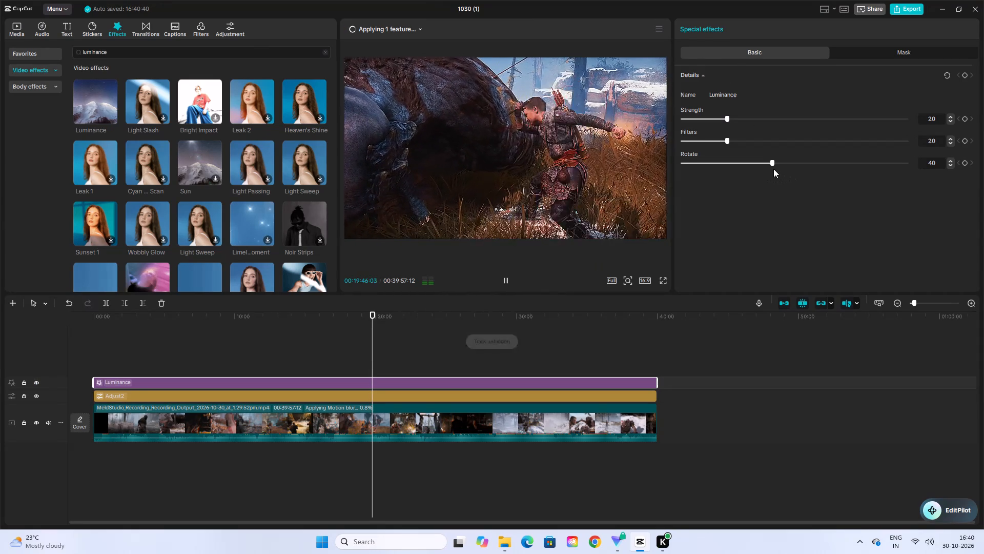
Set the Luminance effect's Rotate value to 20 and resume playback to check it.
{"action": "left_click_drag", "start_coordinate": [772, 163], "coordinate": [737, 167]}
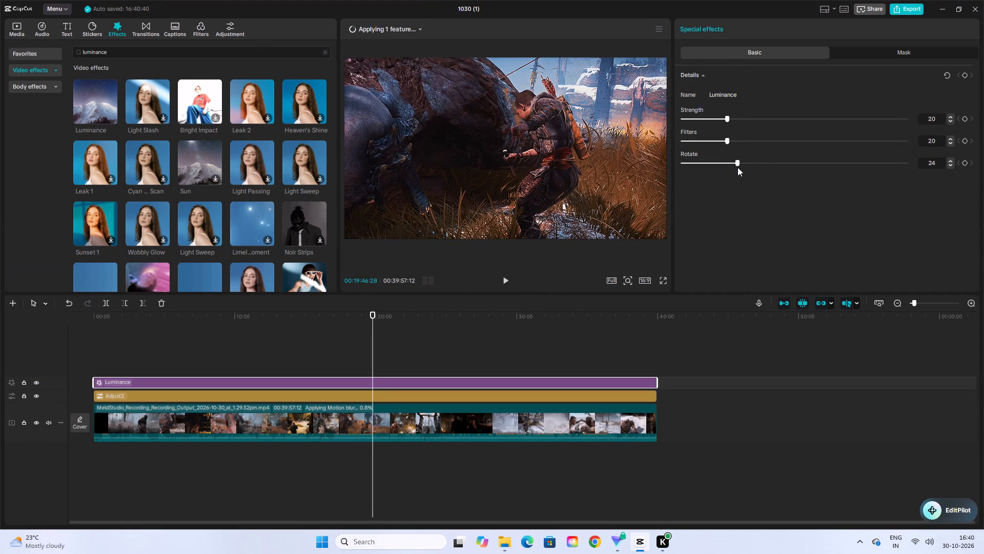
{"action": "left_click_drag", "start_coordinate": [737, 167], "coordinate": [727, 170]}
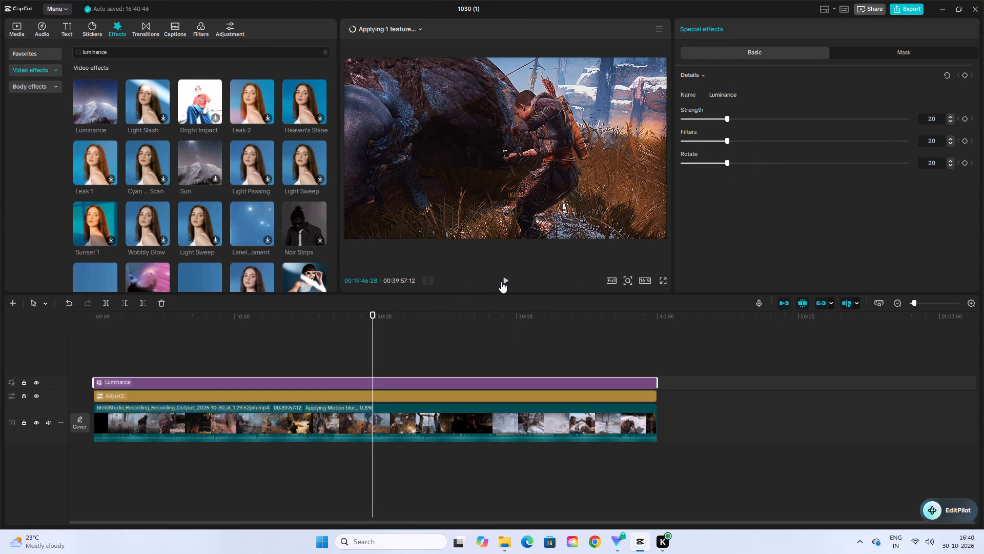
{"action": "left_click", "coordinate": [503, 281]}
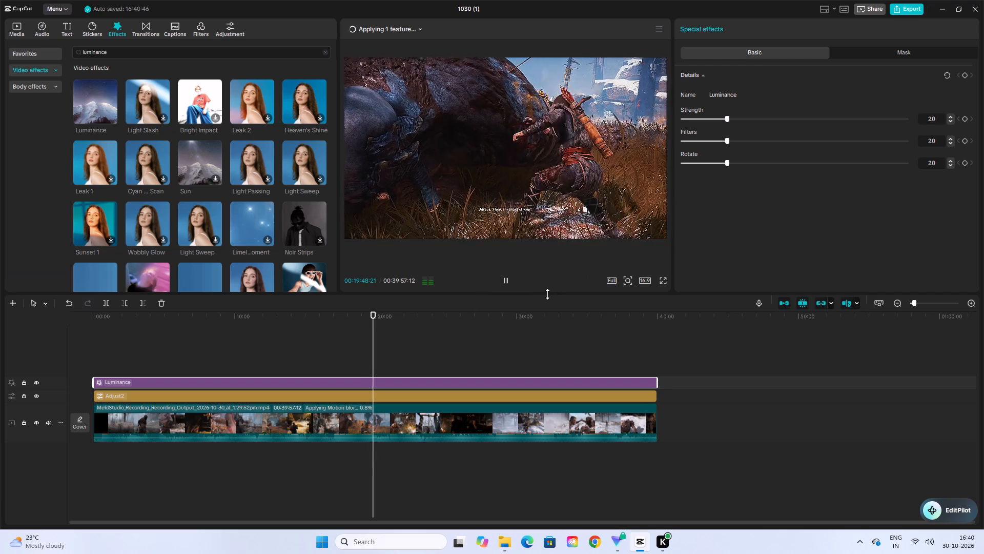
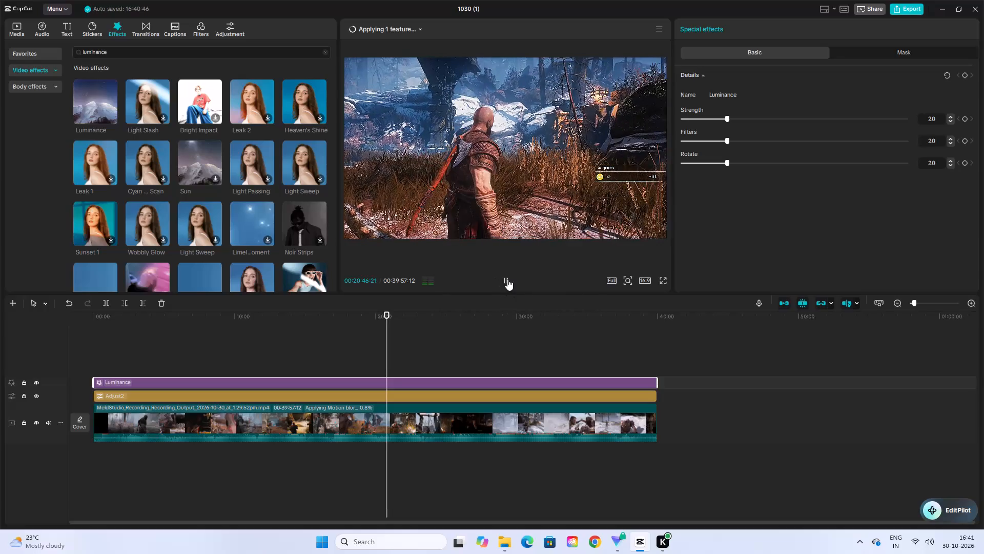
Pause playback and review the restyled footage around 20:46 in full-screen playback.
{"action": "left_click", "coordinate": [507, 279]}
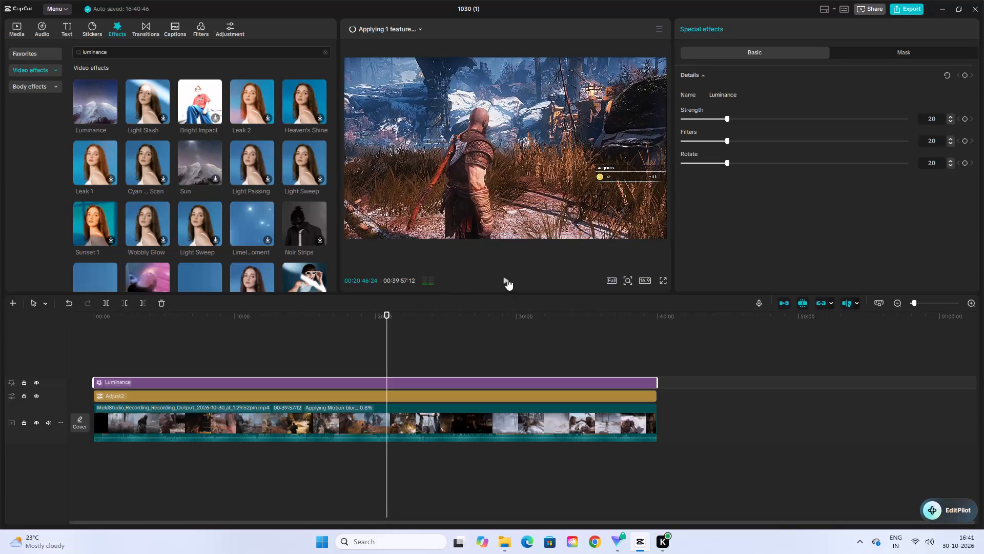
{"action": "left_click", "coordinate": [662, 280]}
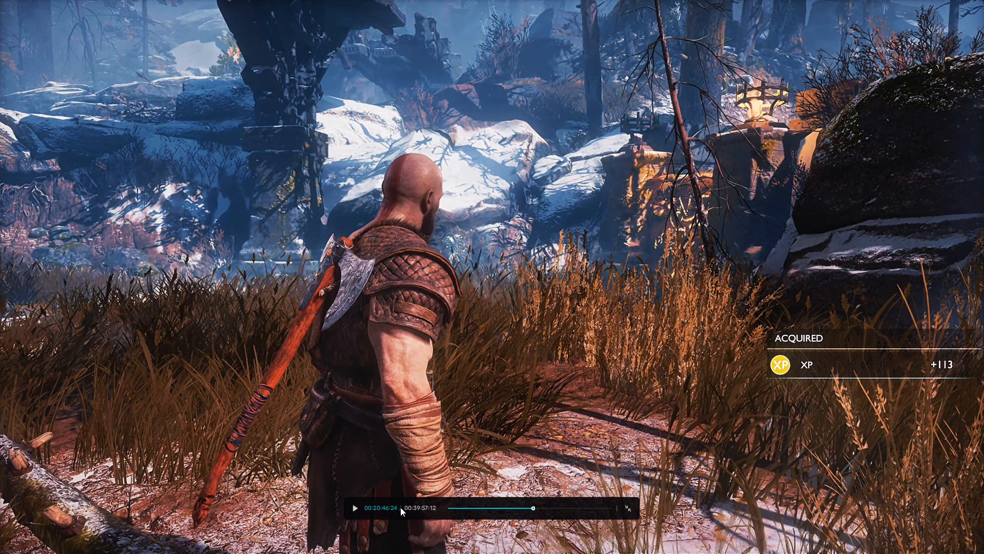
{"action": "left_click", "coordinate": [353, 508]}
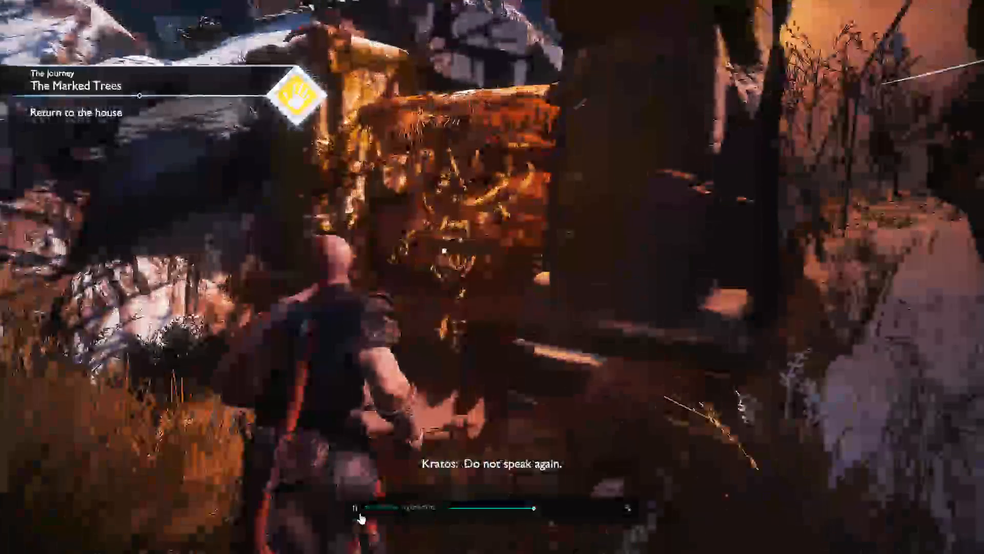
{"action": "left_click", "coordinate": [360, 513]}
{"action": "left_click", "coordinate": [628, 509]}
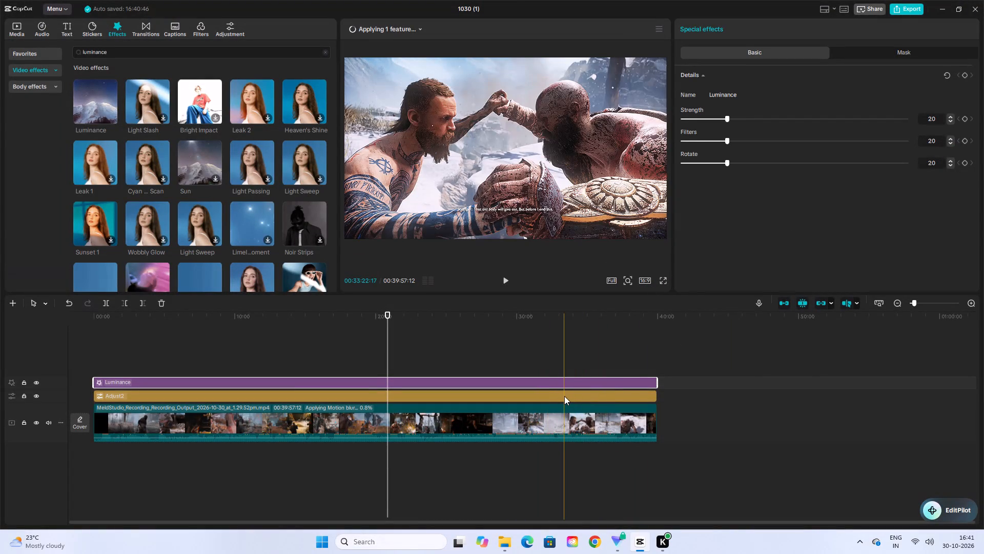
Move the playhead to the start of the timeline and hide the Luminance and adjustment tracks.
{"action": "left_click", "coordinate": [564, 396]}
{"action": "left_click_drag", "start_coordinate": [387, 314], "coordinate": [280, 319]}
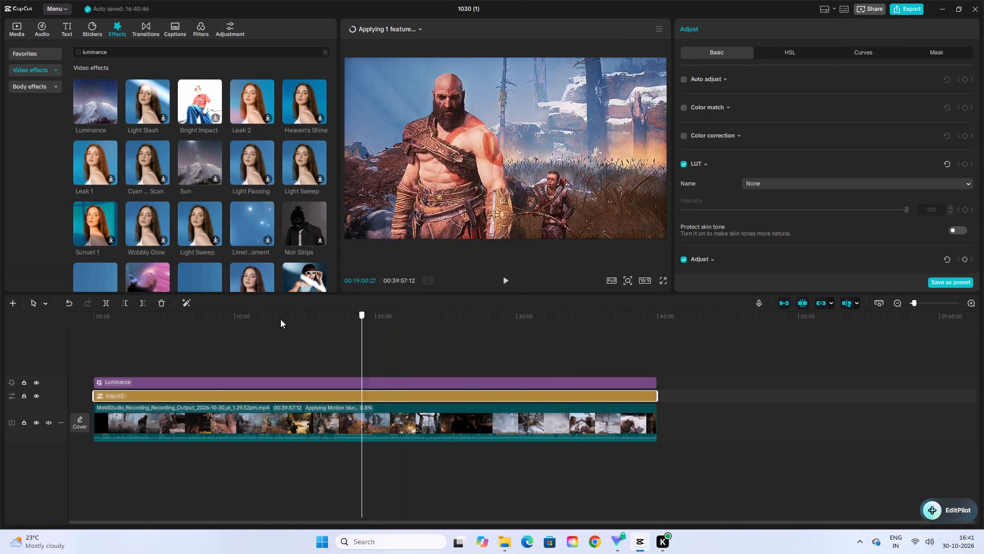
{"action": "left_click_drag", "start_coordinate": [280, 319], "coordinate": [75, 337]}
{"action": "left_click", "coordinate": [191, 357]}
{"action": "left_click_drag", "start_coordinate": [187, 313], "coordinate": [0, 335]}
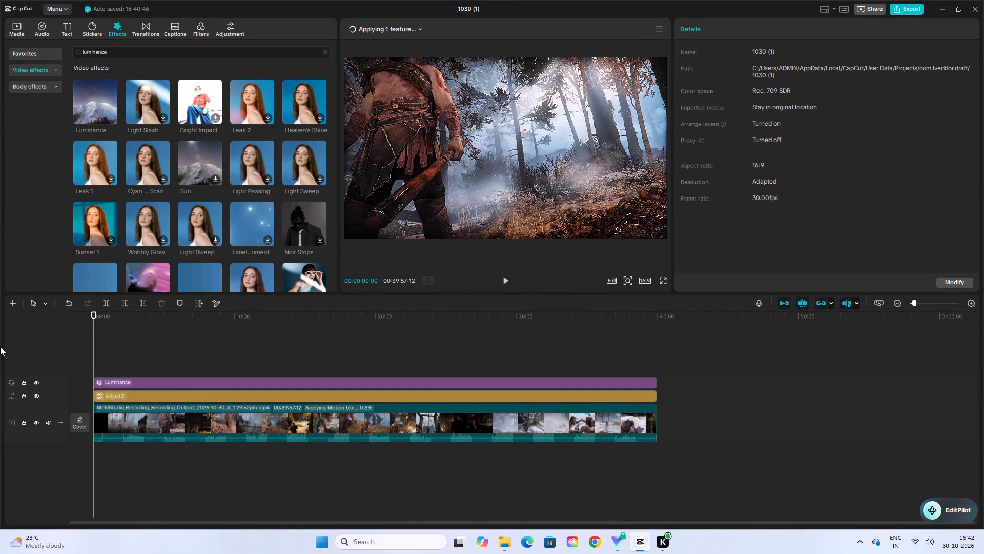
{"action": "left_click", "coordinate": [38, 382]}
{"action": "left_click", "coordinate": [35, 395]}
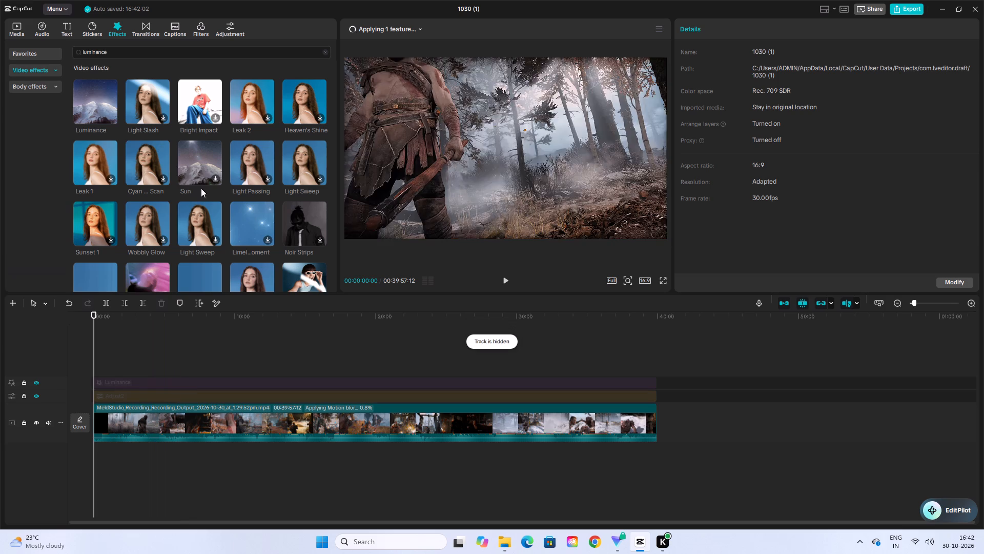
Add a new custom adjustment layer at the start and extend it to nearly the full length of the recording.
{"action": "left_click", "coordinate": [227, 30]}
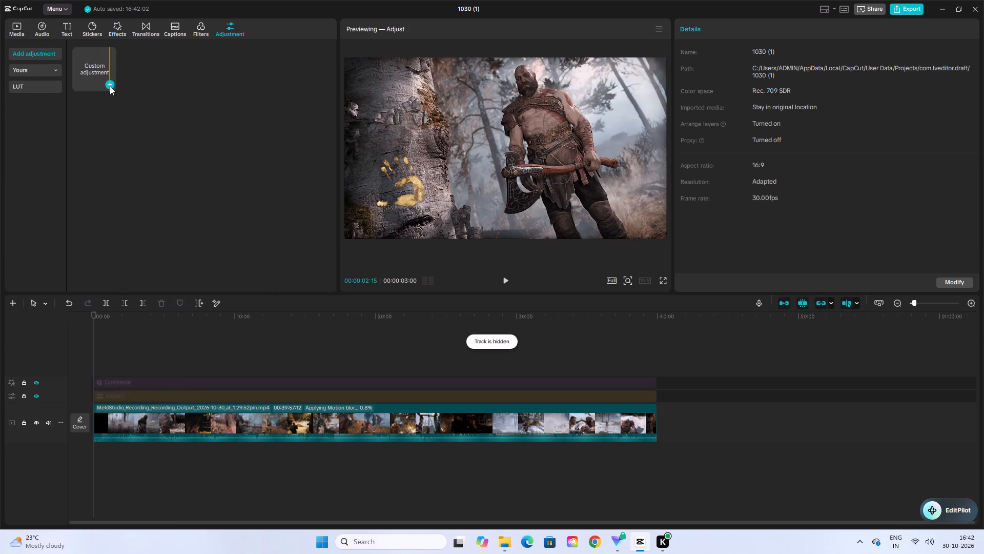
{"action": "left_click", "coordinate": [110, 86]}
{"action": "left_click_drag", "start_coordinate": [95, 369], "coordinate": [603, 374]}
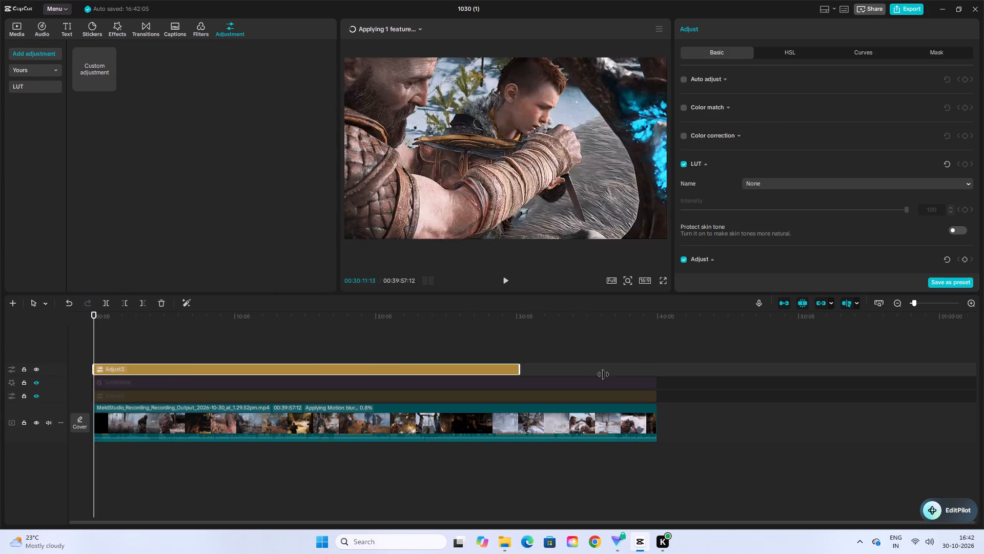
{"action": "left_click_drag", "start_coordinate": [603, 374], "coordinate": [650, 382]}
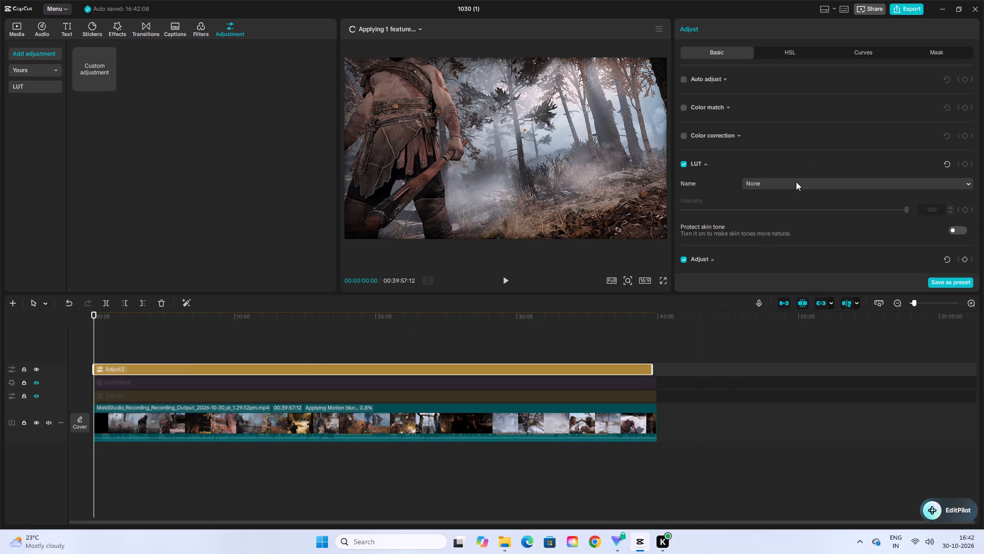
Set the new adjustment layer's Sharpen to 35.
{"action": "scroll", "coordinate": [793, 187], "scroll_direction": "down", "scroll_amount": 2}
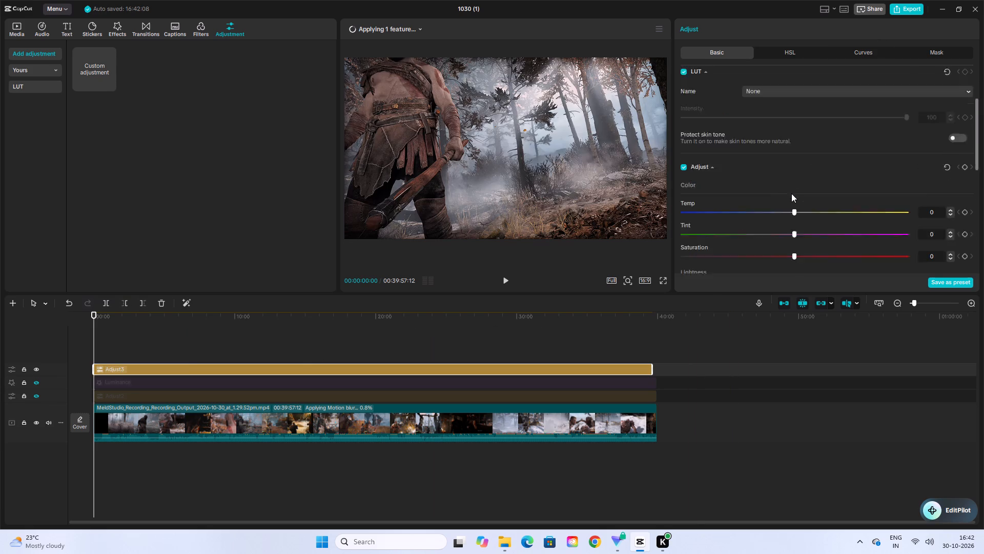
{"action": "scroll", "coordinate": [791, 193], "scroll_direction": "down", "scroll_amount": 6}
{"action": "left_click_drag", "start_coordinate": [684, 197], "coordinate": [722, 200]}
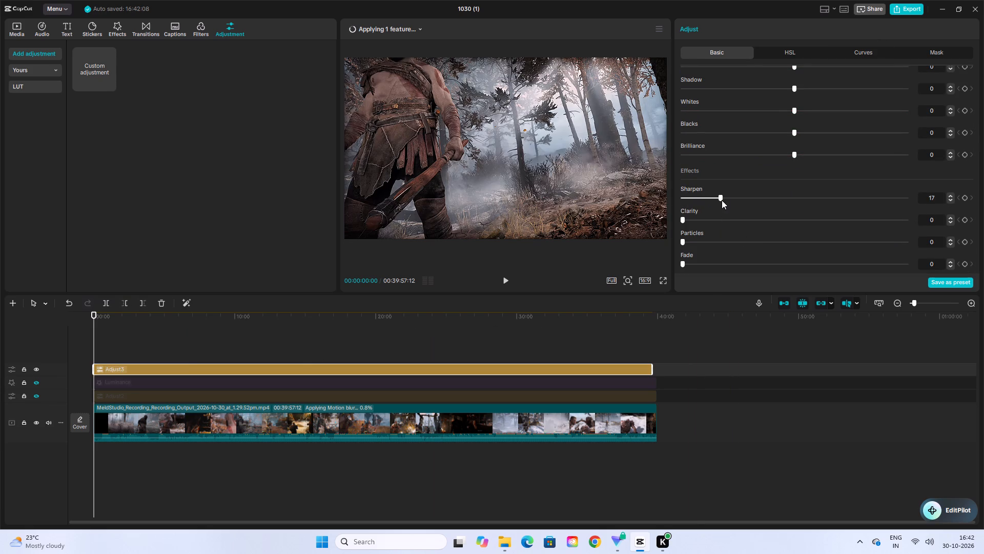
{"action": "left_click_drag", "start_coordinate": [722, 200], "coordinate": [758, 211]}
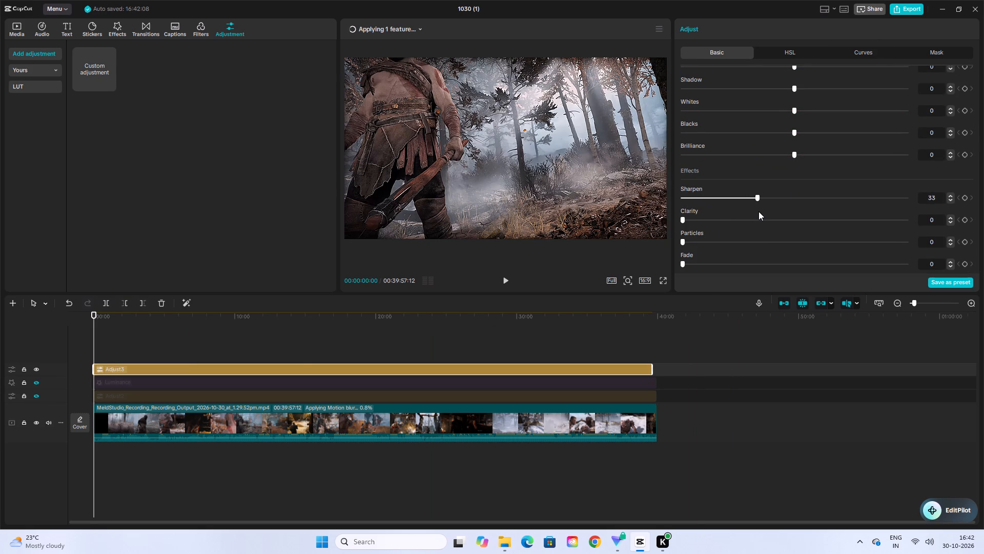
{"action": "left_click_drag", "start_coordinate": [758, 211], "coordinate": [762, 213]}
Set the new adjustment layer's Contrast to 10 and Saturation to 15.
{"action": "scroll", "coordinate": [778, 194], "scroll_direction": "up", "scroll_amount": 2}
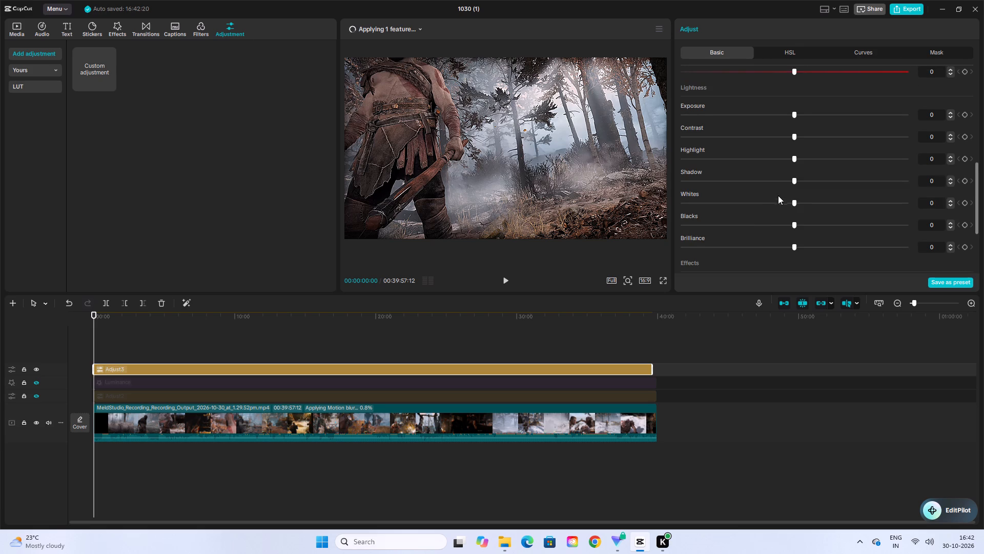
{"action": "left_click_drag", "start_coordinate": [793, 137], "coordinate": [809, 142]}
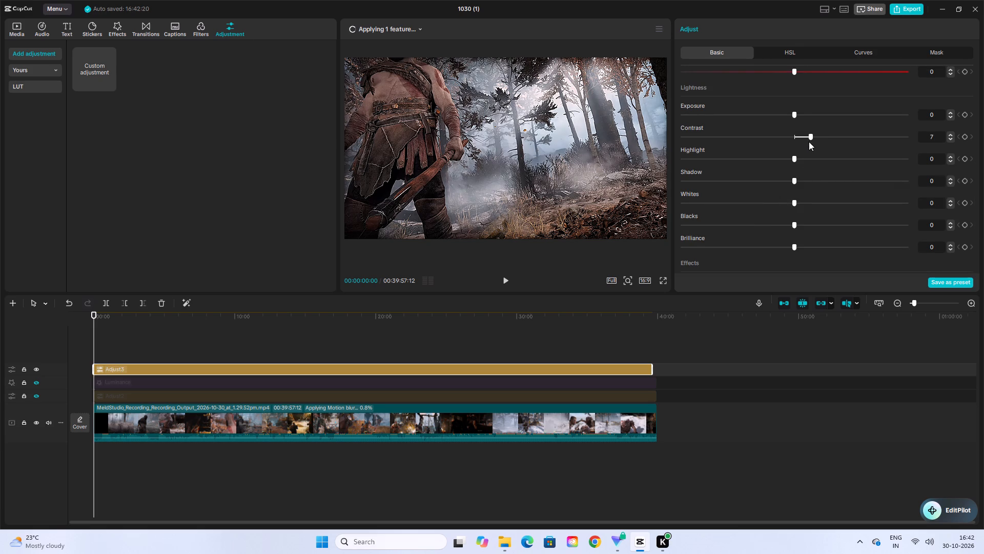
{"action": "left_click_drag", "start_coordinate": [809, 142], "coordinate": [813, 149]}
{"action": "left_click_drag", "start_coordinate": [813, 149], "coordinate": [814, 150]}
{"action": "scroll", "coordinate": [838, 135], "scroll_direction": "up", "scroll_amount": 1}
{"action": "left_click_drag", "start_coordinate": [795, 115], "coordinate": [825, 124]}
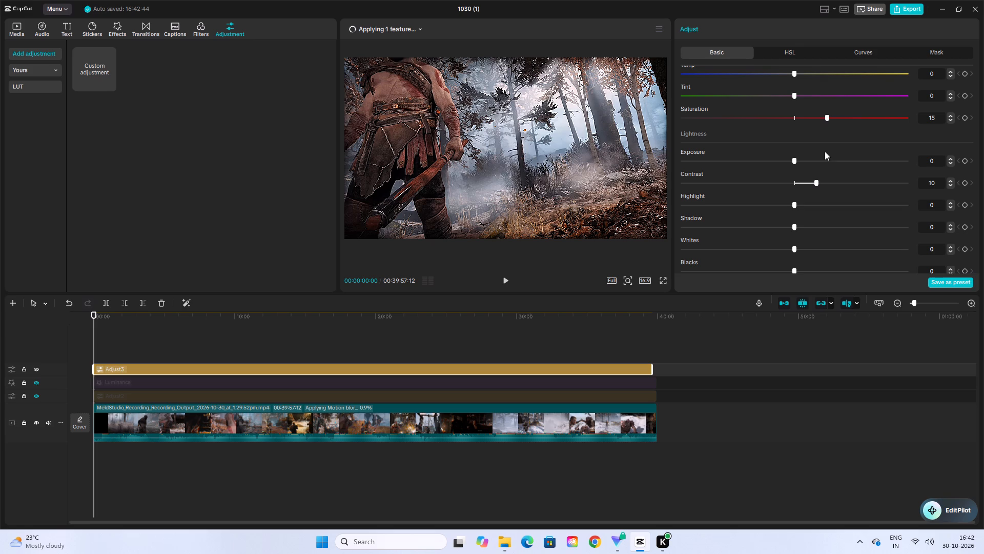
Set the new adjustment layer's Brilliance to 10 and Highlight to 10.
{"action": "scroll", "coordinate": [848, 183], "scroll_direction": "down", "scroll_amount": 3}
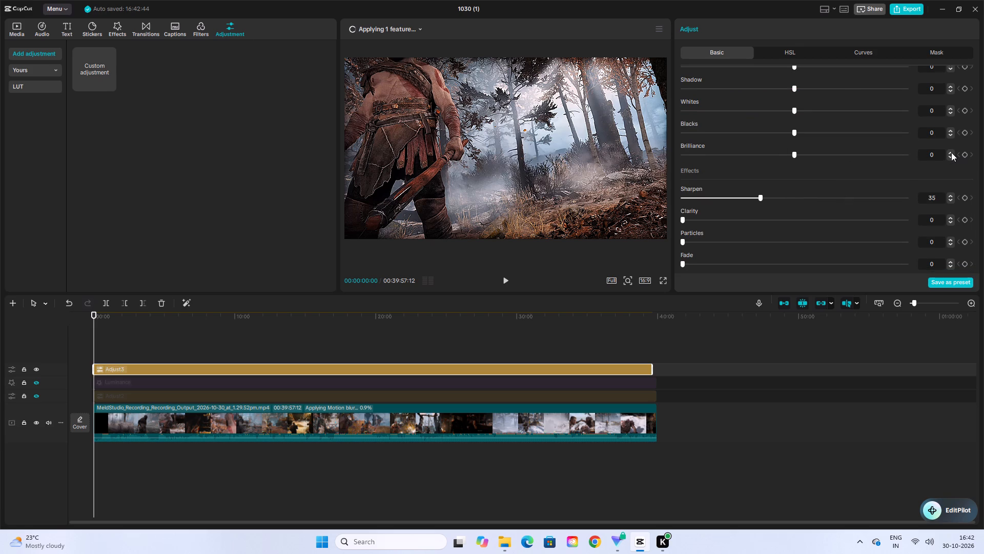
{"action": "triple_click", "coordinate": [951, 152]}
{"action": "left_click", "coordinate": [951, 152]}
{"action": "double_click", "coordinate": [951, 152]}
{"action": "double_click", "coordinate": [951, 153]}
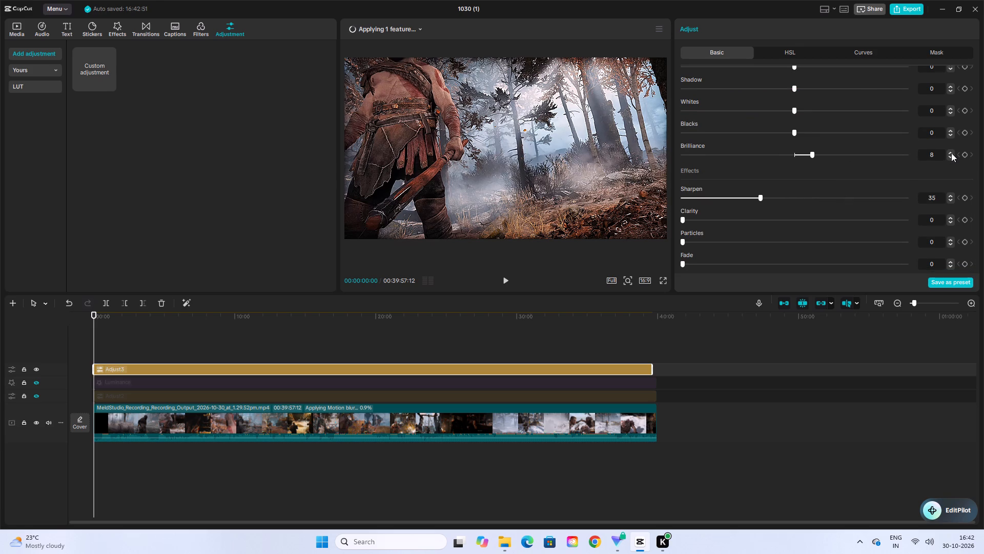
{"action": "double_click", "coordinate": [951, 153]}
{"action": "scroll", "coordinate": [941, 144], "scroll_direction": "up", "scroll_amount": 2}
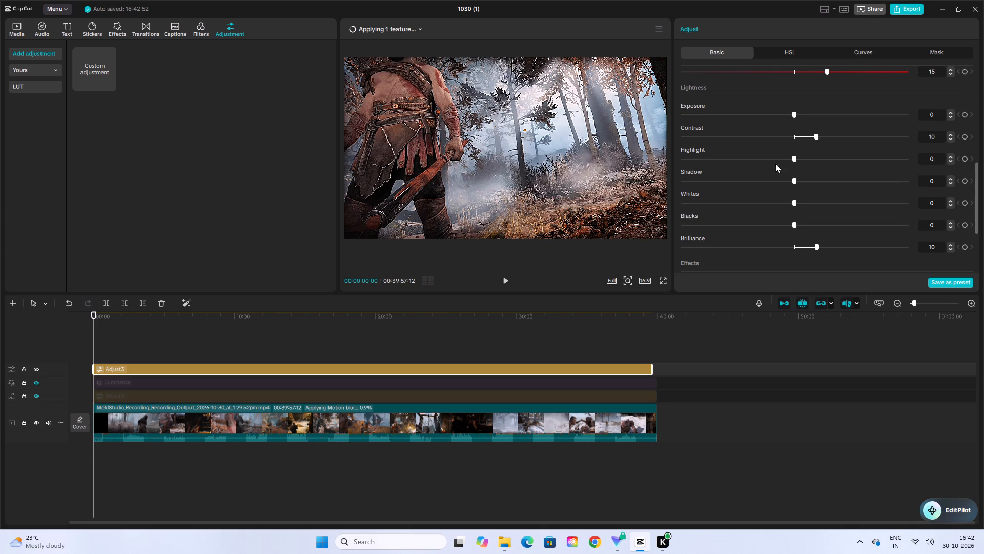
{"action": "triple_click", "coordinate": [953, 157]}
{"action": "triple_click", "coordinate": [951, 156]}
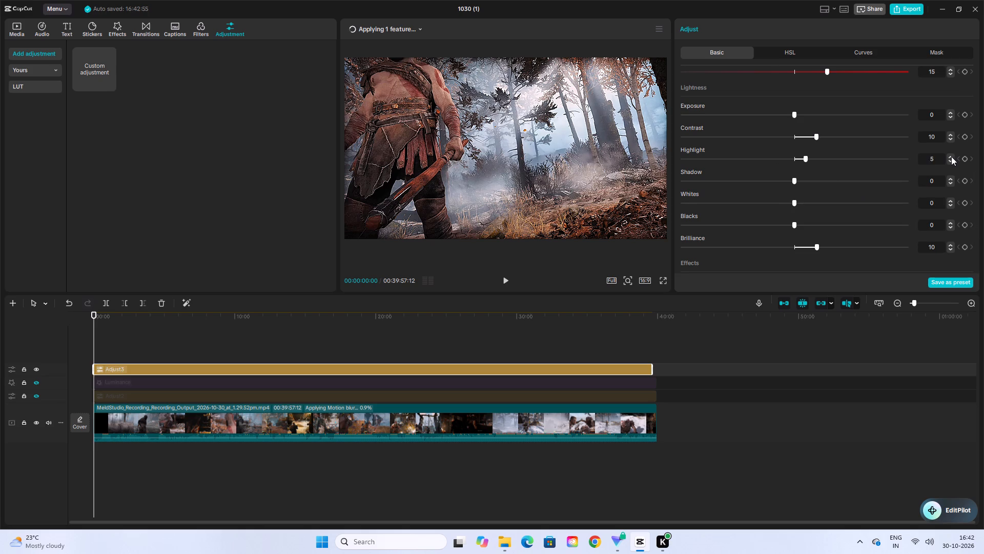
{"action": "triple_click", "coordinate": [951, 156]}
{"action": "left_click", "coordinate": [951, 156]}
Search the video effects for "clear" and browse the effects found.
{"action": "left_click", "coordinate": [124, 27]}
{"action": "left_click", "coordinate": [124, 52]}
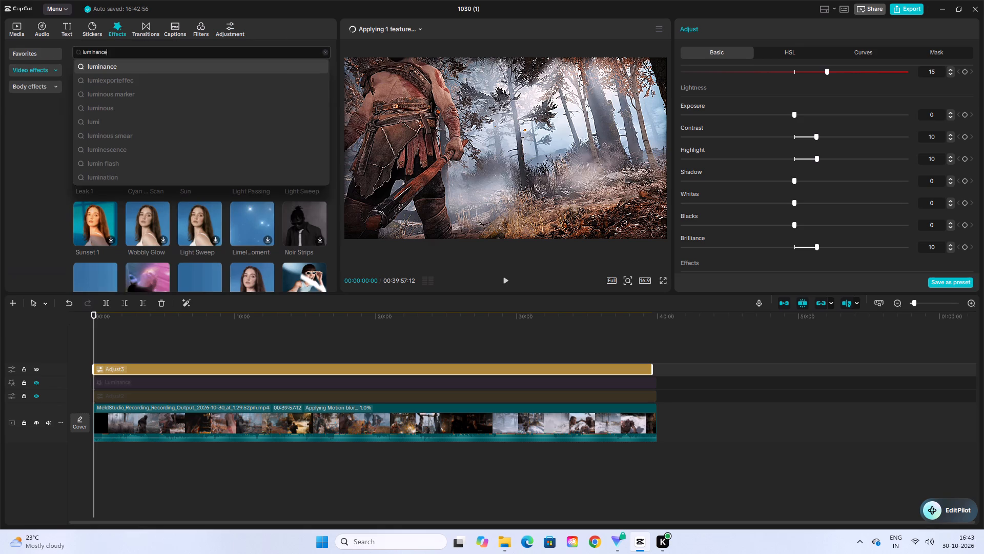
{"action": "key", "text": "BackSpace"}
{"action": "key", "text": "BackSpace"}
{"action": "key", "text": "BackSpace"}
{"action": "key", "text": "BackSpace"}
{"action": "key", "text": "BackSpace"}
{"action": "key", "text": "BackSpace"}
{"action": "key", "text": "BackSpace"}
{"action": "key", "text": "BackSpace"}
{"action": "key", "text": "BackSpace"}
{"action": "key", "text": "BackSpace"}
{"action": "key", "text": "BackSpace"}
{"action": "key", "text": "BackSpace"}
{"action": "key", "text": "BackSpace"}
{"action": "key", "text": "BackSpace"}
{"action": "key", "text": "BackSpace"}
{"action": "key", "text": "BackSpace"}
{"action": "key", "text": "BackSpace"}
{"action": "key", "text": "BackSpace"}
{"action": "key", "text": "BackSpace"}
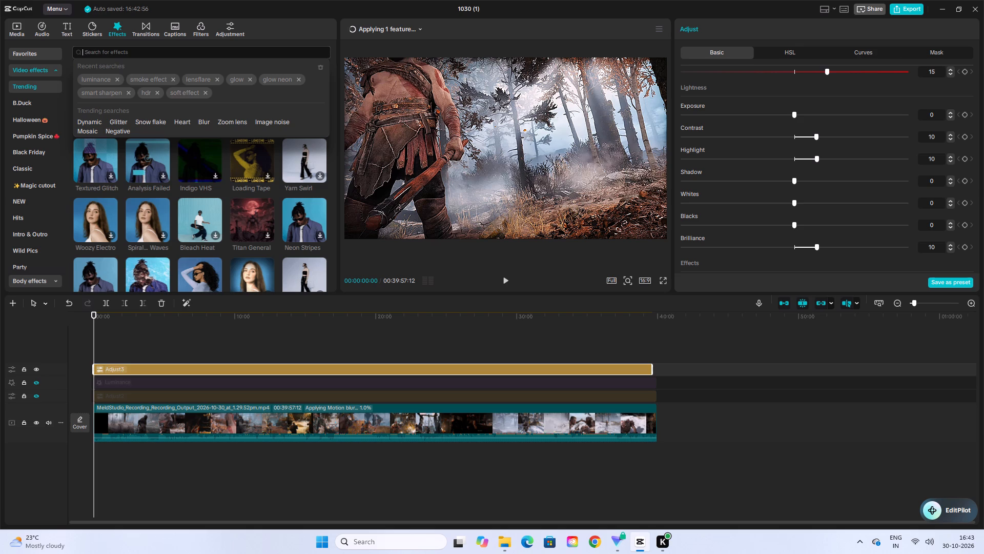
{"action": "type", "text": "clear"}
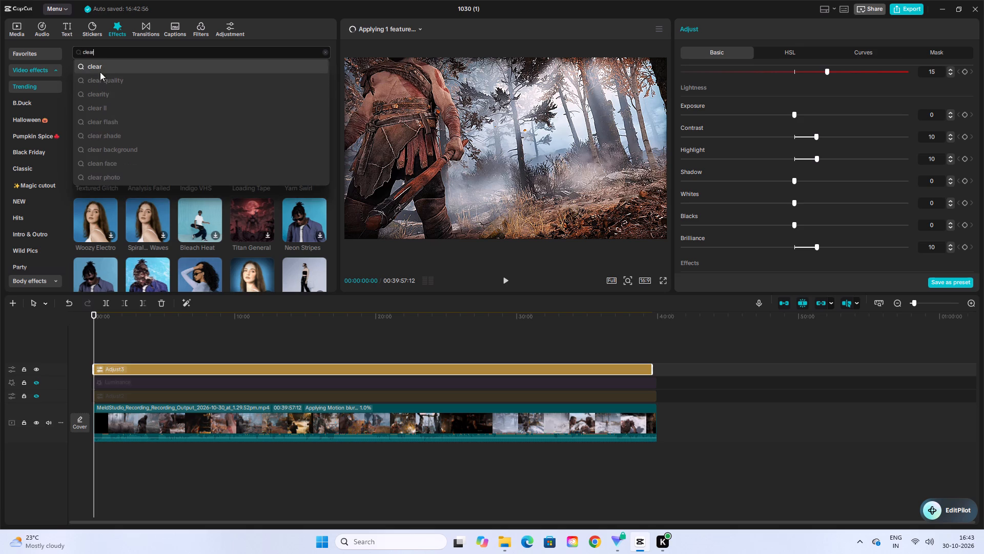
{"action": "left_click", "coordinate": [105, 66]}
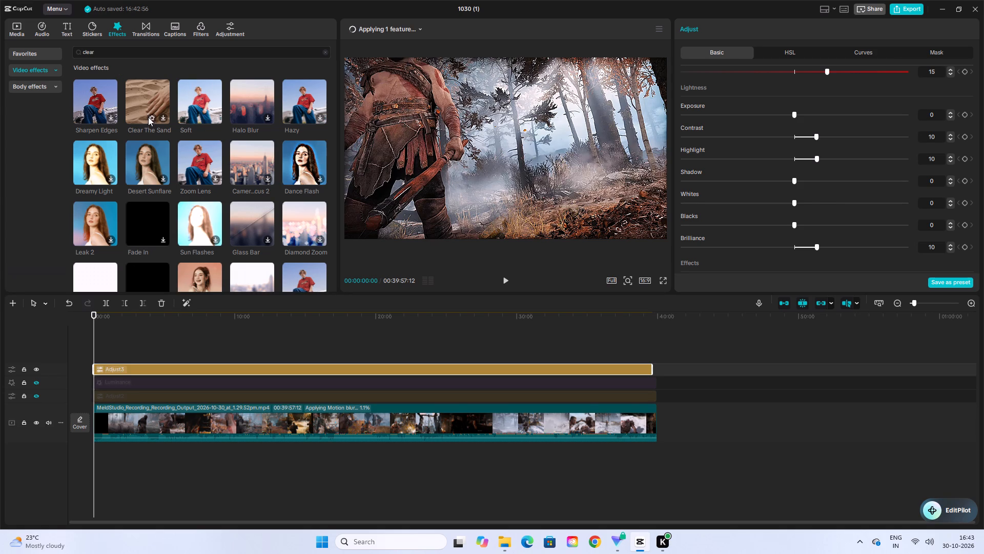
{"action": "scroll", "coordinate": [148, 122], "scroll_direction": "down", "scroll_amount": 2}
{"action": "scroll", "coordinate": [148, 126], "scroll_direction": "up", "scroll_amount": 3}
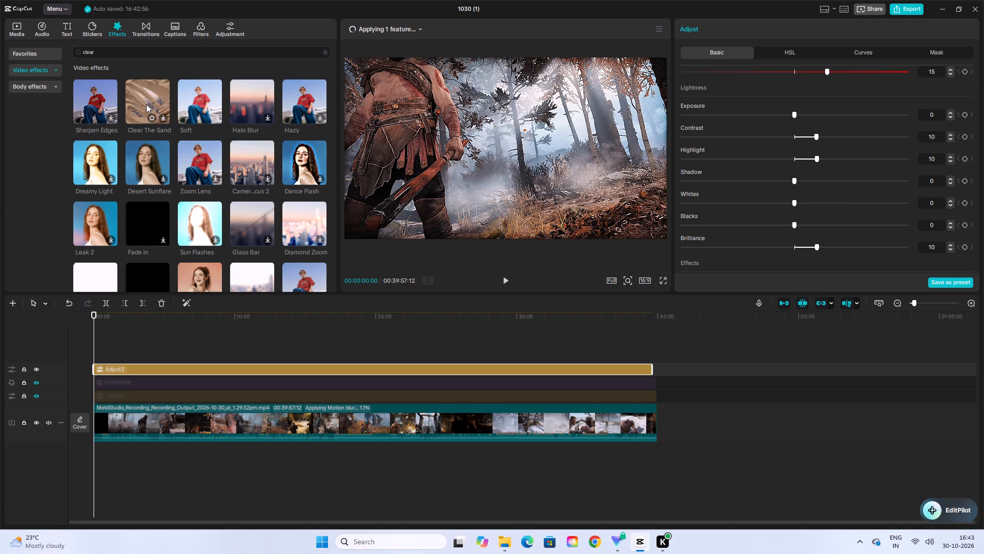
Replace the effects search with "smart sharpen".
{"action": "left_click", "coordinate": [104, 48]}
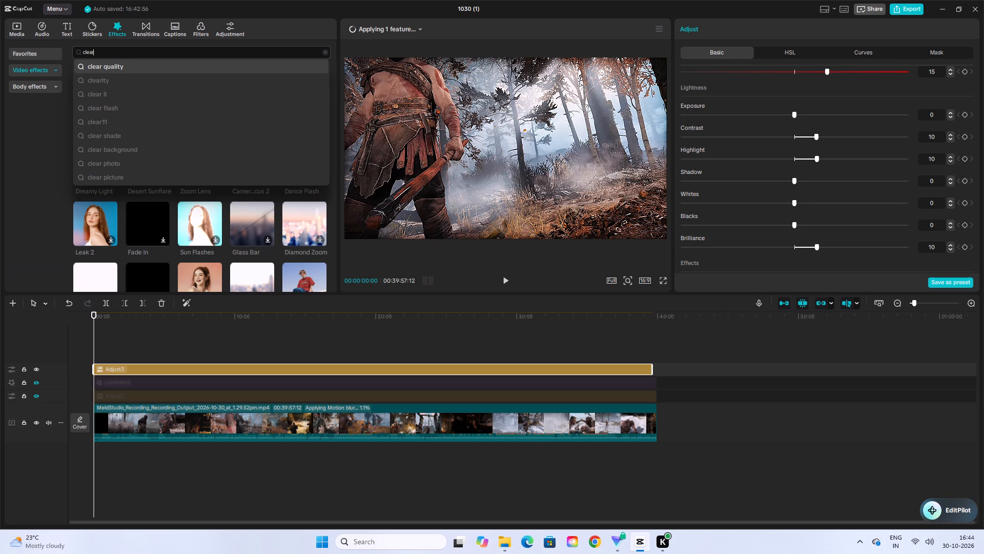
{"action": "key", "text": "BackSpace"}
{"action": "key", "text": "BackSpace"}
{"action": "key", "text": "BackSpace"}
{"action": "key", "text": "BackSpace"}
{"action": "key", "text": "BackSpace"}
{"action": "key", "text": "BackSpace"}
{"action": "key", "text": "BackSpace"}
{"action": "key", "text": "BackSpace"}
{"action": "key", "text": "BackSpace"}
{"action": "key", "text": "BackSpace"}
{"action": "key", "text": "BackSpace"}
{"action": "key", "text": "BackSpace"}
{"action": "key", "text": "BackSpace"}
{"action": "key", "text": "BackSpace"}
{"action": "key", "text": "BackSpace"}
{"action": "key", "text": "BackSpace"}
{"action": "key", "text": "BackSpace"}
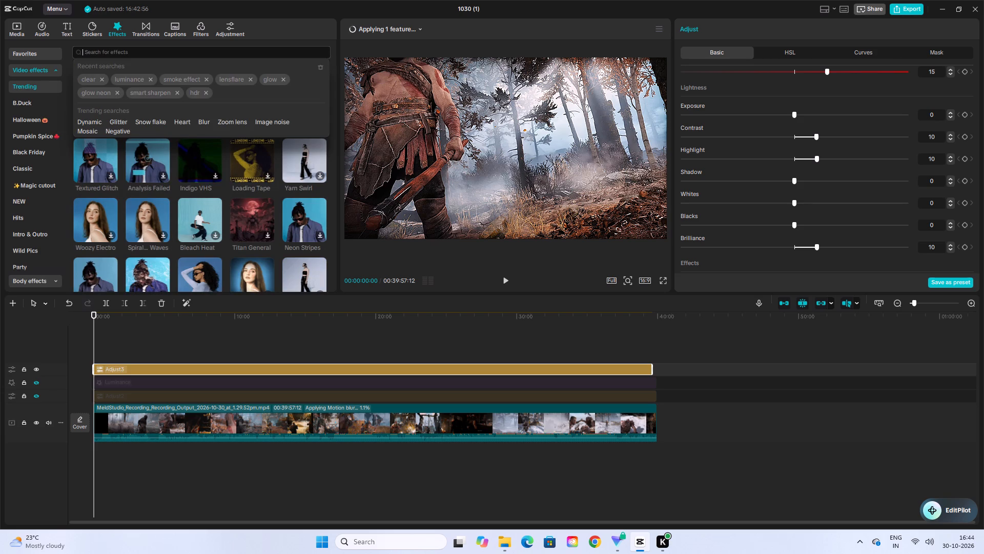
{"action": "type", "text": "smart"}
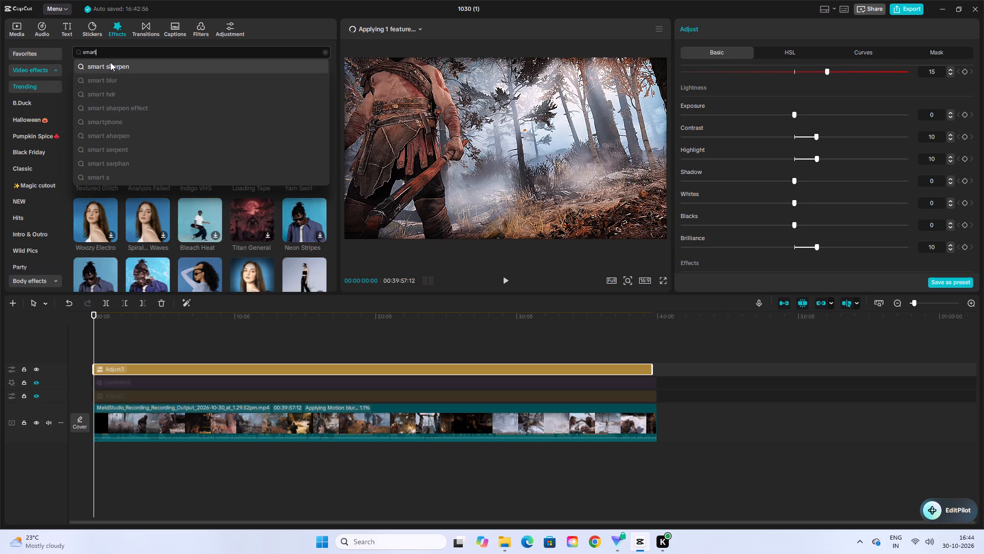
{"action": "left_click", "coordinate": [112, 64]}
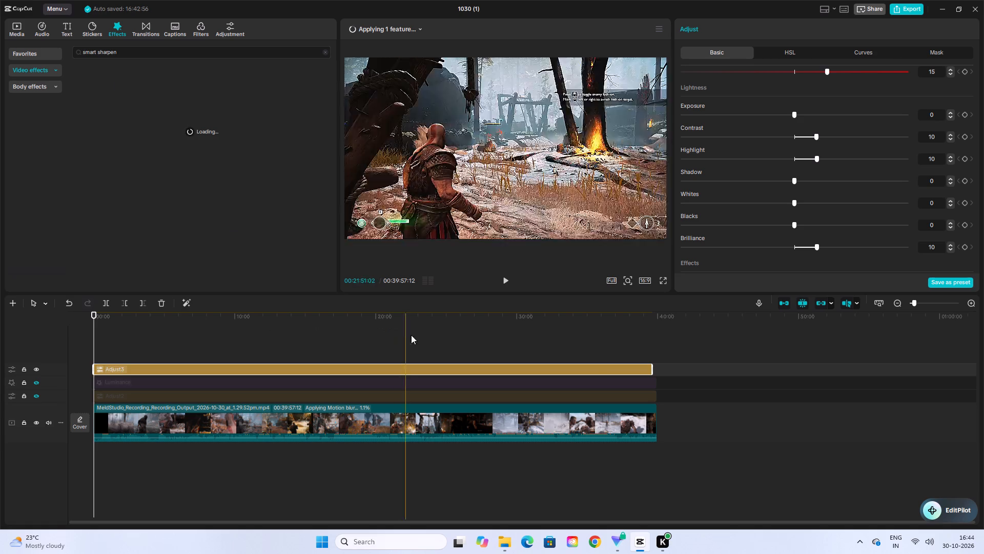
Check the connection status in Proton VPN and return to the video editor.
{"action": "left_click", "coordinate": [624, 542]}
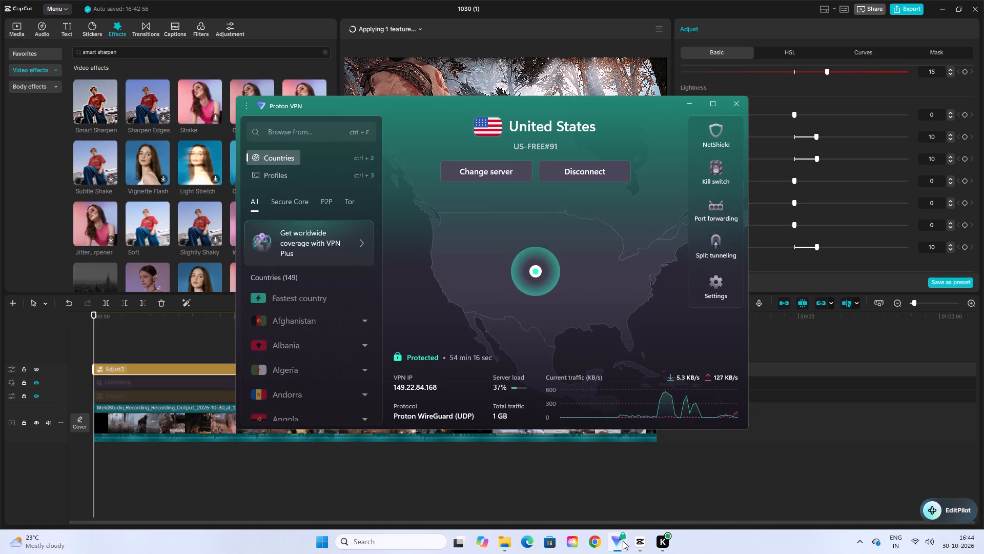
{"action": "left_click", "coordinate": [618, 542]}
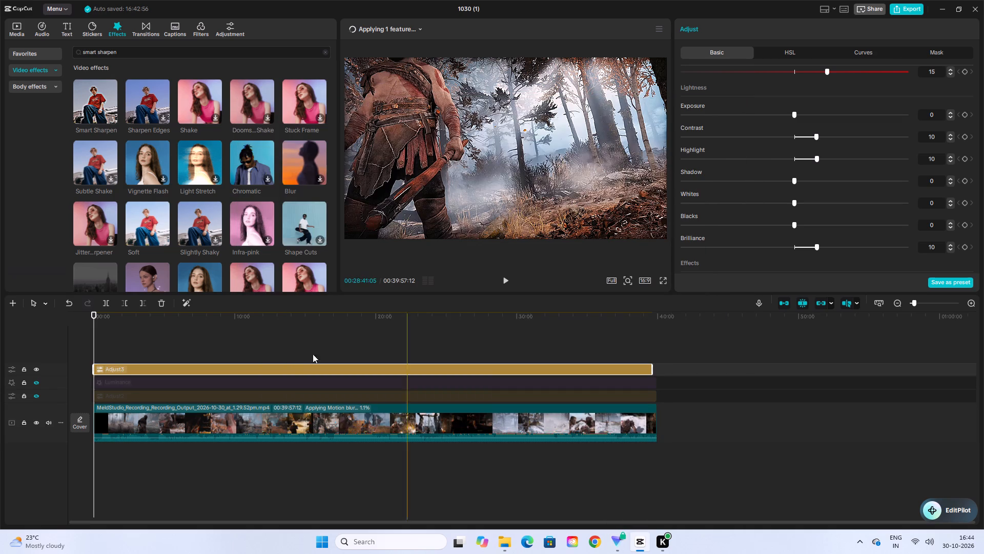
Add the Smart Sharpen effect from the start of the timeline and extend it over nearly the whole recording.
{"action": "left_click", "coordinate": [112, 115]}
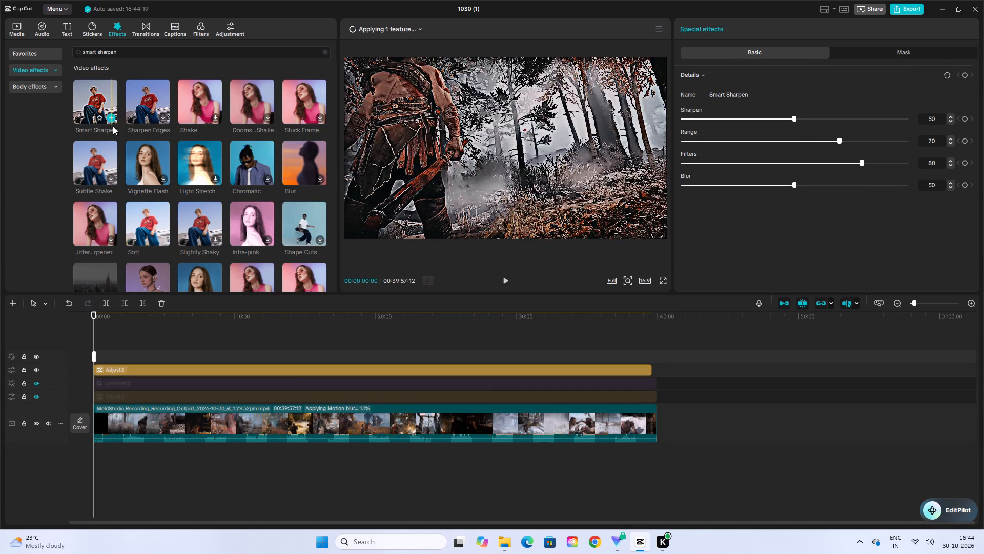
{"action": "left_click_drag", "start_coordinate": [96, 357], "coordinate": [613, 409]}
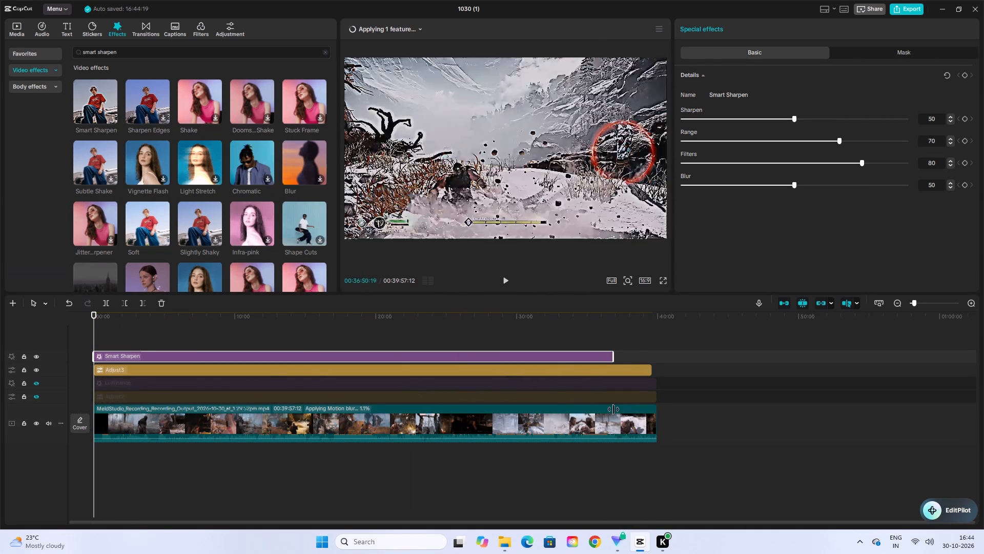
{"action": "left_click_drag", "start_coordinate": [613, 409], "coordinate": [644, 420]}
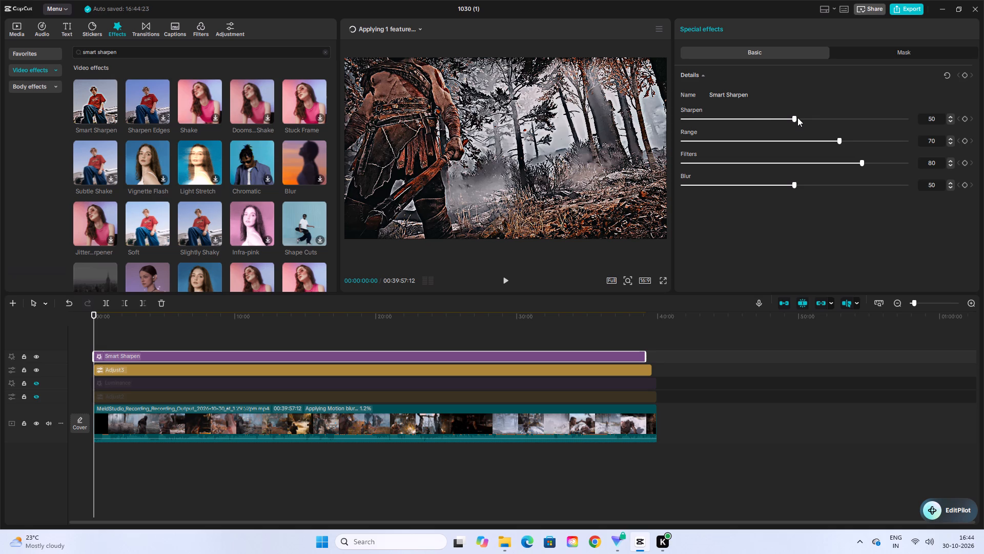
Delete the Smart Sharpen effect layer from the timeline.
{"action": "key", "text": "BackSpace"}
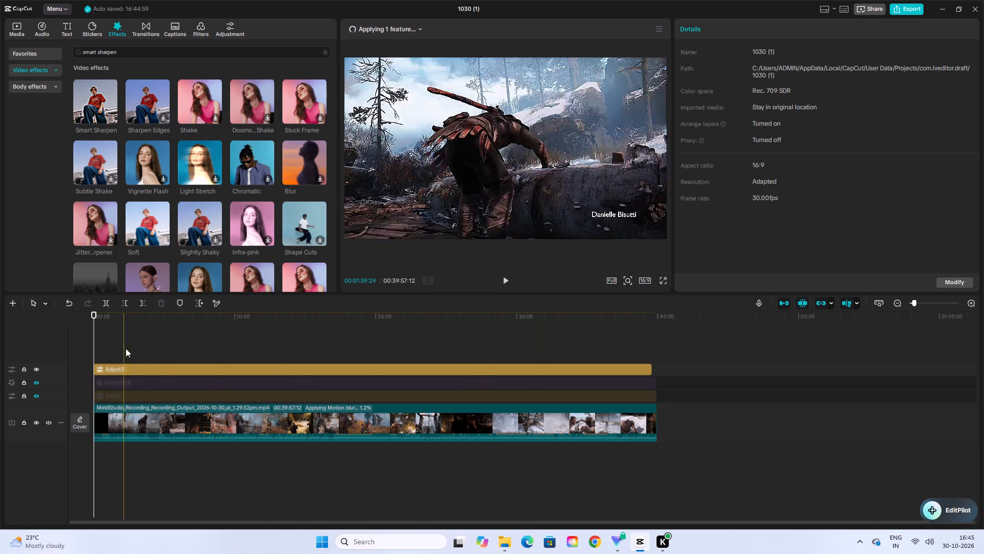
Review the adjusted footage by playing the fight scene from about 00:28:58 in full screen and checking the scene near 00:25:31.
{"action": "left_click_drag", "start_coordinate": [95, 314], "coordinate": [510, 358]}
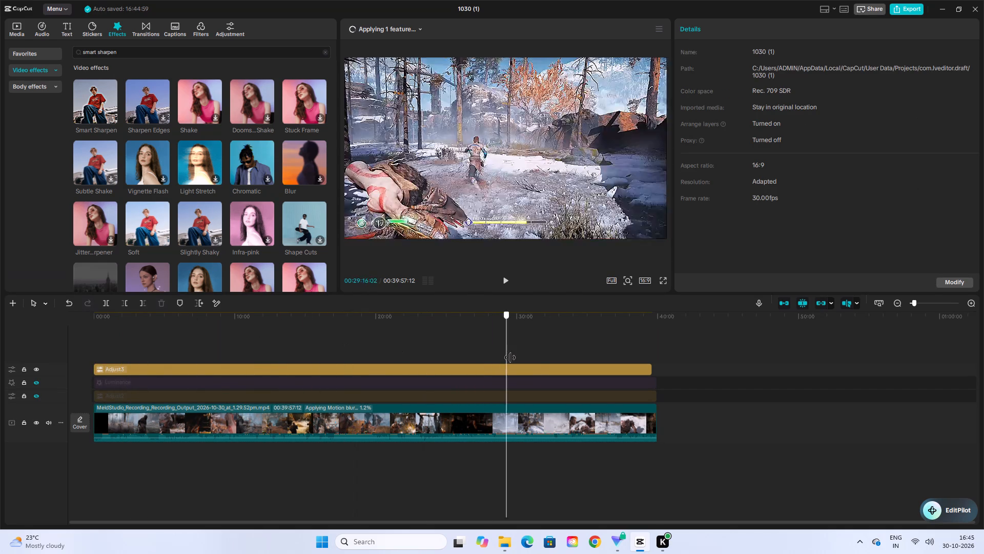
{"action": "left_click_drag", "start_coordinate": [510, 358], "coordinate": [502, 357]}
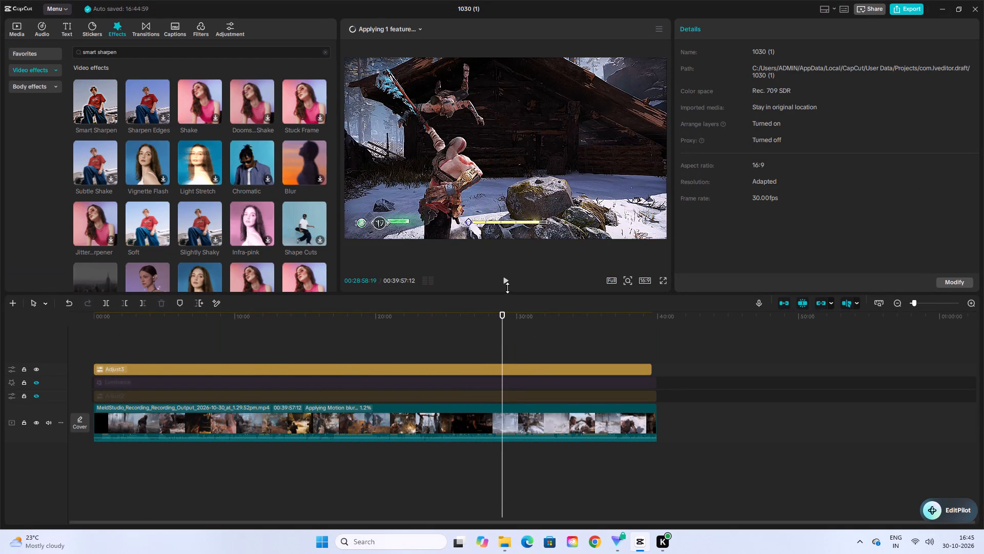
{"action": "left_click", "coordinate": [508, 281]}
{"action": "left_click", "coordinate": [662, 278]}
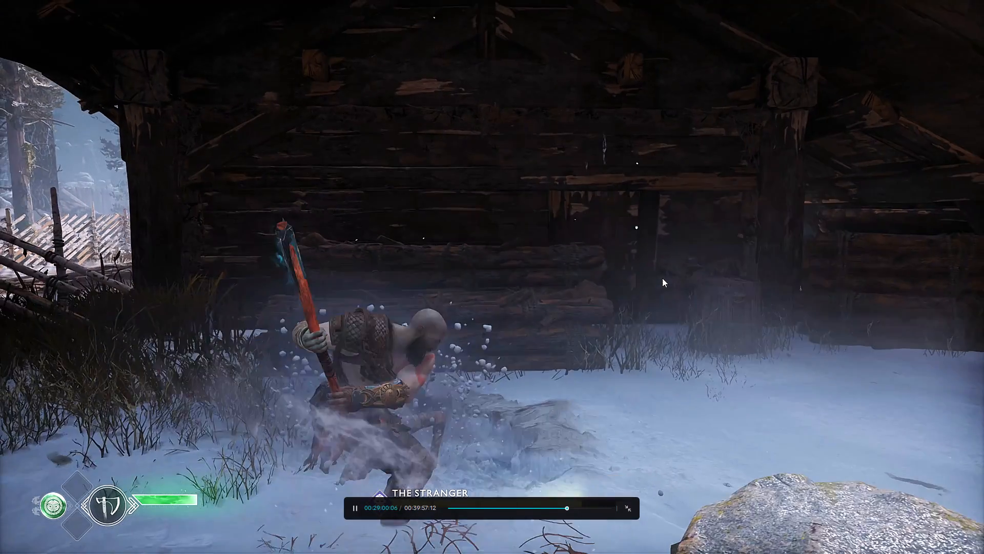
{"action": "left_click", "coordinate": [457, 342]}
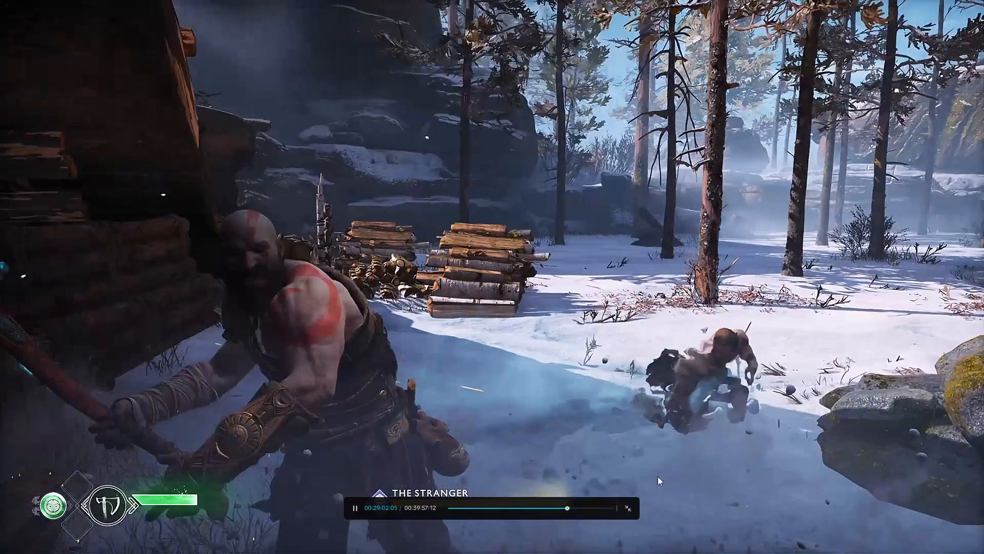
{"action": "left_click", "coordinate": [627, 508]}
{"action": "left_click", "coordinate": [501, 284]}
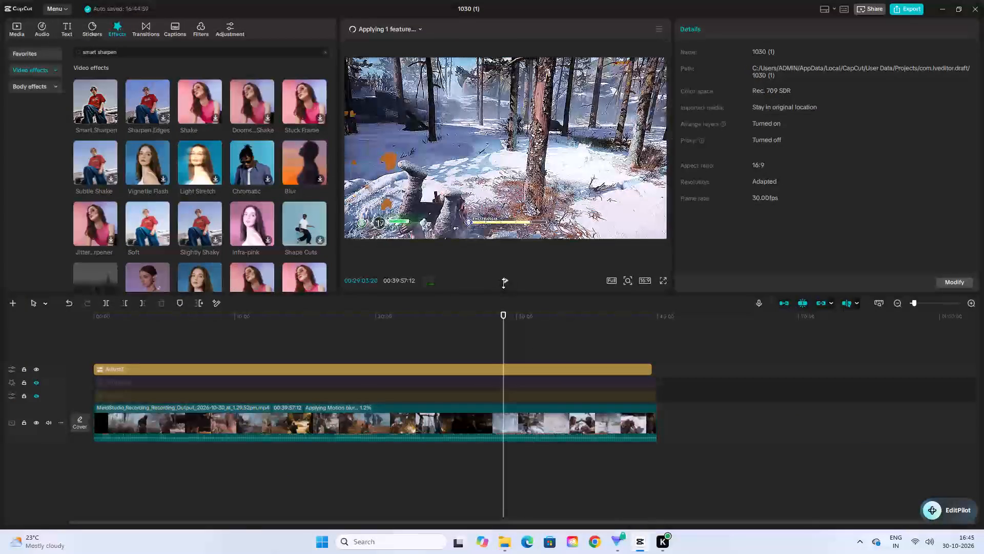
{"action": "left_click", "coordinate": [505, 283]}
{"action": "left_click", "coordinate": [506, 282]}
{"action": "left_click_drag", "start_coordinate": [504, 316], "coordinate": [454, 329]}
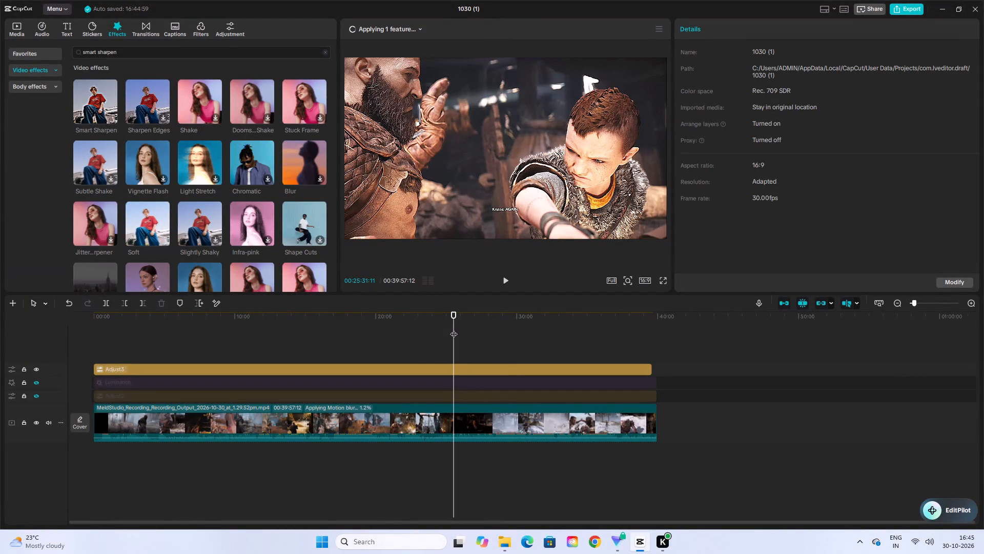
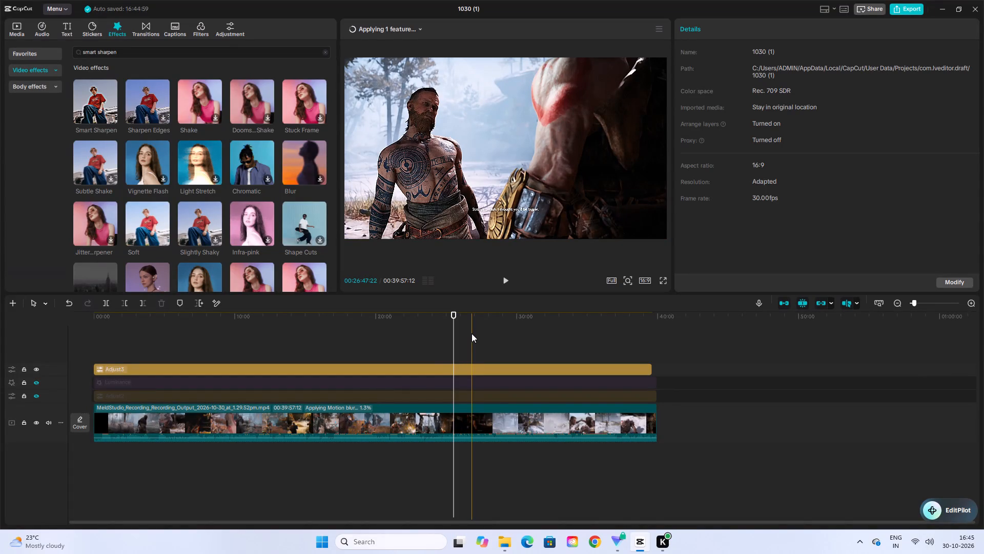
Reduce the top adjustment layer's saturation to 12 and its contrast to 8.
{"action": "left_click", "coordinate": [333, 369]}
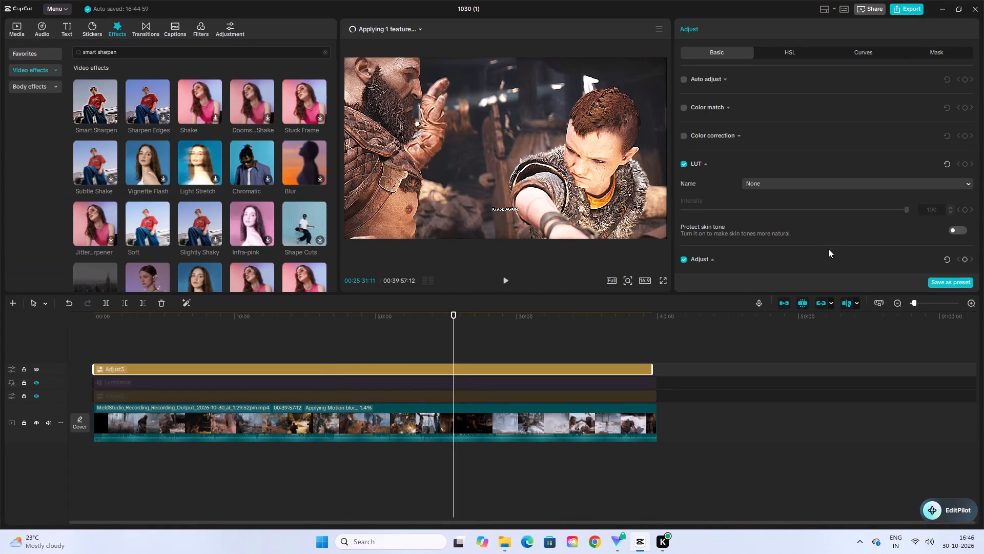
{"action": "scroll", "coordinate": [828, 235], "scroll_direction": "down", "scroll_amount": 4}
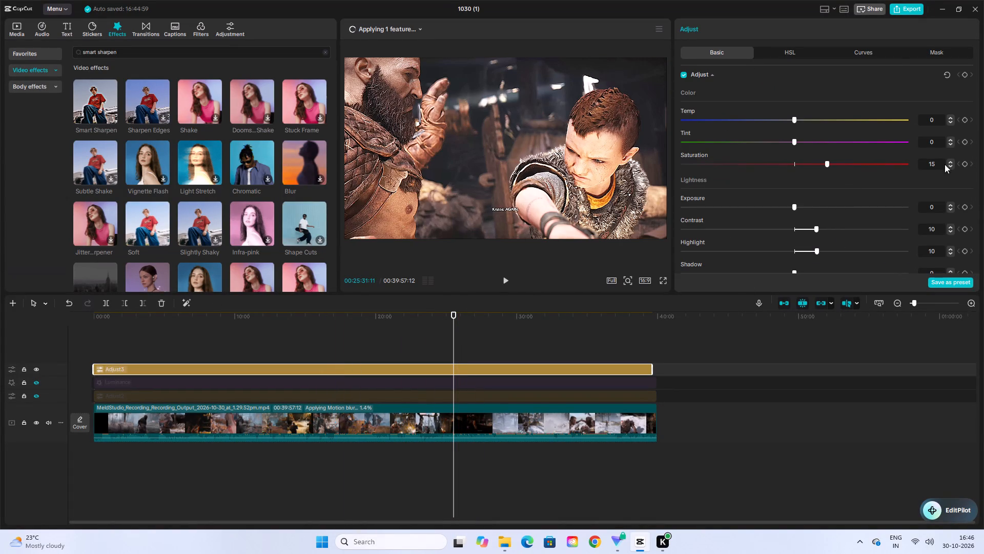
{"action": "triple_click", "coordinate": [952, 166]}
{"action": "scroll", "coordinate": [936, 195], "scroll_direction": "down", "scroll_amount": 1}
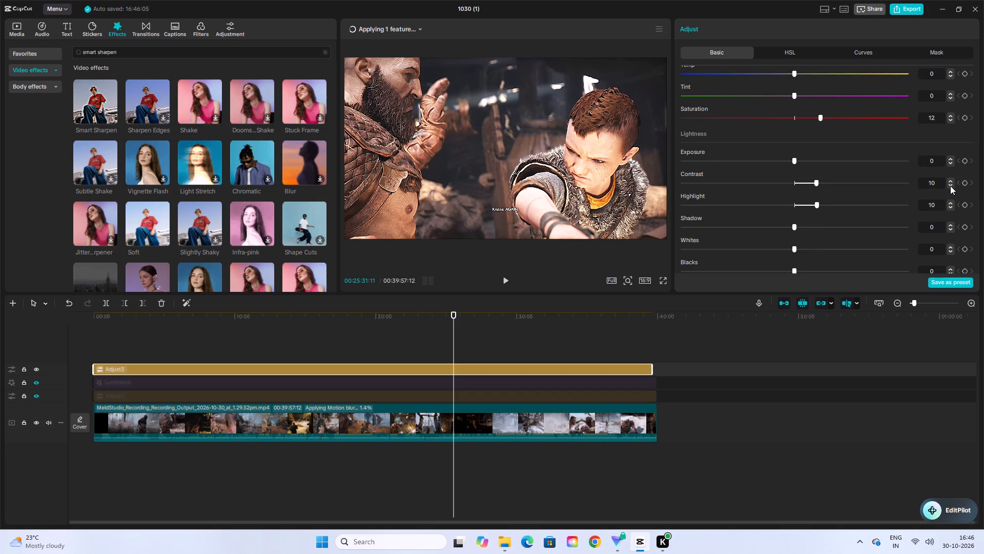
{"action": "double_click", "coordinate": [950, 186]}
Lower the top adjustment layer's sharpen amount to 22.
{"action": "scroll", "coordinate": [850, 213], "scroll_direction": "down", "scroll_amount": 3}
{"action": "left_click_drag", "start_coordinate": [759, 196], "coordinate": [744, 200]}
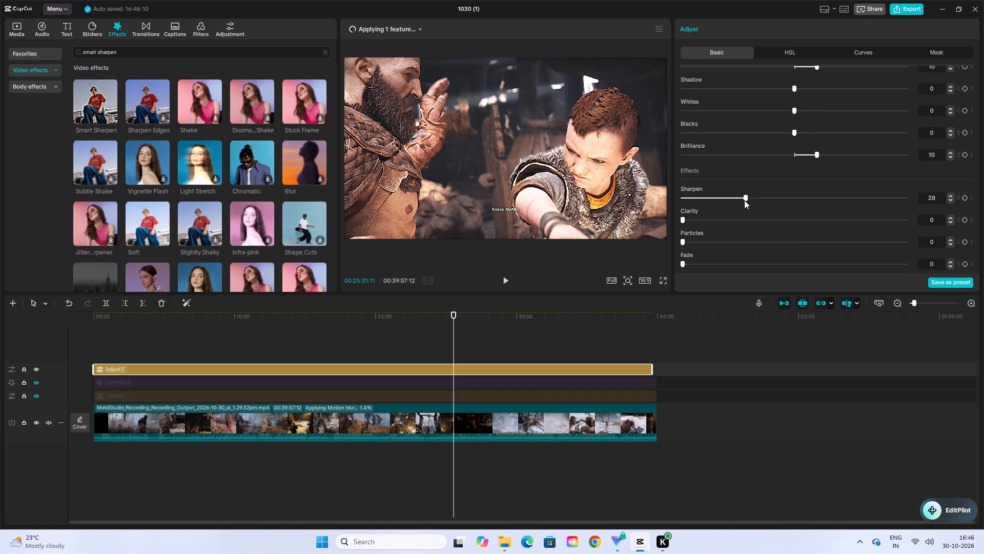
{"action": "left_click_drag", "start_coordinate": [744, 200], "coordinate": [730, 202]}
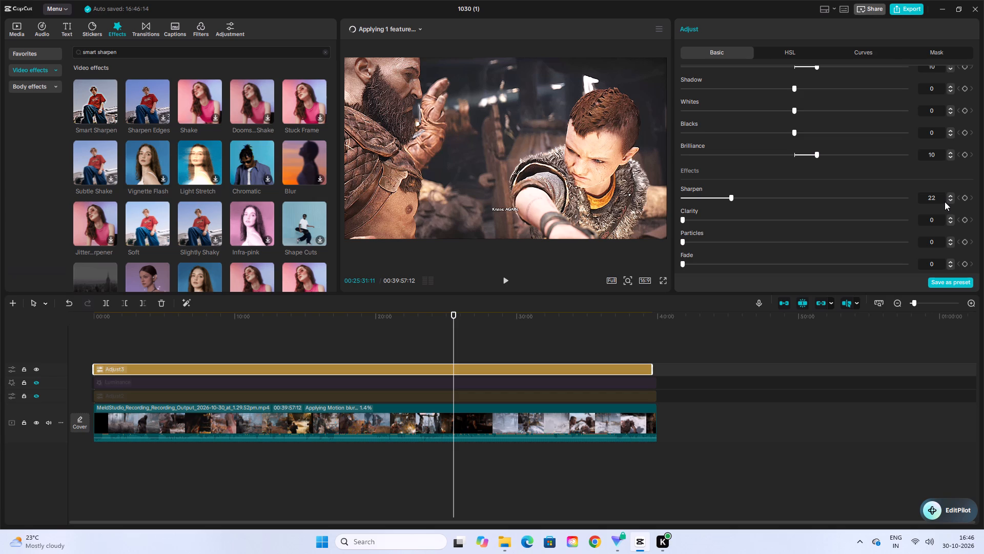
Replace the video effects search term and search for "night clubs".
{"action": "left_click", "coordinate": [129, 52]}
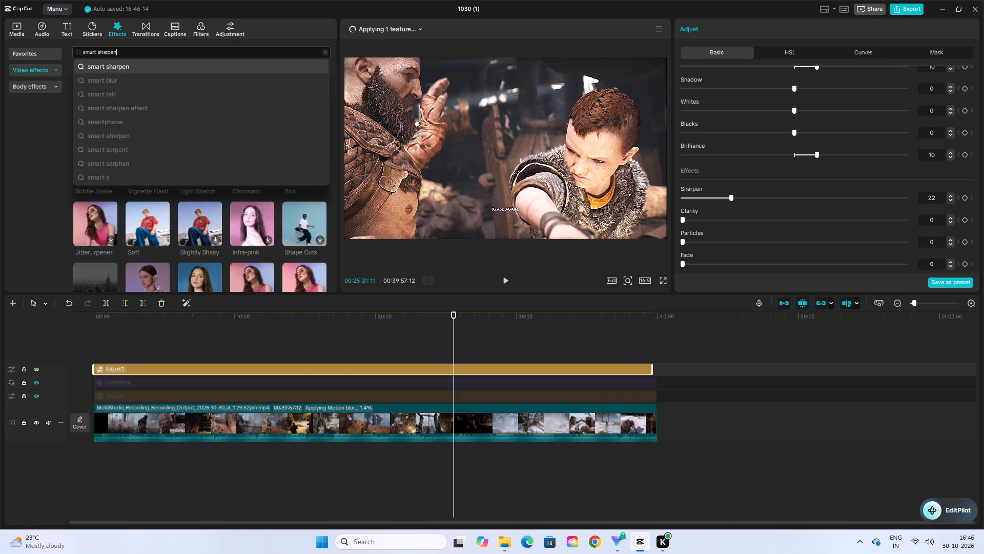
{"action": "key", "text": "BackSpace"}
{"action": "key", "text": "BackSpace"}
{"action": "key", "text": "BackSpace"}
{"action": "key", "text": "BackSpace"}
{"action": "key", "text": "BackSpace"}
{"action": "key", "text": "BackSpace"}
{"action": "key", "text": "BackSpace"}
{"action": "key", "text": "BackSpace"}
{"action": "key", "text": "BackSpace"}
{"action": "key", "text": "BackSpace"}
{"action": "key", "text": "BackSpace"}
{"action": "key", "text": "BackSpace"}
{"action": "key", "text": "BackSpace"}
{"action": "key", "text": "BackSpace"}
{"action": "key", "text": "BackSpace"}
{"action": "key", "text": "BackSpace"}
{"action": "key", "text": "BackSpace"}
{"action": "key", "text": "BackSpace"}
{"action": "key", "text": "BackSpace"}
{"action": "key", "text": "BackSpace"}
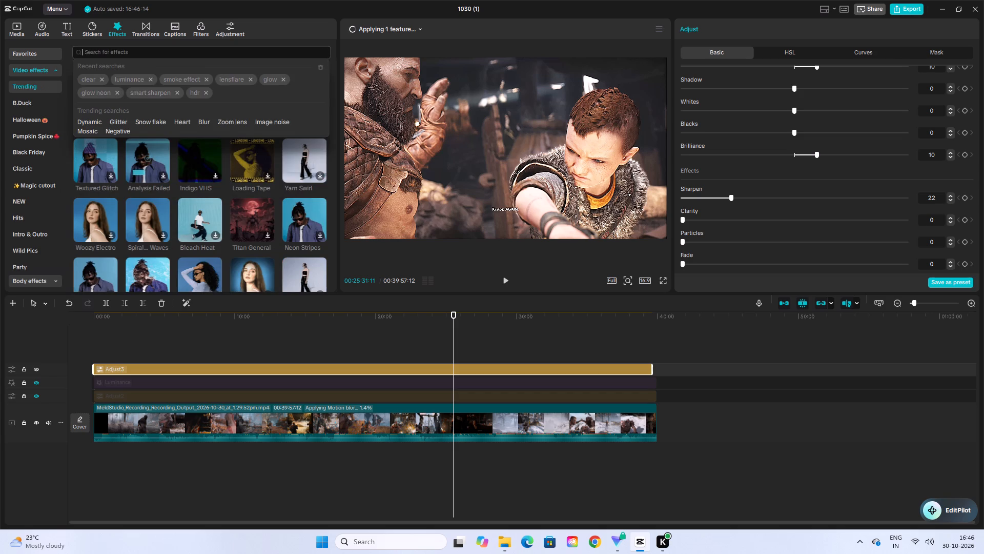
{"action": "type", "text": "night"}
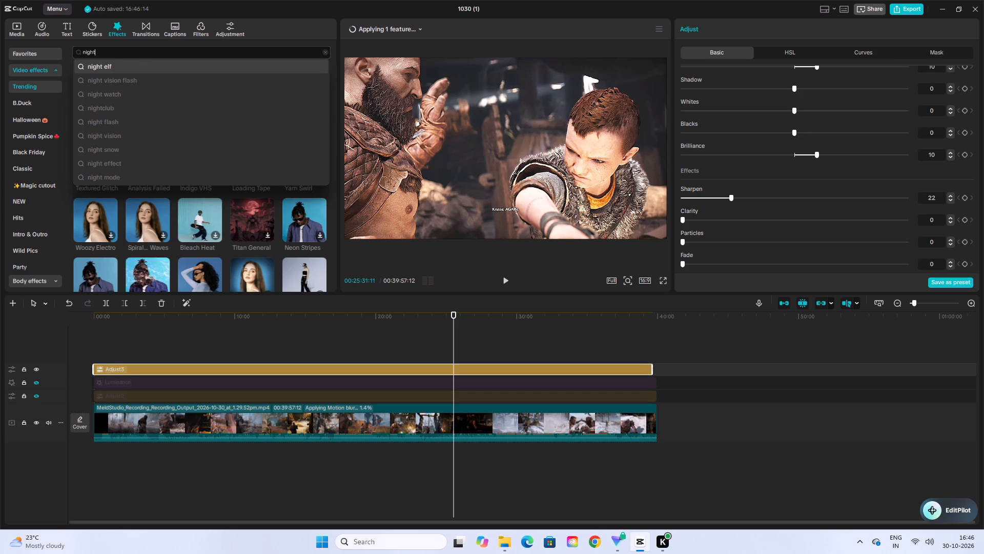
{"action": "type", "text": "club"}
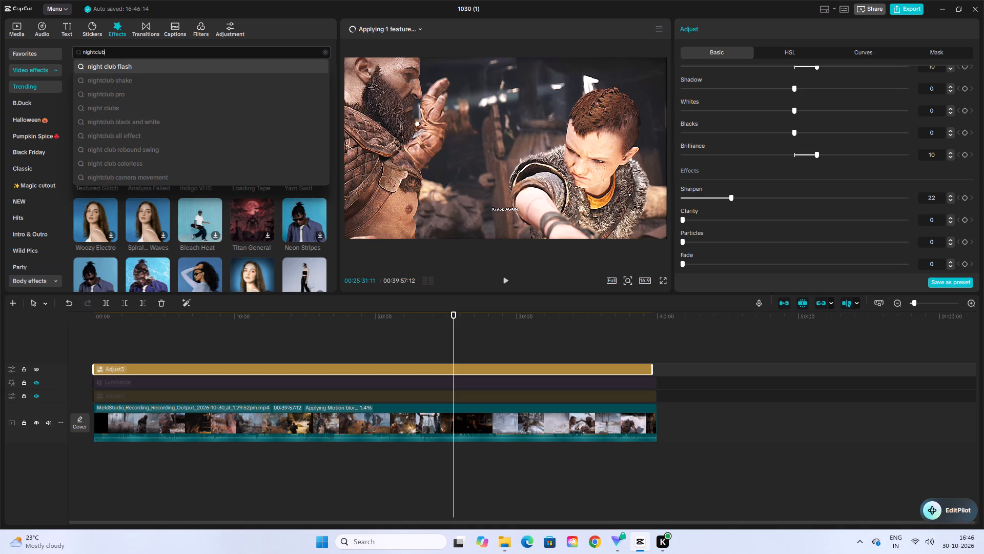
{"action": "left_click", "coordinate": [116, 56]}
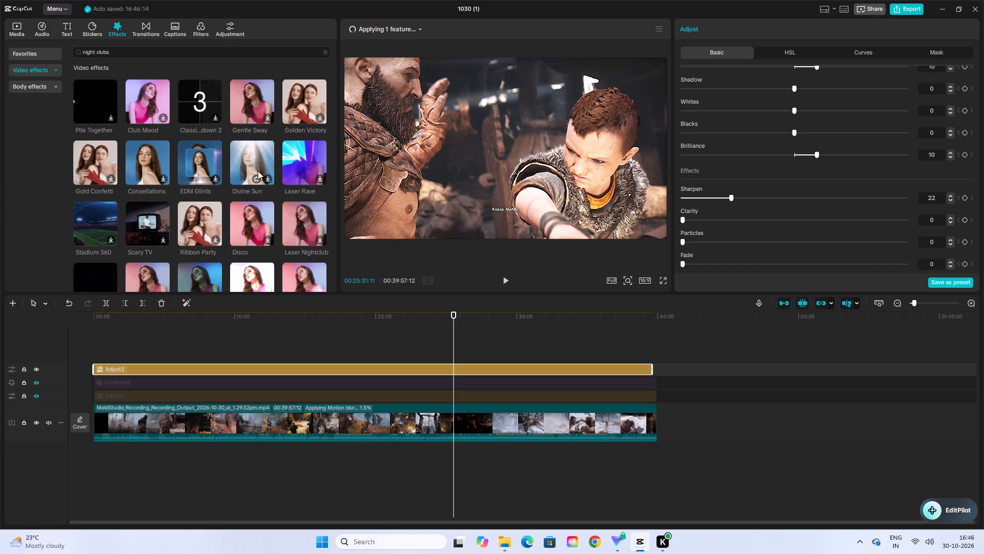
Search the video effects library for "light effect" instead.
{"action": "left_click", "coordinate": [141, 52]}
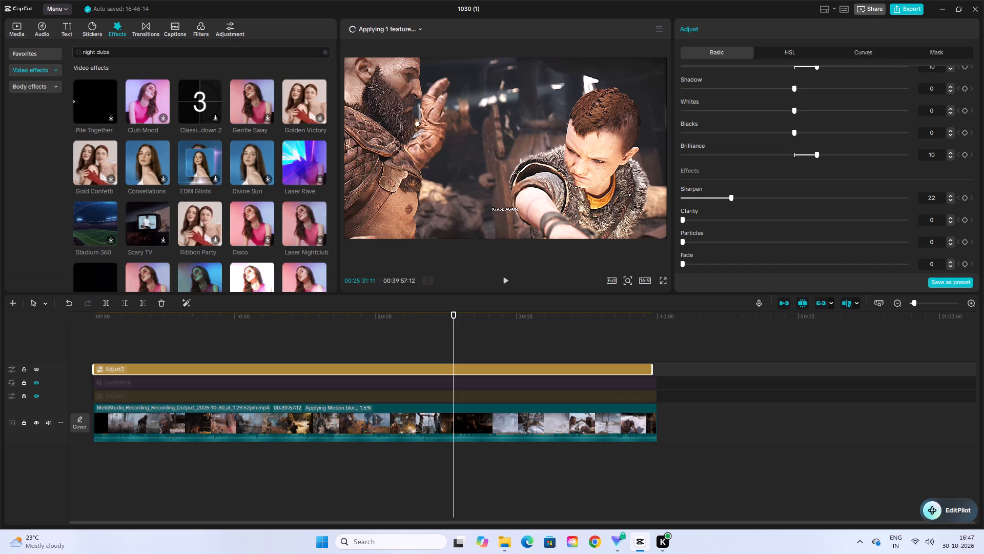
{"action": "key", "text": "BackSpace"}
{"action": "key", "text": "BackSpace"}
{"action": "key", "text": "BackSpace"}
{"action": "key", "text": "BackSpace"}
{"action": "key", "text": "BackSpace"}
{"action": "key", "text": "BackSpace"}
{"action": "key", "text": "BackSpace"}
{"action": "key", "text": "BackSpace"}
{"action": "key", "text": "BackSpace"}
{"action": "key", "text": "BackSpace"}
{"action": "key", "text": "BackSpace"}
{"action": "key", "text": "BackSpace"}
{"action": "key", "text": "BackSpace"}
{"action": "key", "text": "BackSpace"}
{"action": "key", "text": "BackSpace"}
{"action": "key", "text": "BackSpace"}
{"action": "key", "text": "BackSpace"}
{"action": "key", "text": "BackSpace"}
{"action": "key", "text": "BackSpace"}
{"action": "key", "text": "BackSpace"}
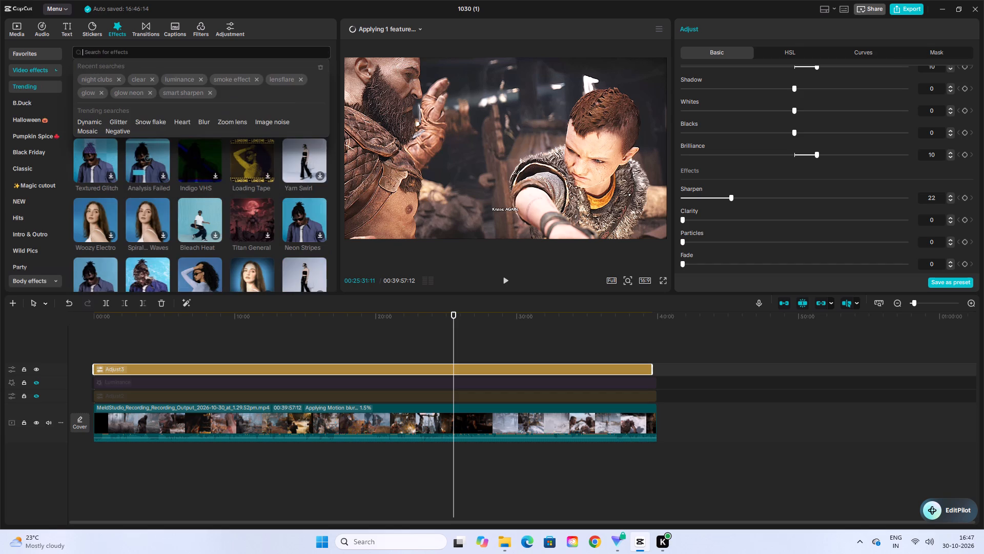
{"action": "type", "text": "light"}
{"action": "key", "text": "space"}
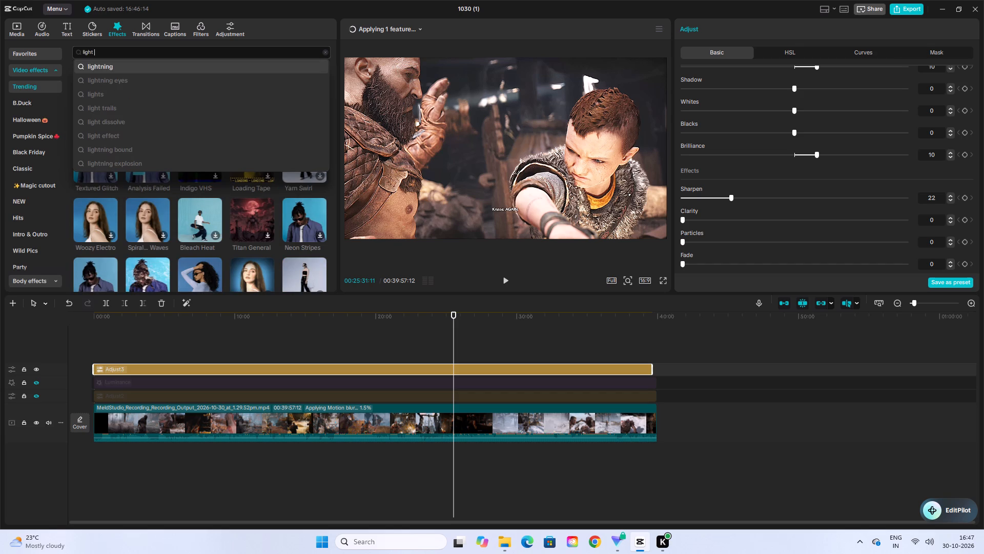
{"action": "type", "text": "eff"}
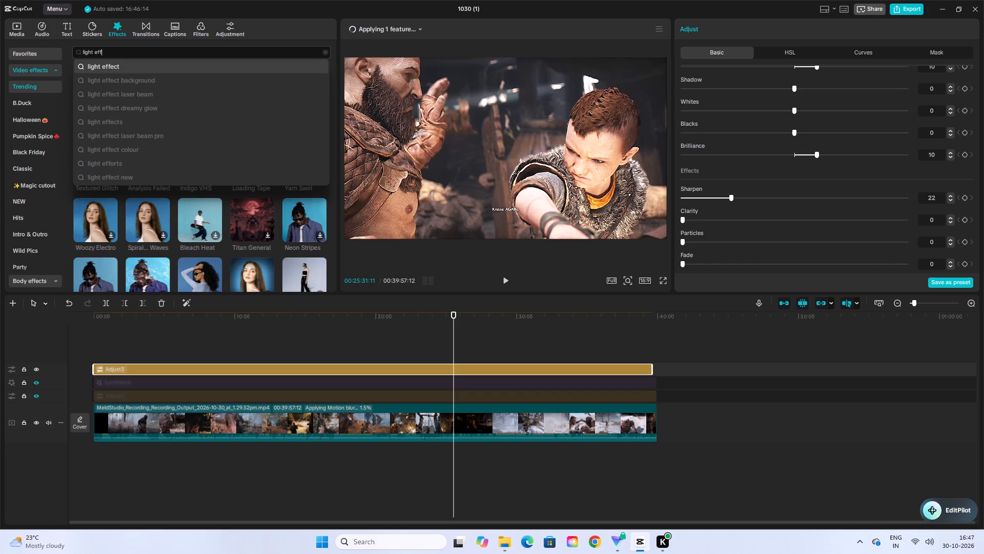
{"action": "left_click", "coordinate": [133, 67]}
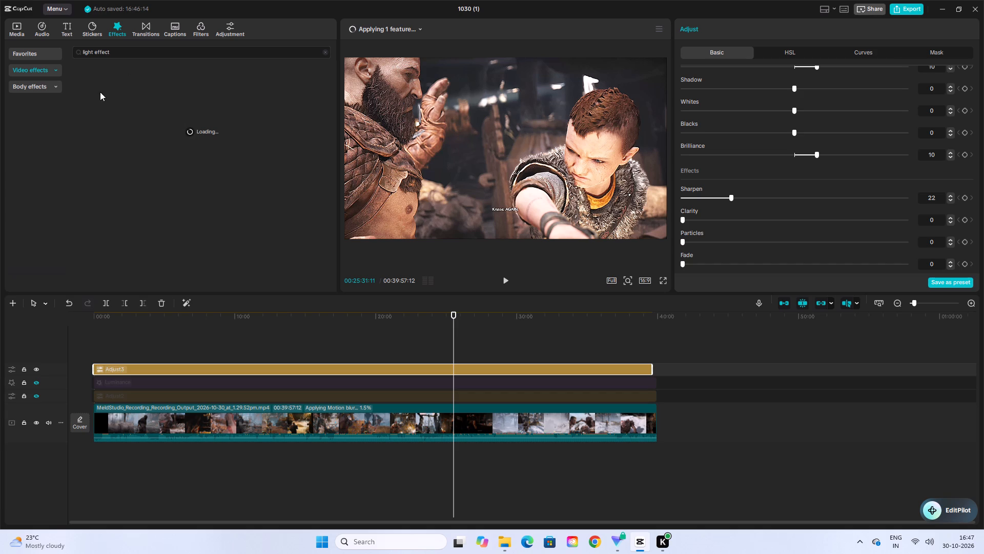
Review the softened adjustments on scenes near 00:31:13 and 00:29:07, and play the footage from about 00:22:43 in full screen.
{"action": "left_click_drag", "start_coordinate": [452, 315], "coordinate": [539, 332]}
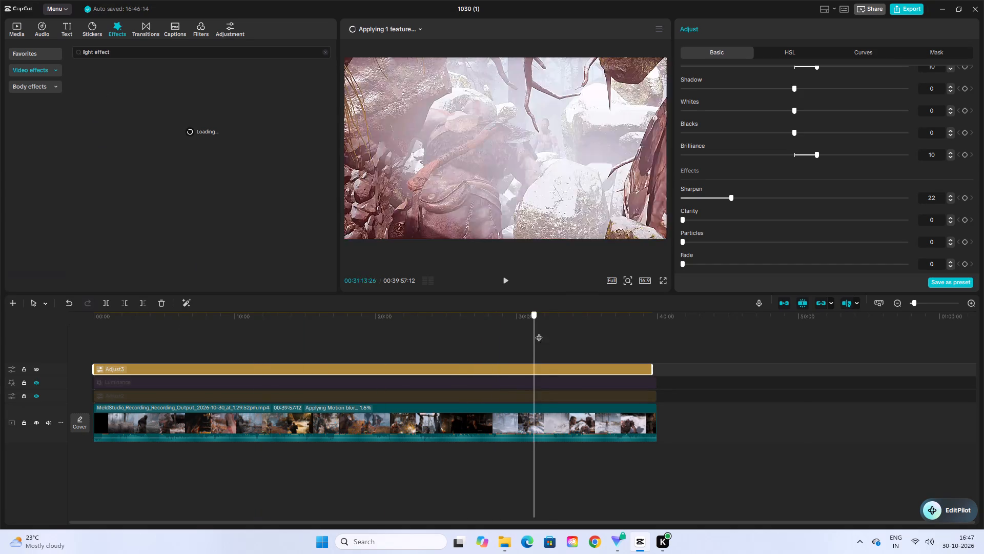
{"action": "left_click_drag", "start_coordinate": [539, 332], "coordinate": [504, 338]}
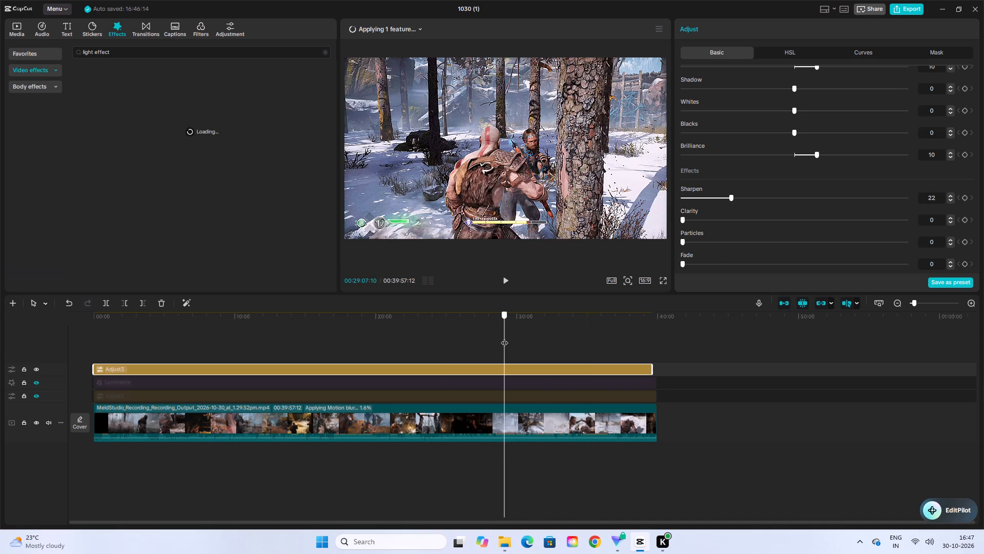
{"action": "left_click_drag", "start_coordinate": [504, 338], "coordinate": [414, 335]}
{"action": "left_click", "coordinate": [660, 280]}
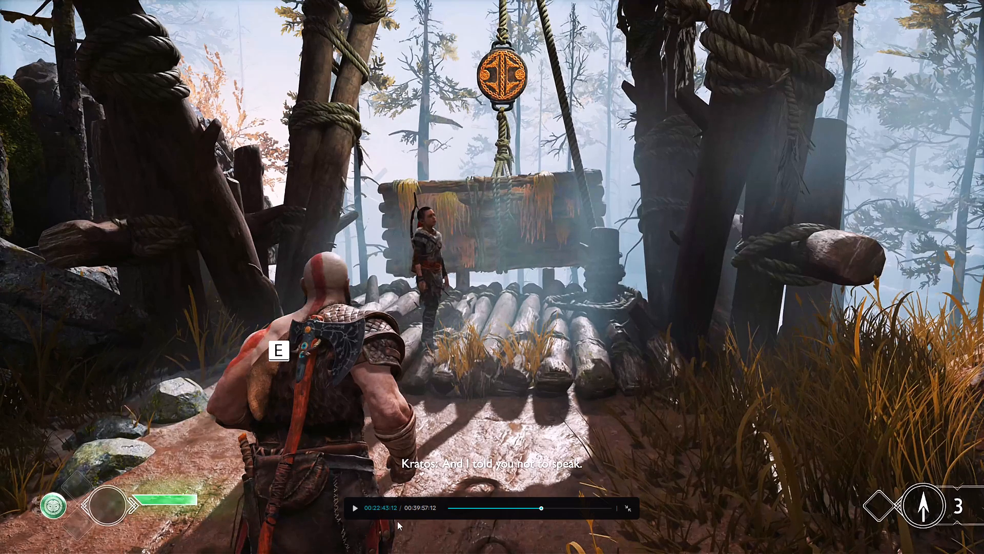
{"action": "left_click", "coordinate": [360, 506]}
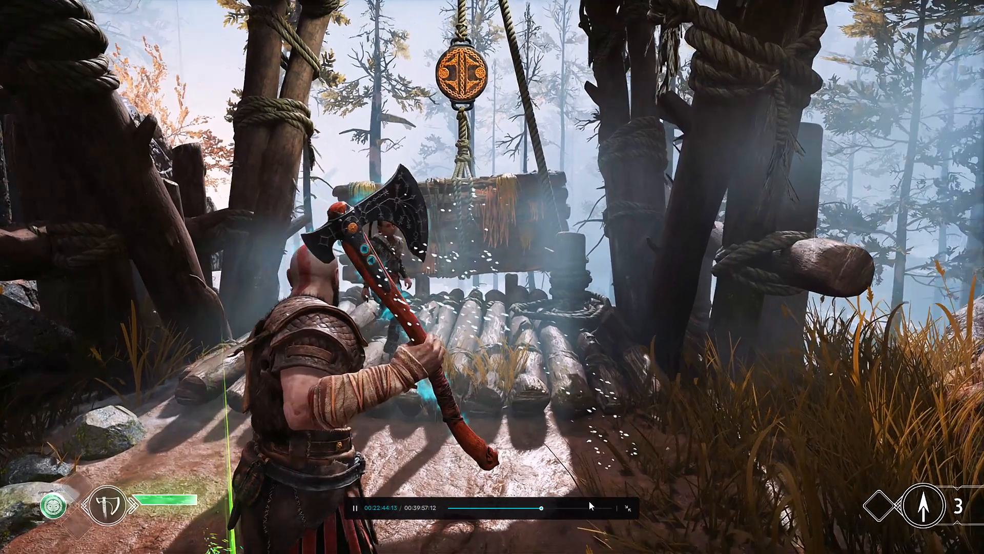
{"action": "left_click", "coordinate": [621, 505]}
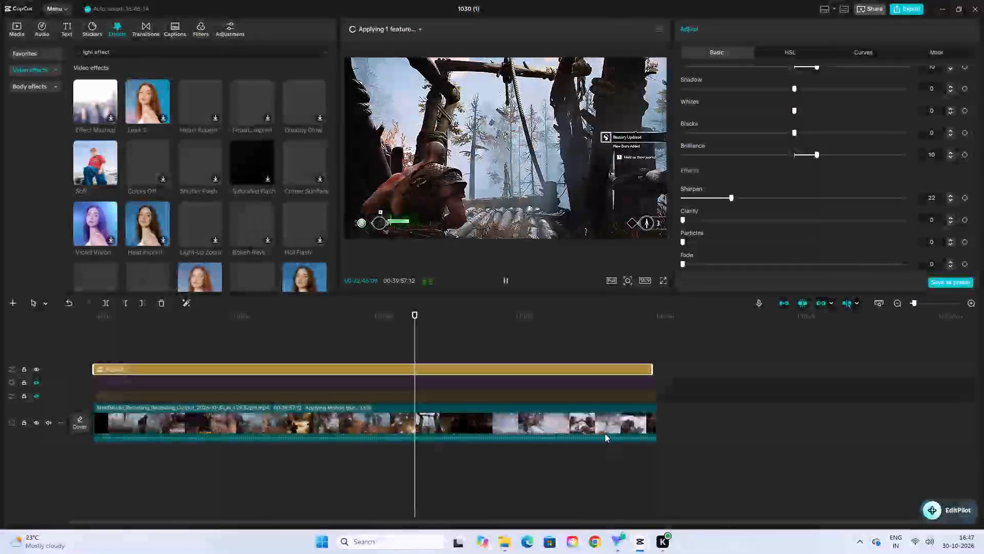
{"action": "left_click", "coordinate": [502, 278]}
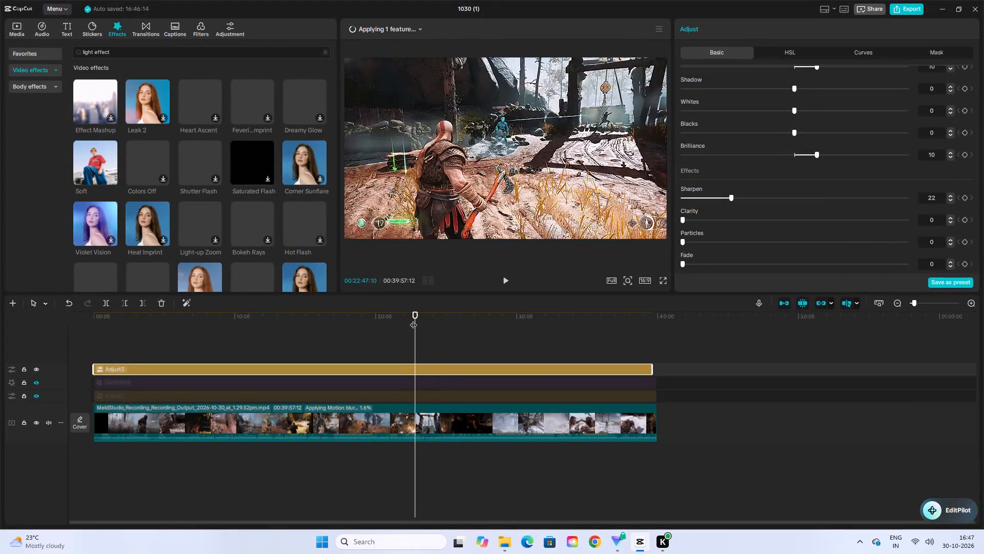
Return the playhead to the start of the timeline.
{"action": "left_click_drag", "start_coordinate": [416, 319], "coordinate": [25, 347]}
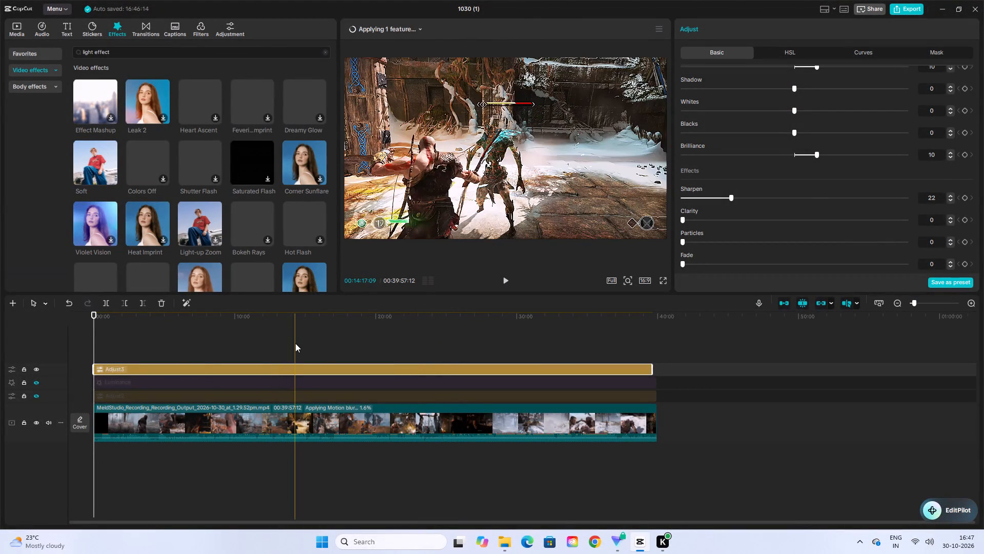
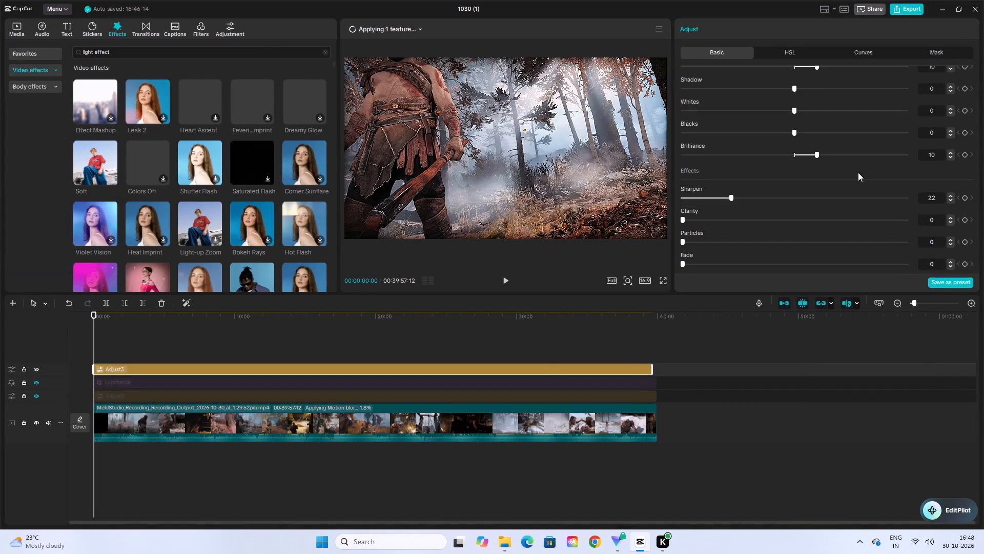
Set the adjustment layer's contrast to 18, highlight to -15, shadow to -6 and brilliance to 8.
{"action": "scroll", "coordinate": [853, 187], "scroll_direction": "up", "scroll_amount": 2}
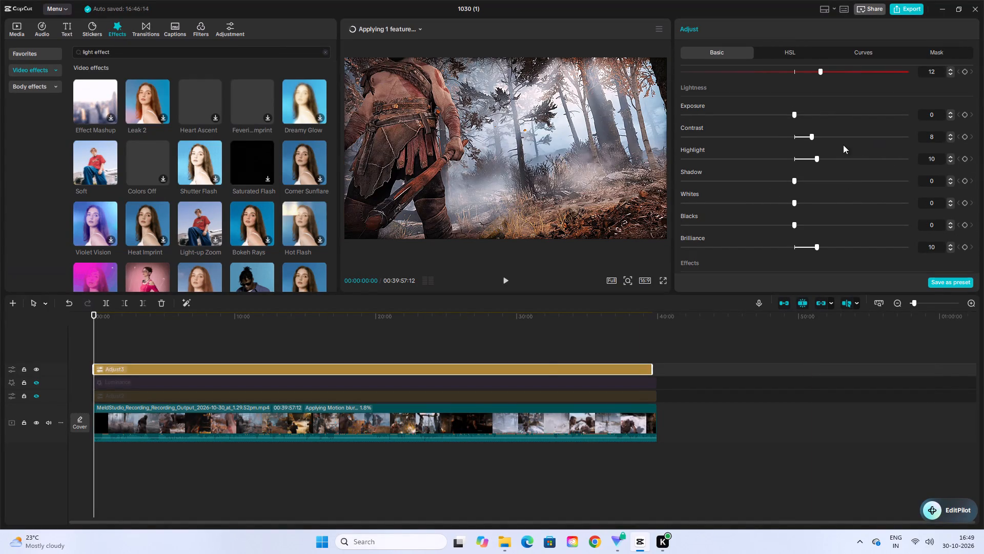
{"action": "left_click_drag", "start_coordinate": [811, 139], "coordinate": [832, 144]}
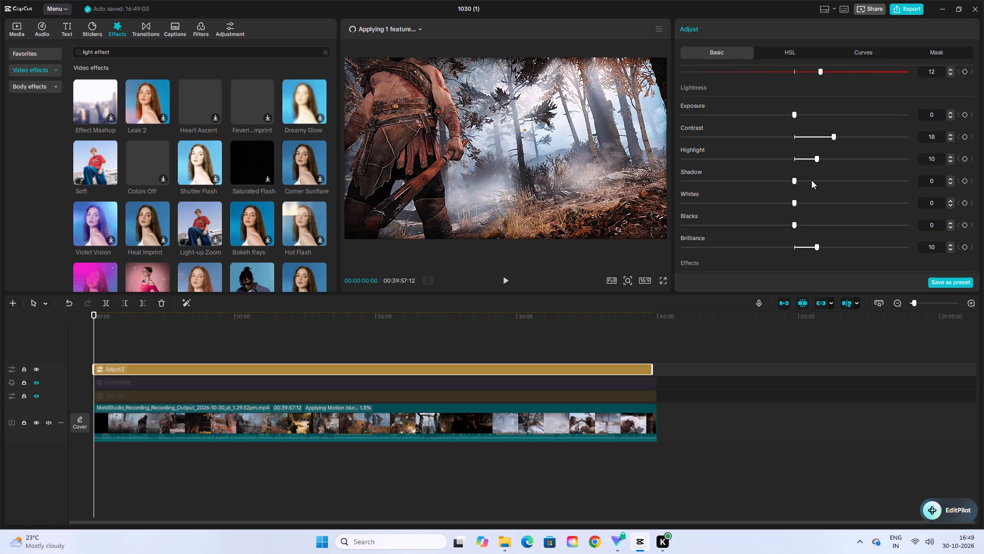
{"action": "left_click_drag", "start_coordinate": [817, 160], "coordinate": [757, 164]}
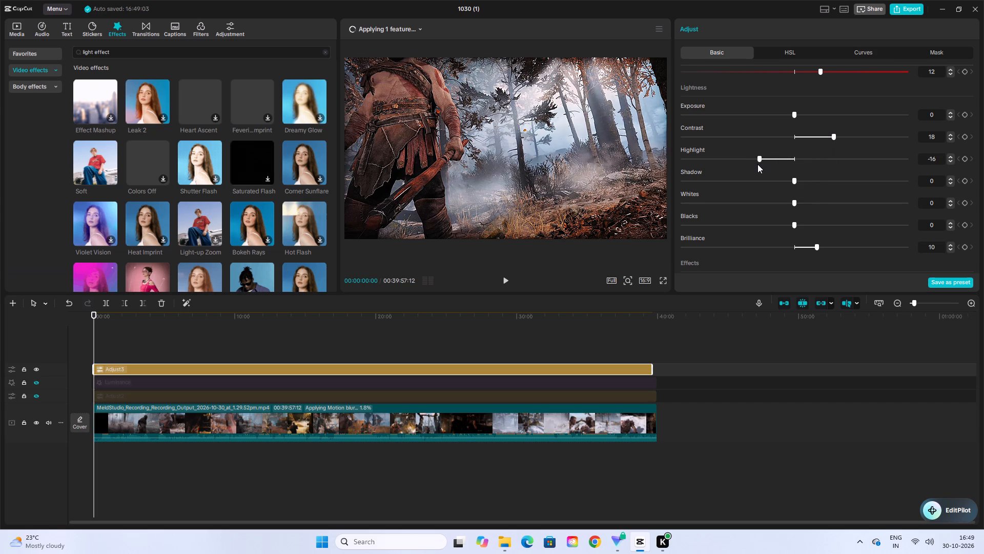
{"action": "left_click_drag", "start_coordinate": [757, 164], "coordinate": [760, 165]}
{"action": "left_click_drag", "start_coordinate": [793, 184], "coordinate": [780, 188]}
{"action": "double_click", "coordinate": [951, 248]}
Add a vignette to the adjustment layer and refine it to 5, checking it on darker scenes around 00:03:14 and 00:07:09.
{"action": "scroll", "coordinate": [903, 265], "scroll_direction": "down", "scroll_amount": 2}
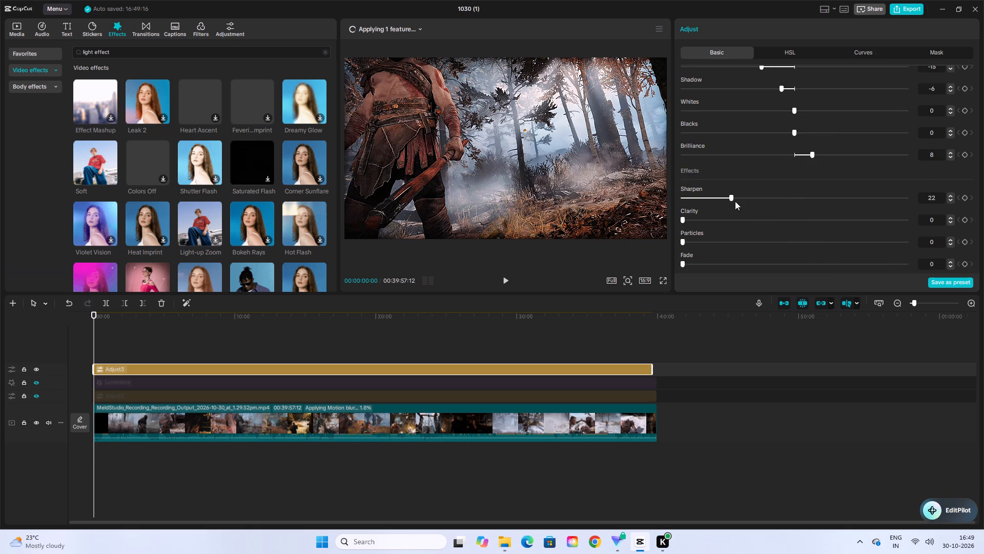
{"action": "scroll", "coordinate": [734, 241], "scroll_direction": "down", "scroll_amount": 3}
{"action": "left_click_drag", "start_coordinate": [795, 266], "coordinate": [807, 266]}
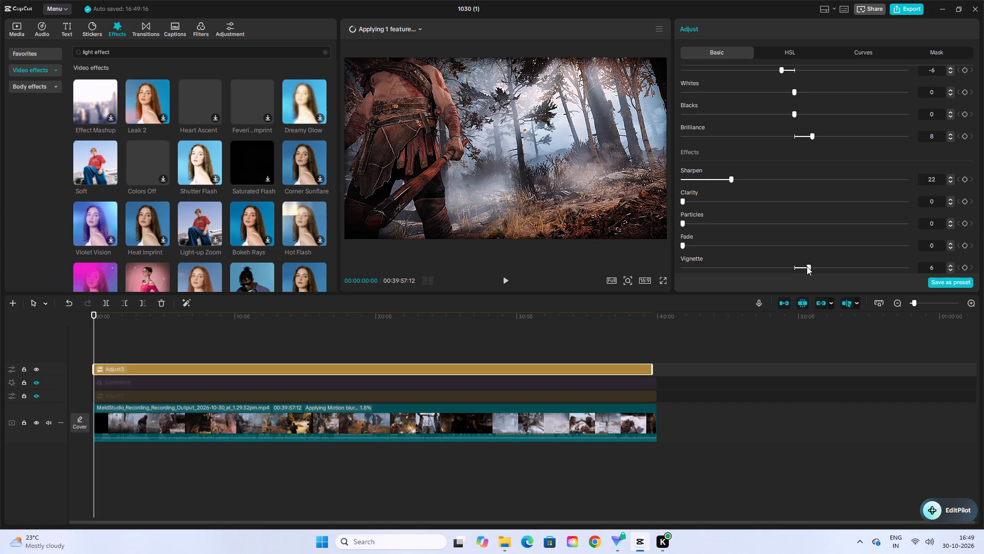
{"action": "left_click_drag", "start_coordinate": [807, 266], "coordinate": [816, 268]}
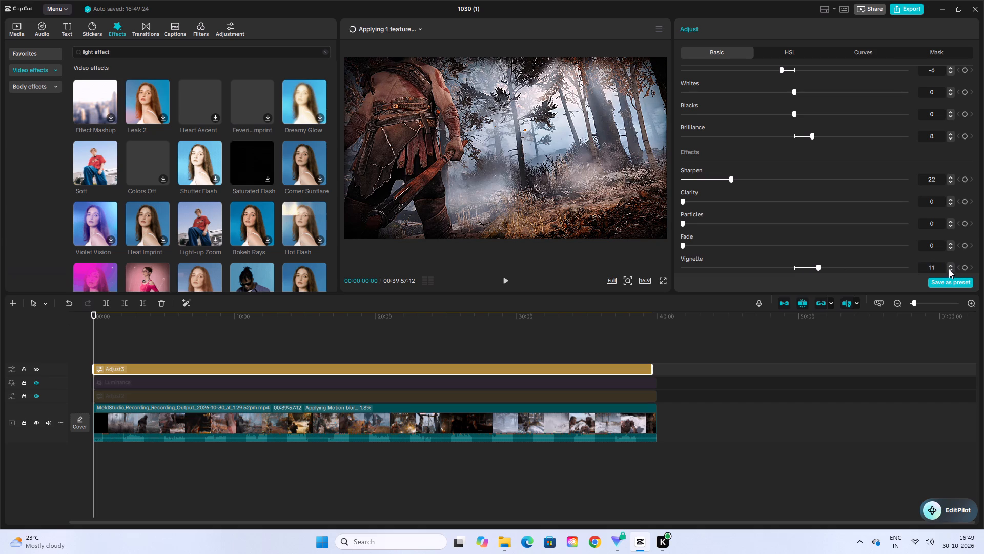
{"action": "left_click", "coordinate": [949, 269]}
{"action": "left_click_drag", "start_coordinate": [94, 318], "coordinate": [239, 327]}
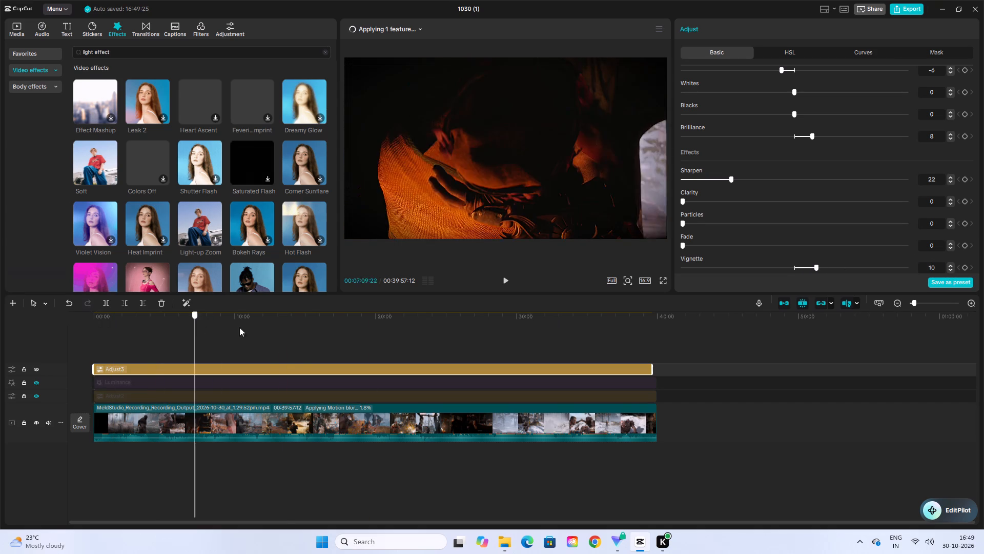
{"action": "left_click_drag", "start_coordinate": [239, 327], "coordinate": [139, 329]}
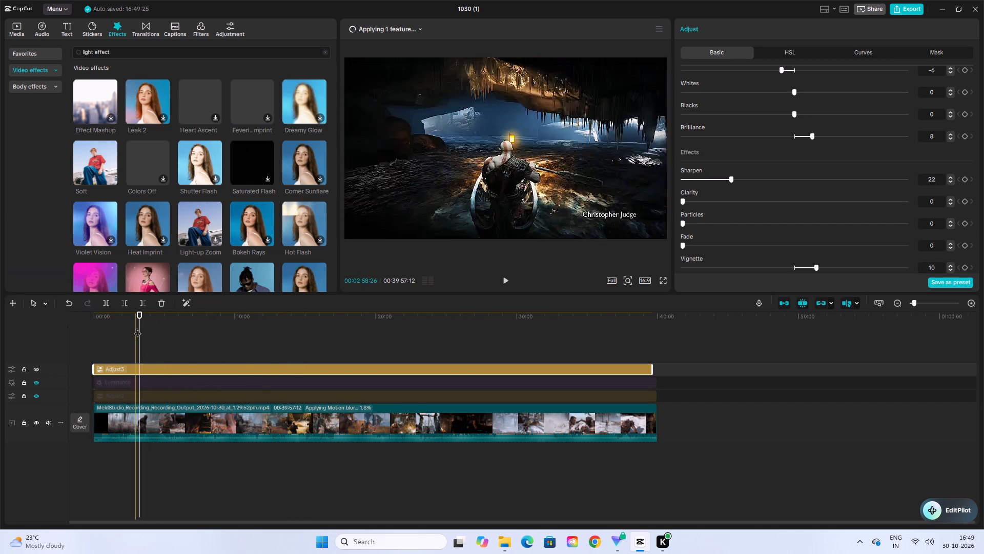
{"action": "double_click", "coordinate": [950, 270]}
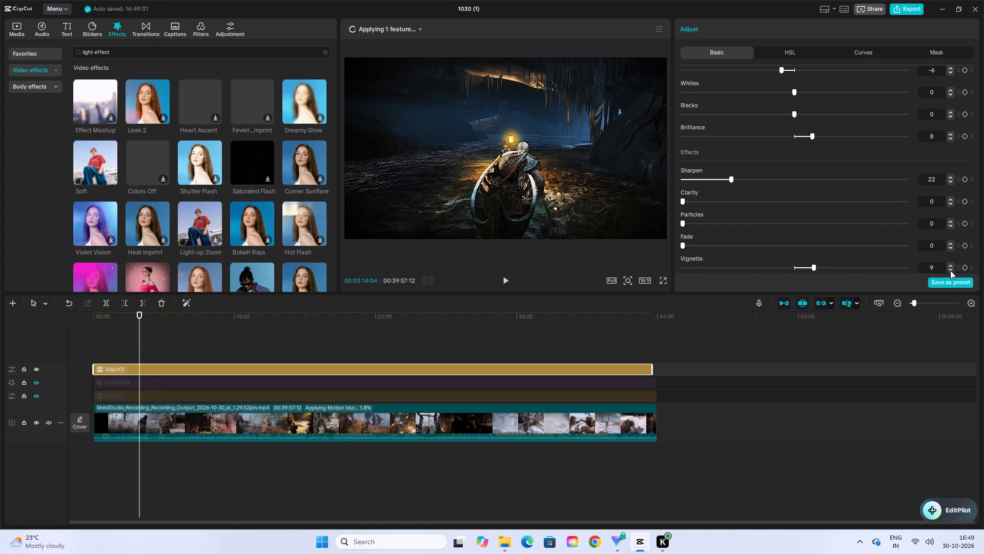
{"action": "left_click", "coordinate": [950, 270]}
{"action": "left_click_drag", "start_coordinate": [137, 324], "coordinate": [83, 328]}
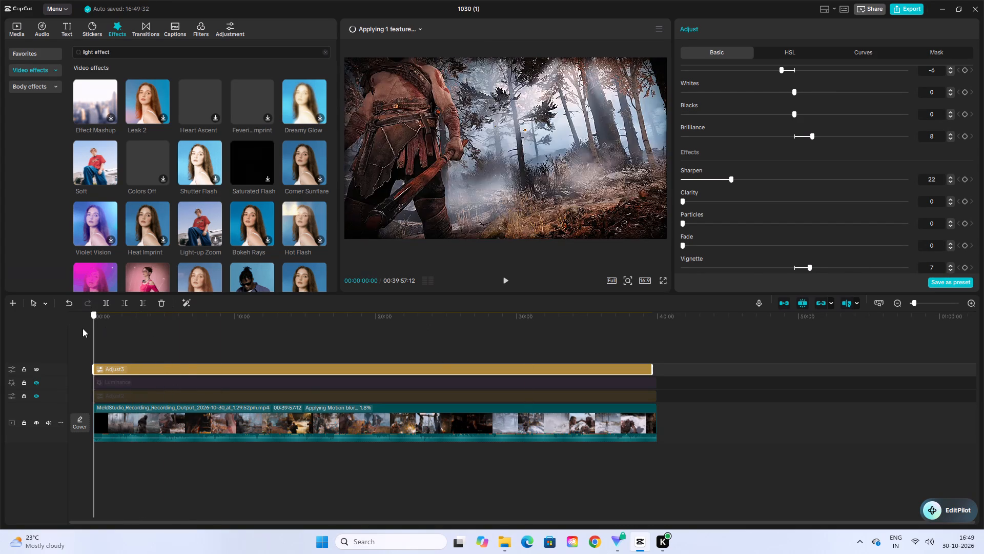
{"action": "left_click_drag", "start_coordinate": [83, 328], "coordinate": [82, 329]}
{"action": "left_click", "coordinate": [950, 269]}
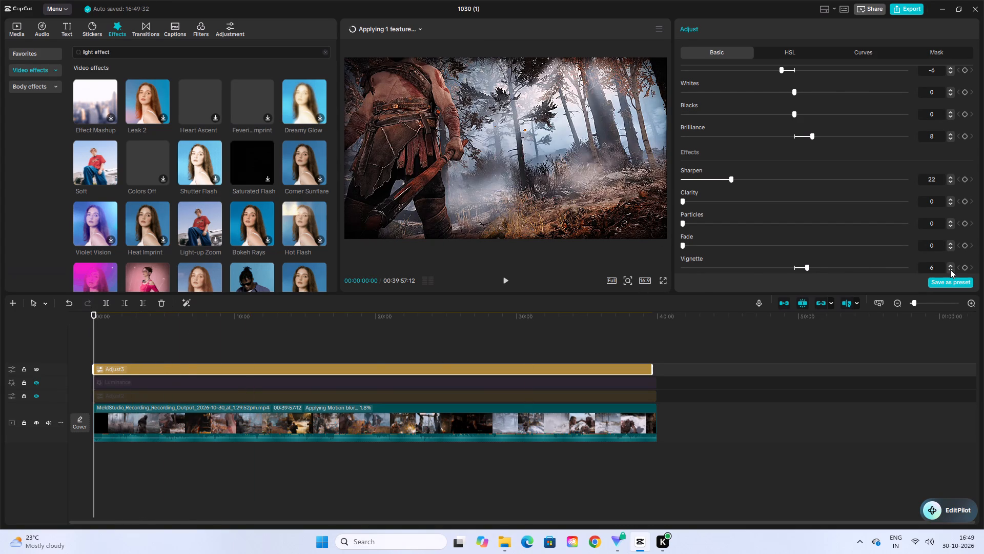
{"action": "left_click", "coordinate": [950, 269]}
Set the adjustment layer's sharpen to 70 and clarity to 35.
{"action": "left_click_drag", "start_coordinate": [731, 178], "coordinate": [788, 184]}
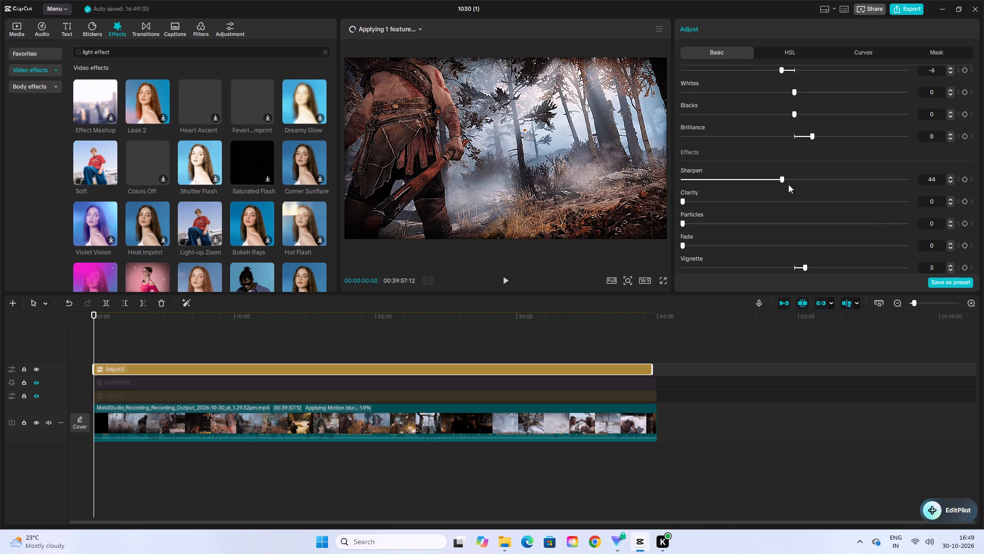
{"action": "left_click_drag", "start_coordinate": [788, 184], "coordinate": [845, 188]}
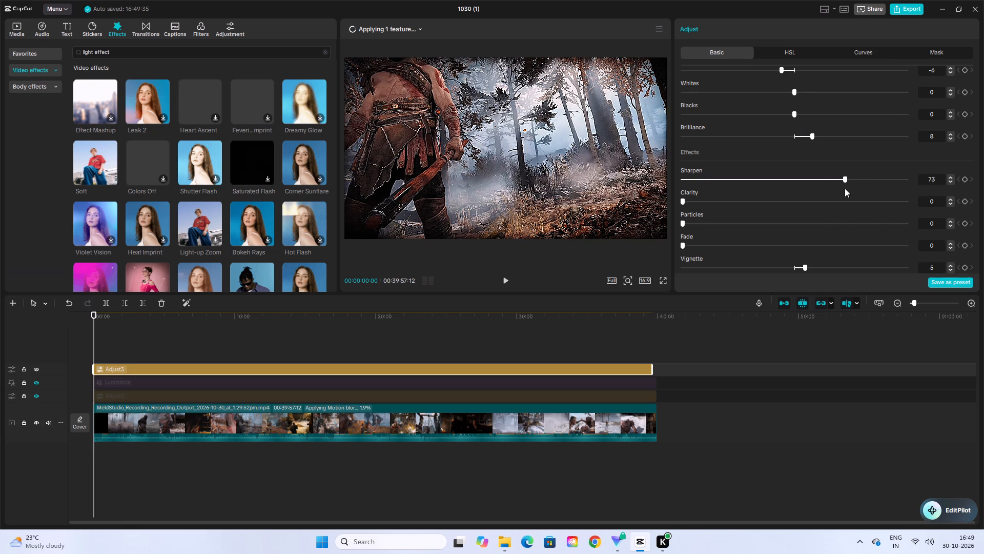
{"action": "left_click_drag", "start_coordinate": [845, 188], "coordinate": [839, 191]}
{"action": "left_click_drag", "start_coordinate": [685, 203], "coordinate": [728, 203]}
{"action": "left_click_drag", "start_coordinate": [728, 203], "coordinate": [766, 210]}
{"action": "left_click_drag", "start_coordinate": [766, 210], "coordinate": [758, 213]}
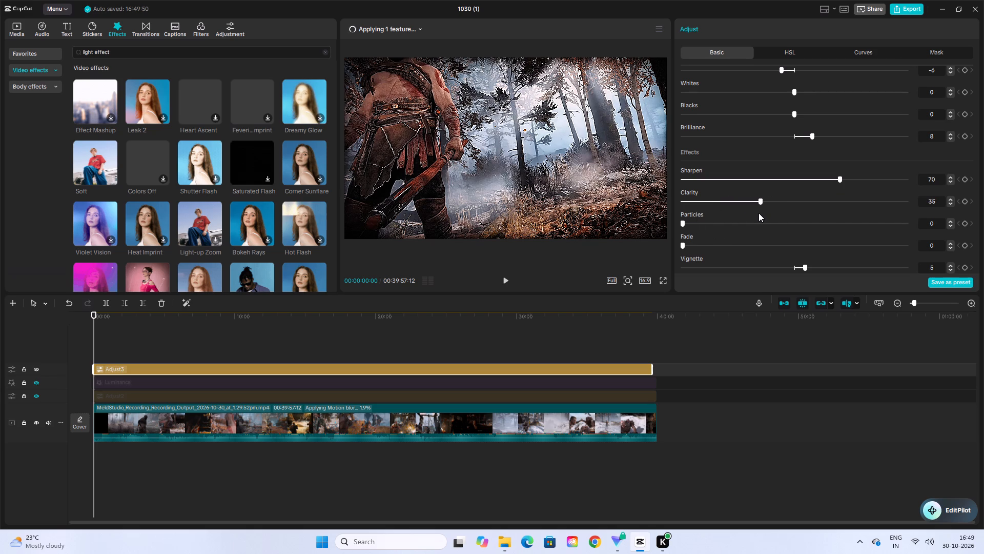
In the HSL adjustments, set the cyan range's saturation to 29 and lower its brightness slightly.
{"action": "left_click", "coordinate": [771, 54]}
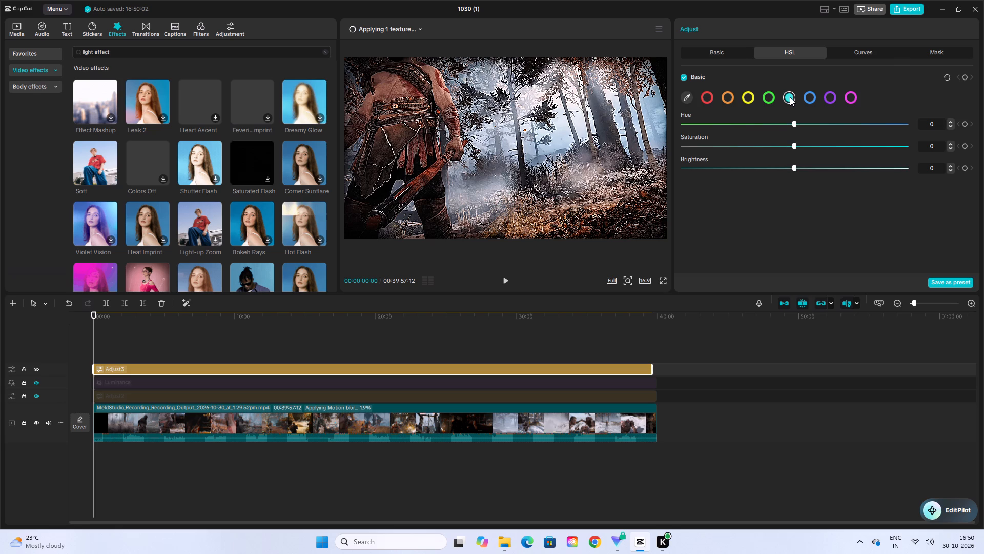
{"action": "left_click_drag", "start_coordinate": [796, 146], "coordinate": [826, 146]}
{"action": "left_click_drag", "start_coordinate": [792, 168], "coordinate": [783, 172]}
Set the blue range's HSL saturation to 30 and its brightness to about -8.
{"action": "left_click", "coordinate": [814, 98]}
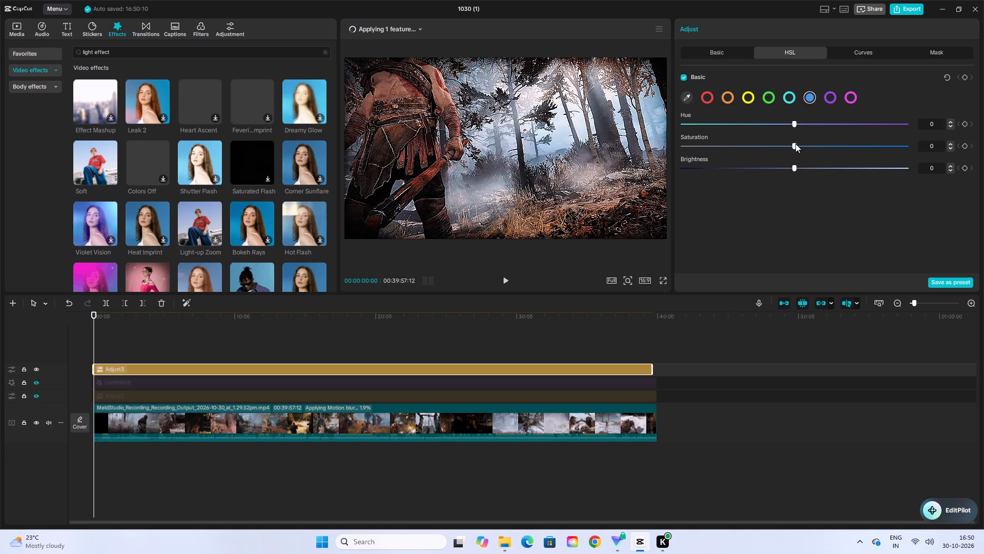
{"action": "left_click_drag", "start_coordinate": [795, 143], "coordinate": [824, 146]}
{"action": "left_click_drag", "start_coordinate": [824, 146], "coordinate": [827, 147]}
{"action": "left_click_drag", "start_coordinate": [793, 168], "coordinate": [792, 169]}
{"action": "left_click_drag", "start_coordinate": [792, 169], "coordinate": [783, 172]}
Set the red range's HSL saturation to 24 and its brightness to 5.
{"action": "left_click", "coordinate": [712, 102]}
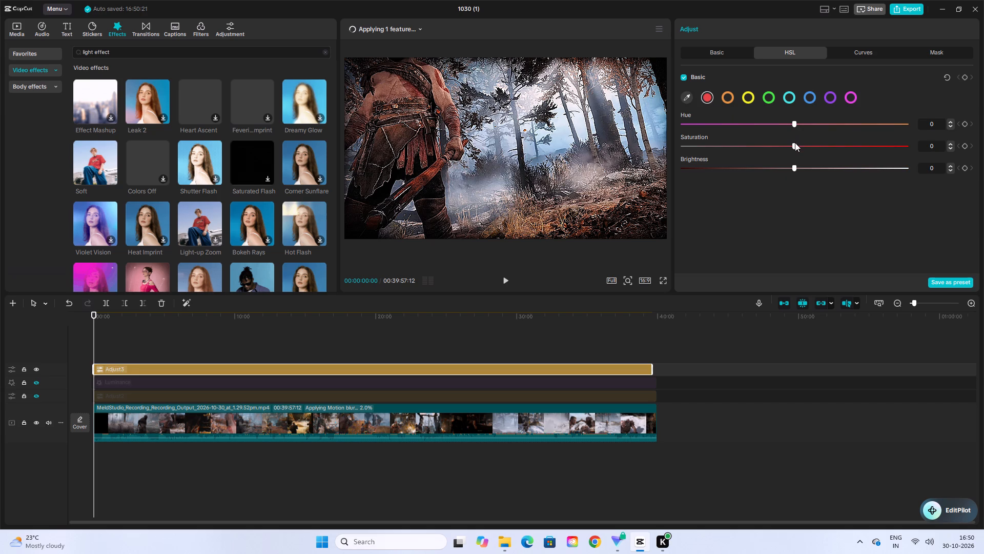
{"action": "left_click_drag", "start_coordinate": [795, 143], "coordinate": [819, 148]}
{"action": "left_click_drag", "start_coordinate": [819, 148], "coordinate": [822, 149]}
{"action": "left_click_drag", "start_coordinate": [822, 149], "coordinate": [821, 150]}
{"action": "left_click_drag", "start_coordinate": [794, 168], "coordinate": [808, 173]}
{"action": "left_click_drag", "start_coordinate": [808, 173], "coordinate": [799, 179]}
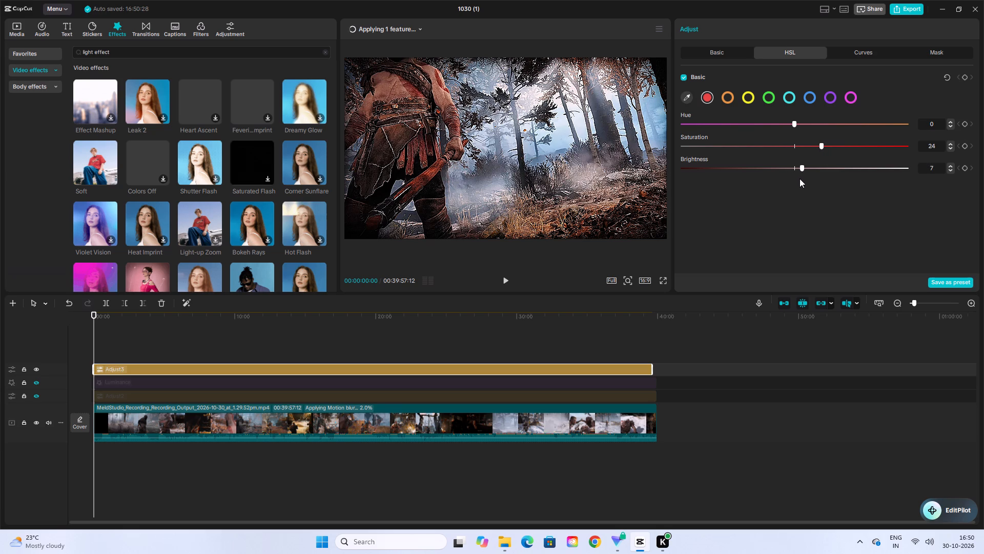
{"action": "left_click_drag", "start_coordinate": [799, 179], "coordinate": [798, 179]}
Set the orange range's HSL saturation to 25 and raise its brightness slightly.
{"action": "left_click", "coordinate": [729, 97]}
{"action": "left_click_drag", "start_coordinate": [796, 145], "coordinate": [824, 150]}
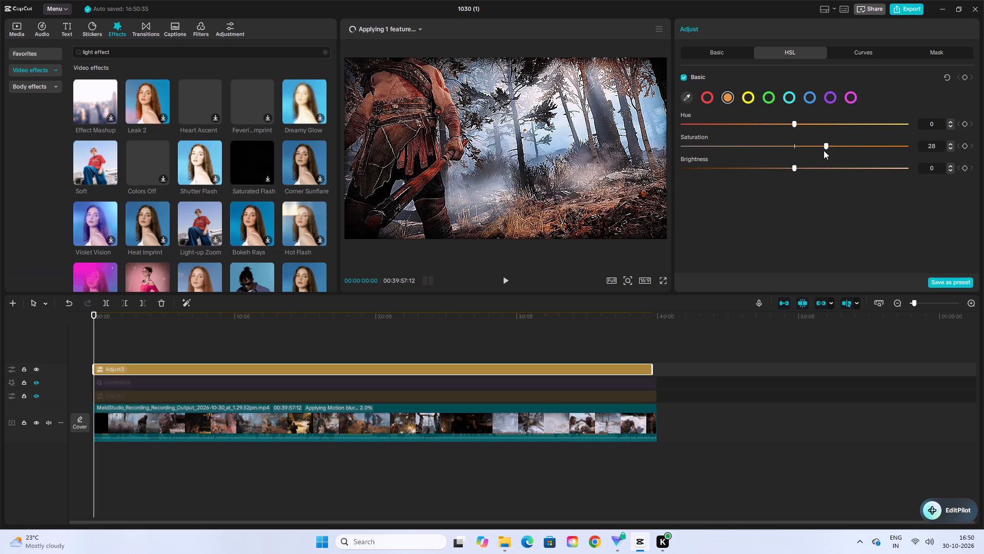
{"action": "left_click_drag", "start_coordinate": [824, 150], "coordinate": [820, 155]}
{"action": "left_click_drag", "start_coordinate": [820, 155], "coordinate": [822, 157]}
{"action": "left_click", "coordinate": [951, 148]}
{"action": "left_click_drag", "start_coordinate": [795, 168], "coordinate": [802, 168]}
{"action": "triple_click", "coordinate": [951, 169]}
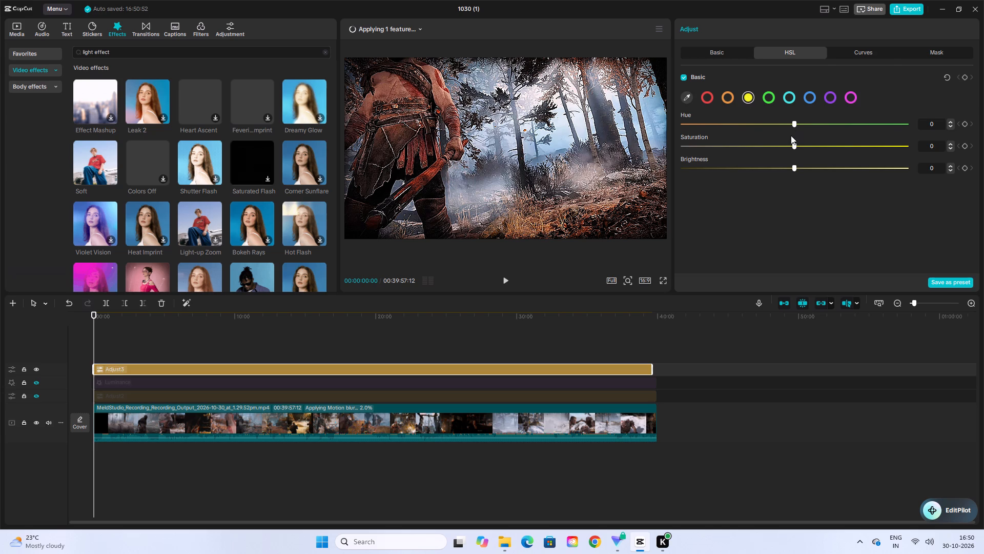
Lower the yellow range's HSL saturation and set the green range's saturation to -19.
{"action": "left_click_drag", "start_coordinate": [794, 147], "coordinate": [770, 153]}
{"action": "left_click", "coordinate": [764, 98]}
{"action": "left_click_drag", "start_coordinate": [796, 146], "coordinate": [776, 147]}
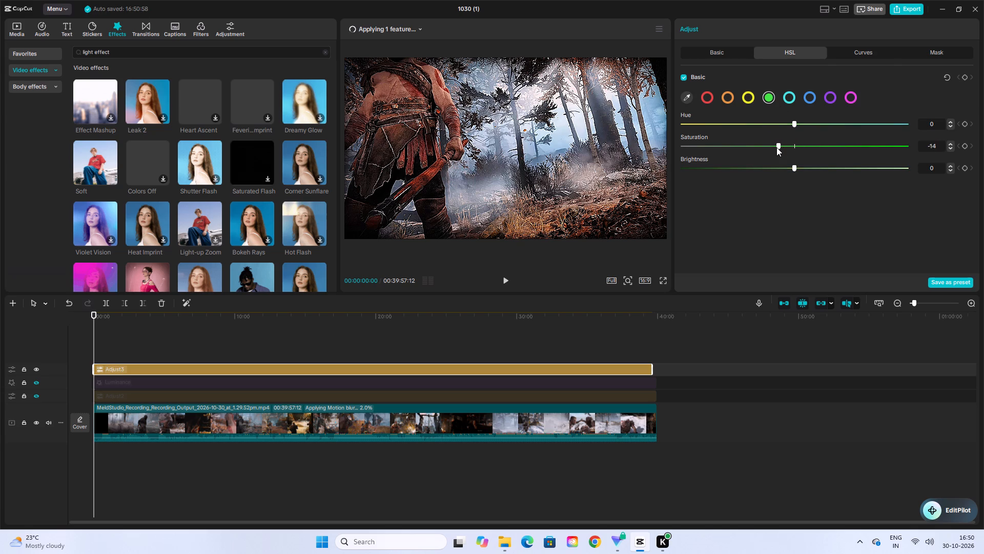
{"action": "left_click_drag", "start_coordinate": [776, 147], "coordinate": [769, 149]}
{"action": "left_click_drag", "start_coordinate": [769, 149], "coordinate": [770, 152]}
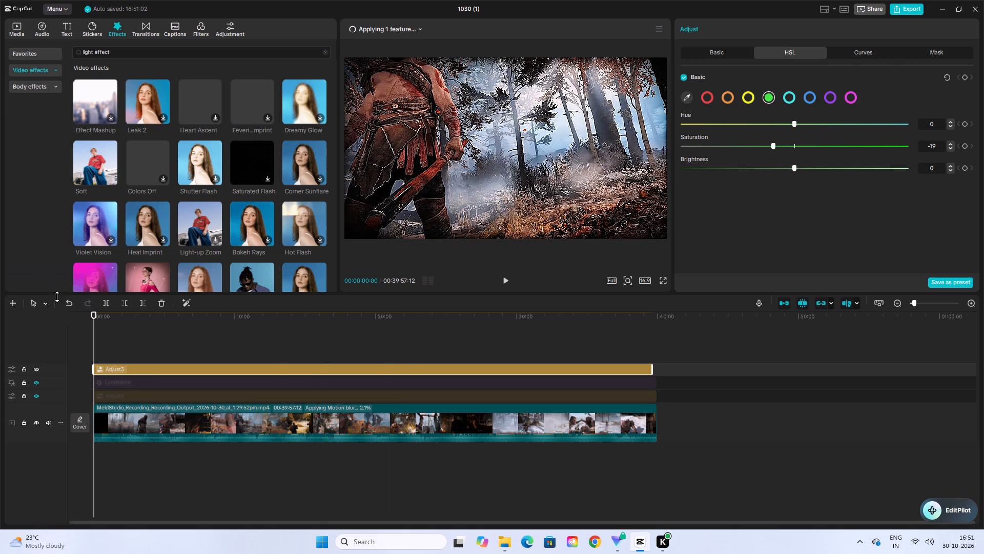
Preview the graded footage up to about 00:13:45, and delete the full-length Adjust3 adjustment layer.
{"action": "left_click_drag", "start_coordinate": [95, 317], "coordinate": [197, 329]}
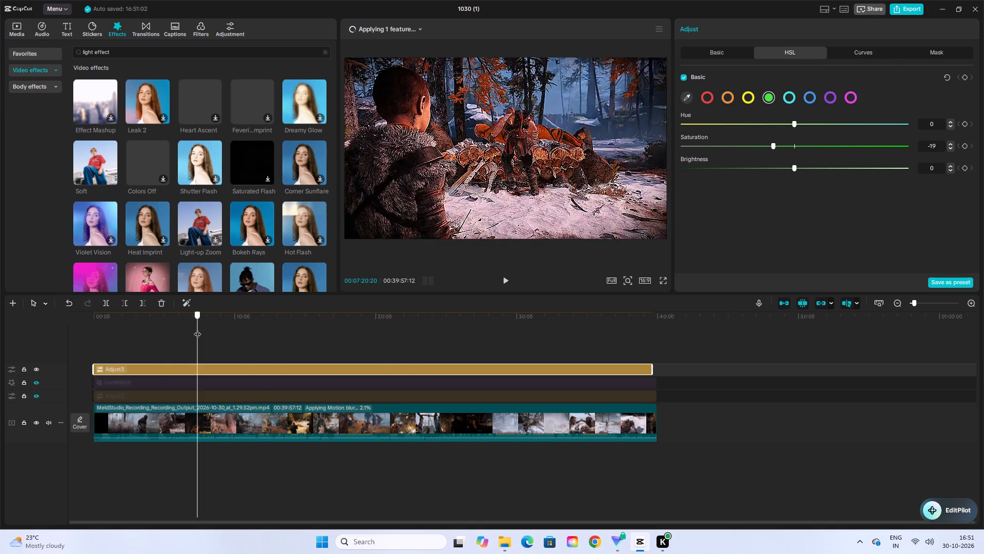
{"action": "left_click_drag", "start_coordinate": [197, 329], "coordinate": [288, 346]}
{"action": "left_click", "coordinate": [504, 285]}
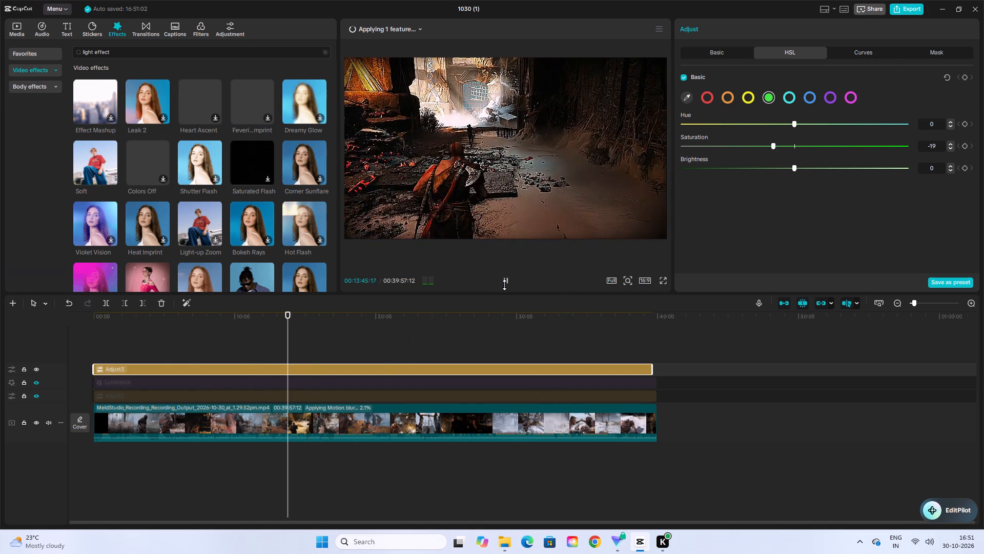
{"action": "left_click", "coordinate": [504, 285]}
{"action": "left_click", "coordinate": [333, 368]}
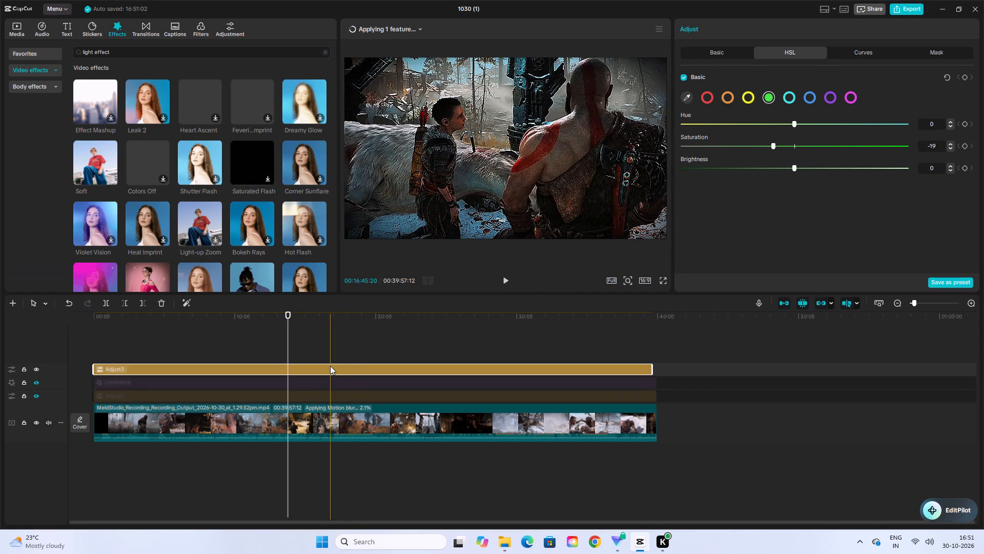
{"action": "key", "text": "BackSpace"}
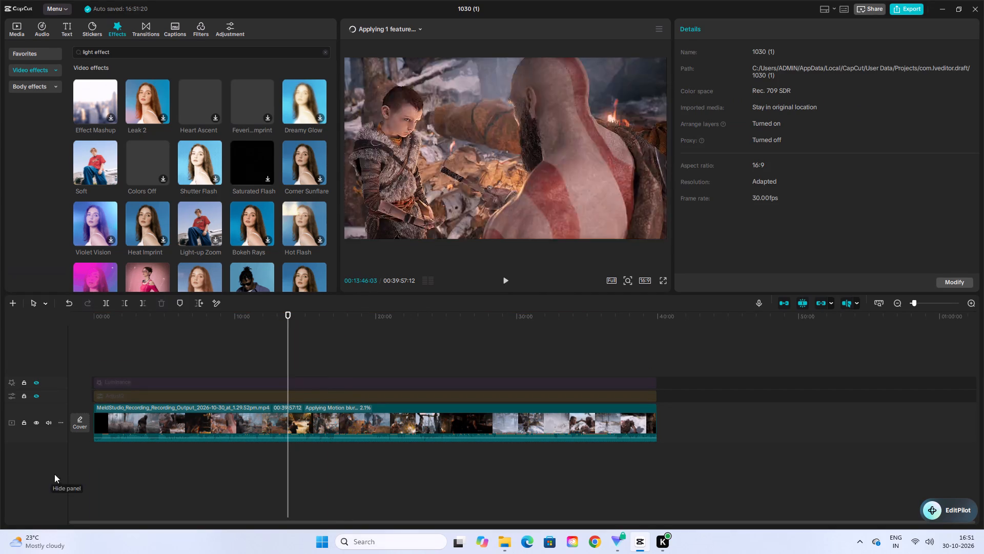
Unhide the Luminance effect and Adjust2 tracks, and preview the footage from about 00:12:10 before returning to the start.
{"action": "left_click", "coordinate": [39, 385]}
{"action": "left_click", "coordinate": [38, 401]}
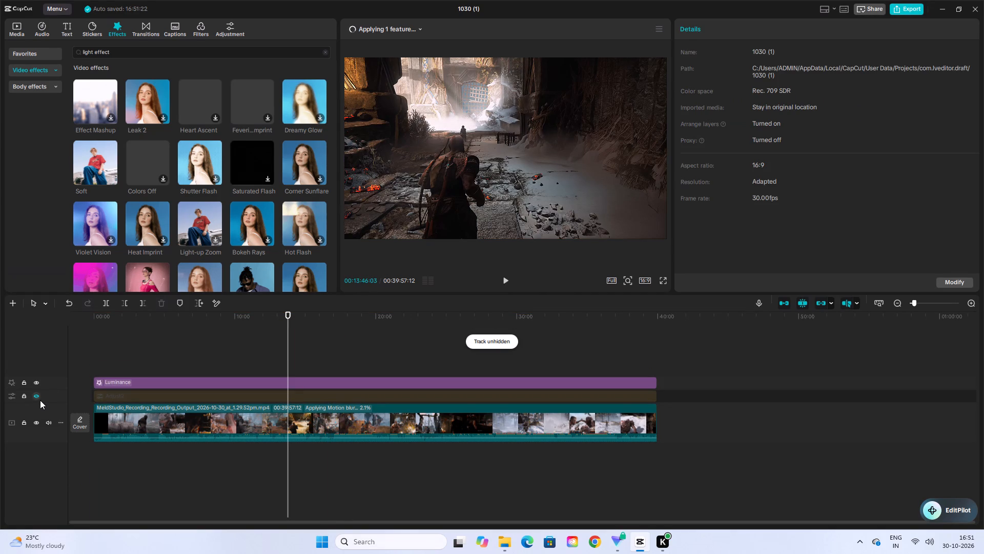
{"action": "left_click", "coordinate": [40, 399]}
{"action": "left_click_drag", "start_coordinate": [291, 314], "coordinate": [265, 325]}
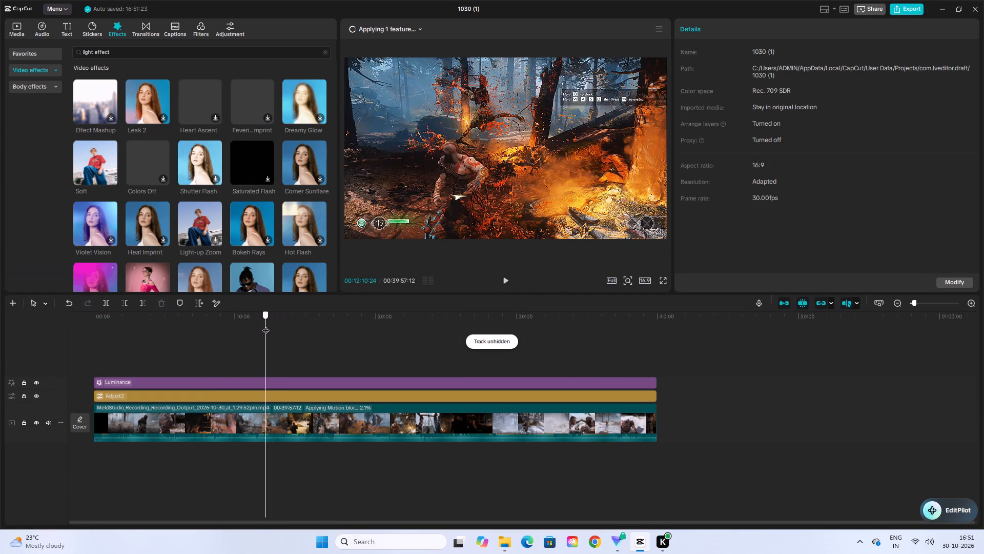
{"action": "left_click_drag", "start_coordinate": [265, 325], "coordinate": [264, 326]}
{"action": "left_click", "coordinate": [508, 282]}
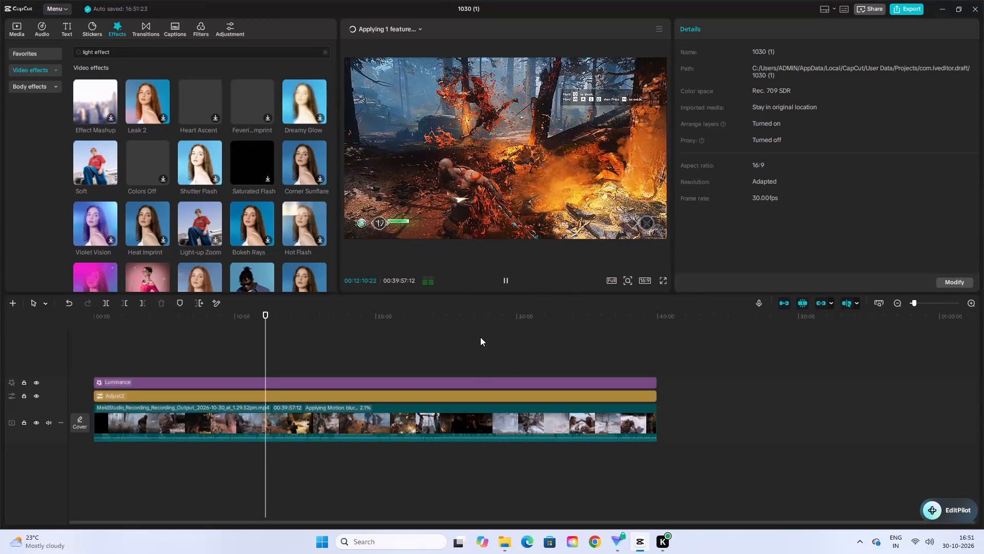
{"action": "left_click", "coordinate": [522, 397]}
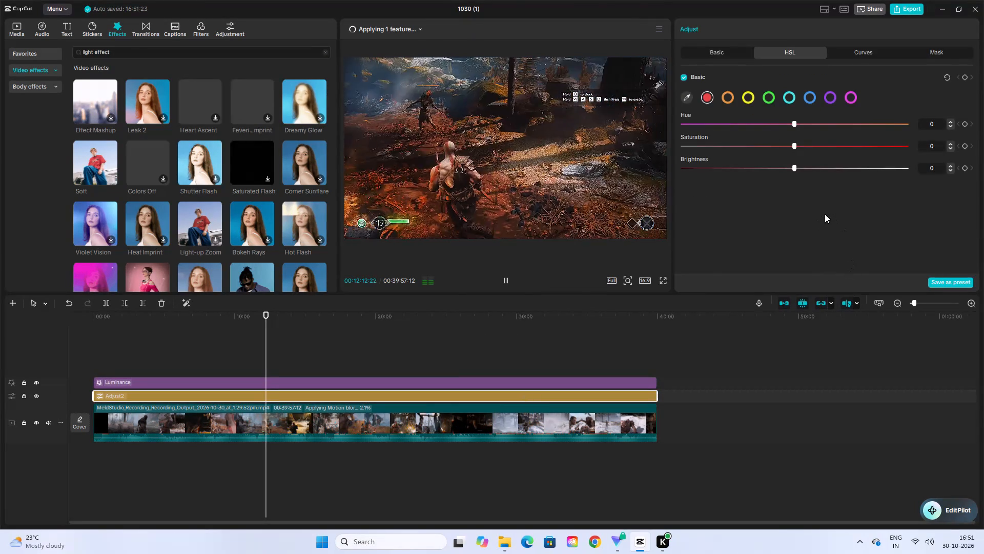
{"action": "left_click_drag", "start_coordinate": [264, 319], "coordinate": [80, 336]}
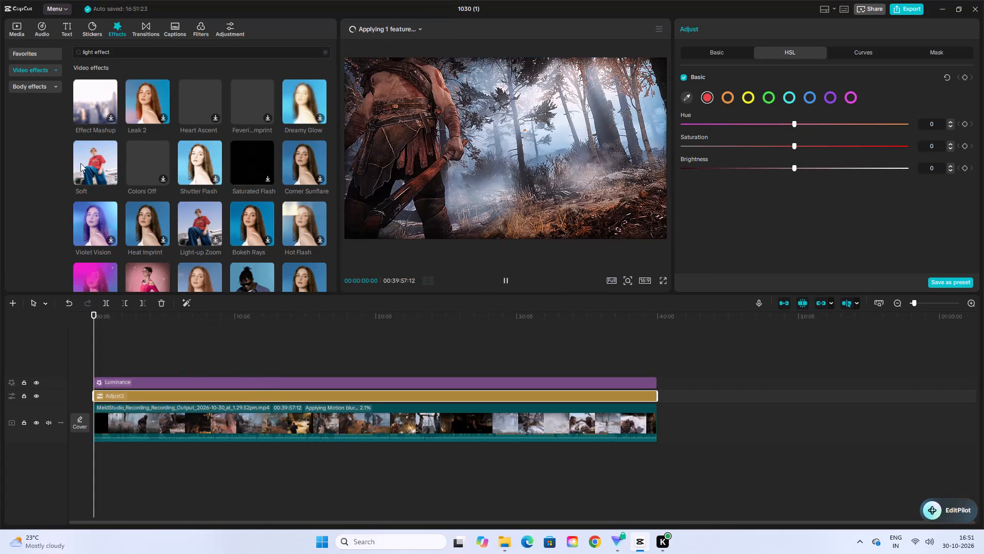
Search the video effects for "warm vivid".
{"action": "left_click", "coordinate": [108, 52]}
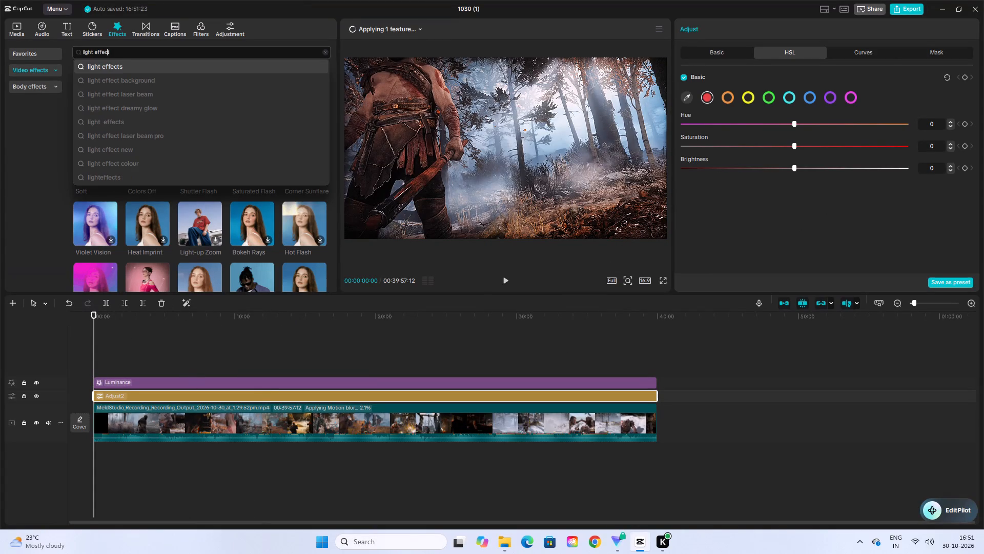
{"action": "left_click", "coordinate": [115, 52]}
{"action": "key", "text": "BackSpace"}
{"action": "key", "text": "BackSpace"}
{"action": "key", "text": "BackSpace"}
{"action": "key", "text": "BackSpace"}
{"action": "key", "text": "BackSpace"}
{"action": "key", "text": "BackSpace"}
{"action": "key", "text": "BackSpace"}
{"action": "key", "text": "BackSpace"}
{"action": "key", "text": "BackSpace"}
{"action": "key", "text": "BackSpace"}
{"action": "key", "text": "BackSpace"}
{"action": "key", "text": "BackSpace"}
{"action": "key", "text": "BackSpace"}
{"action": "key", "text": "BackSpace"}
{"action": "key", "text": "BackSpace"}
{"action": "key", "text": "BackSpace"}
{"action": "key", "text": "BackSpace"}
{"action": "key", "text": "BackSpace"}
{"action": "type", "text": "wa"}
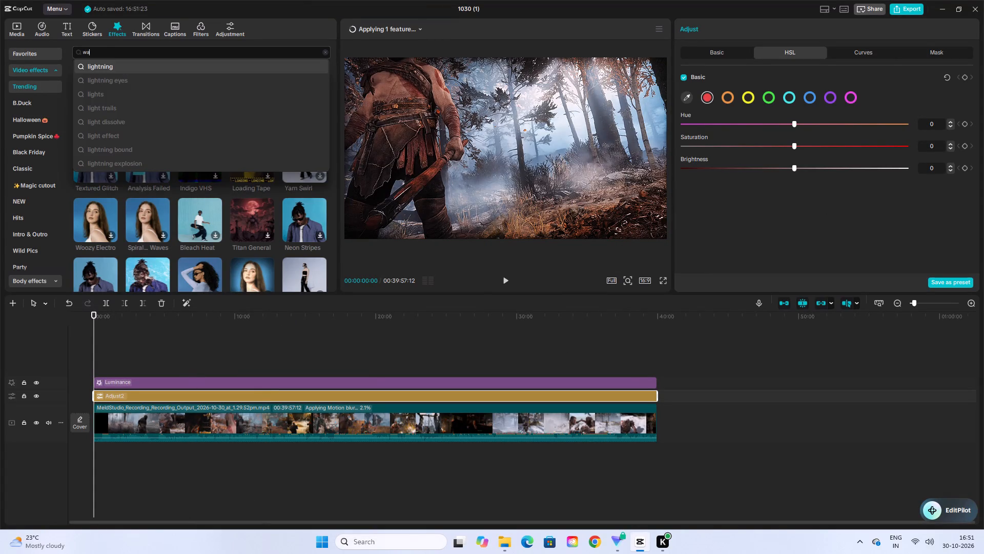
{"action": "type", "text": "rm vivid"}
{"action": "key", "text": "Return"}
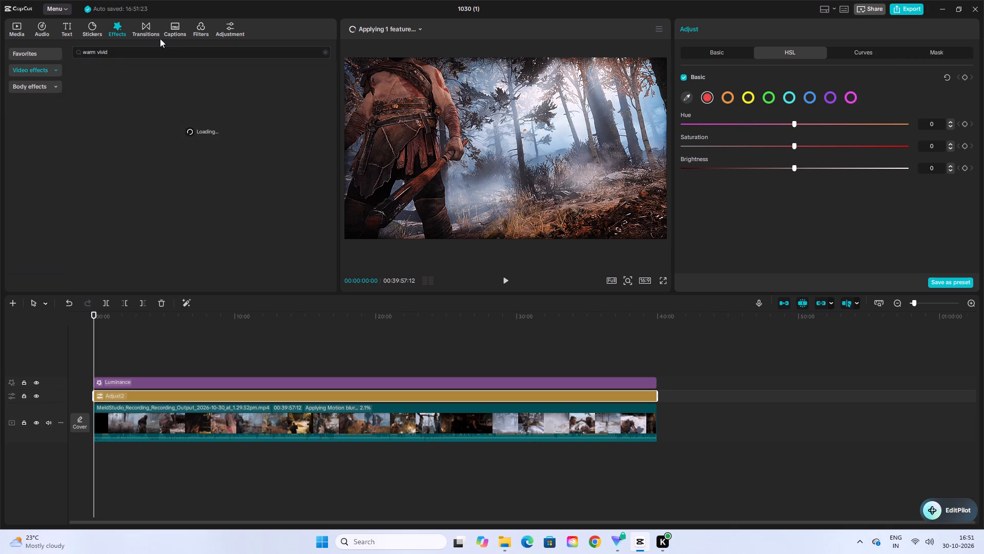
Search the filter library for "clear" in place of the earlier search term.
{"action": "left_click", "coordinate": [202, 34]}
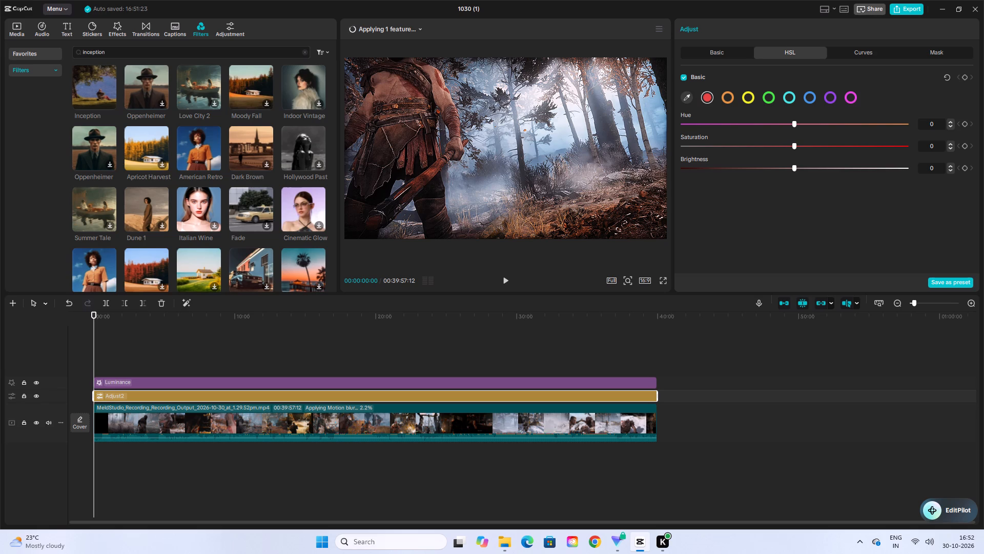
{"action": "left_click", "coordinate": [121, 52]}
{"action": "key", "text": "BackSpace"}
{"action": "key", "text": "BackSpace"}
{"action": "key", "text": "BackSpace"}
{"action": "key", "text": "BackSpace"}
{"action": "key", "text": "BackSpace"}
{"action": "key", "text": "BackSpace"}
{"action": "key", "text": "BackSpace"}
{"action": "key", "text": "BackSpace"}
{"action": "key", "text": "BackSpace"}
{"action": "key", "text": "BackSpace"}
{"action": "key", "text": "BackSpace"}
{"action": "key", "text": "BackSpace"}
{"action": "key", "text": "BackSpace"}
{"action": "key", "text": "BackSpace"}
{"action": "key", "text": "BackSpace"}
{"action": "type", "text": "clear"}
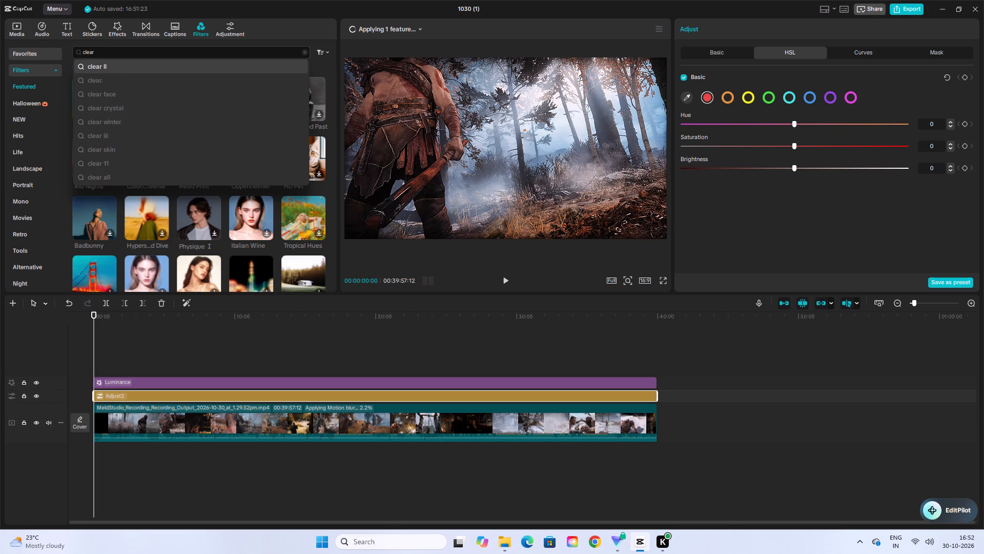
{"action": "key", "text": "Return"}
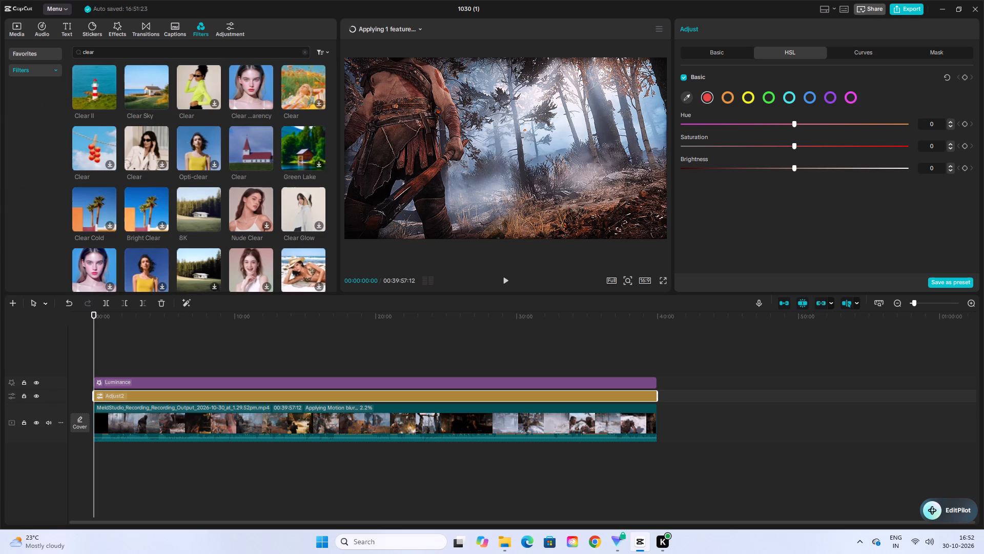
Browse the Life filters, search for "clear" again, and add the Clear filter picturing red objects against blue sky at the timeline start.
{"action": "left_click", "coordinate": [33, 69]}
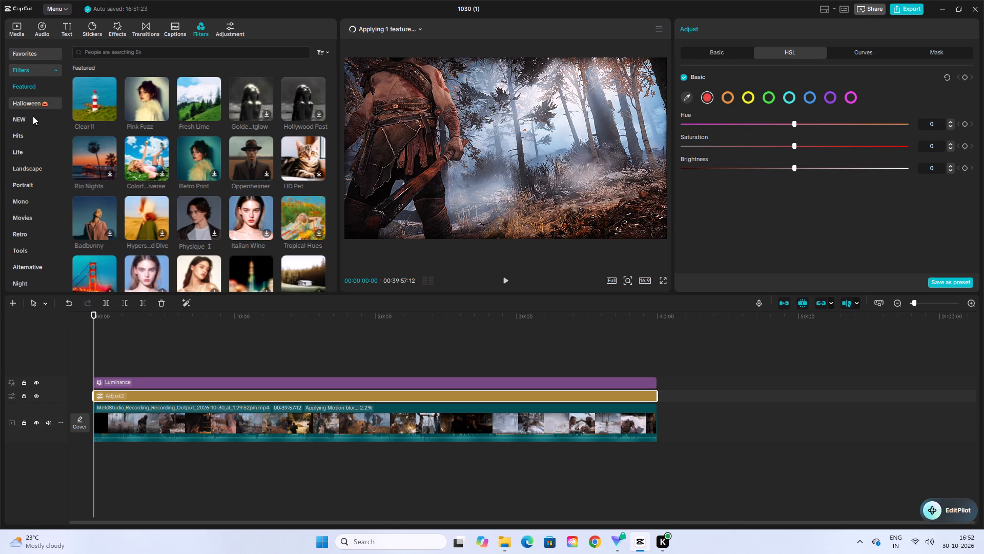
{"action": "left_click", "coordinate": [34, 153]}
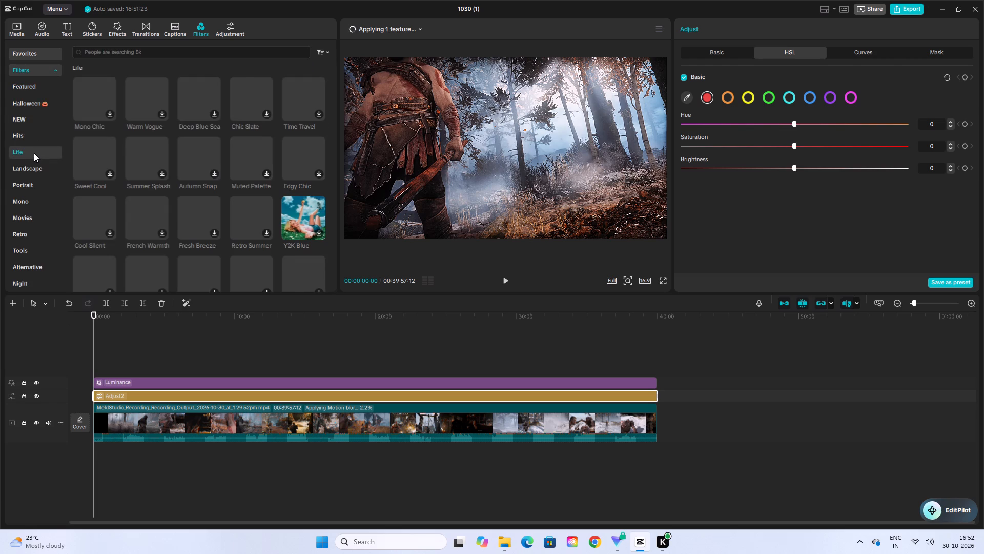
{"action": "left_click", "coordinate": [97, 48]}
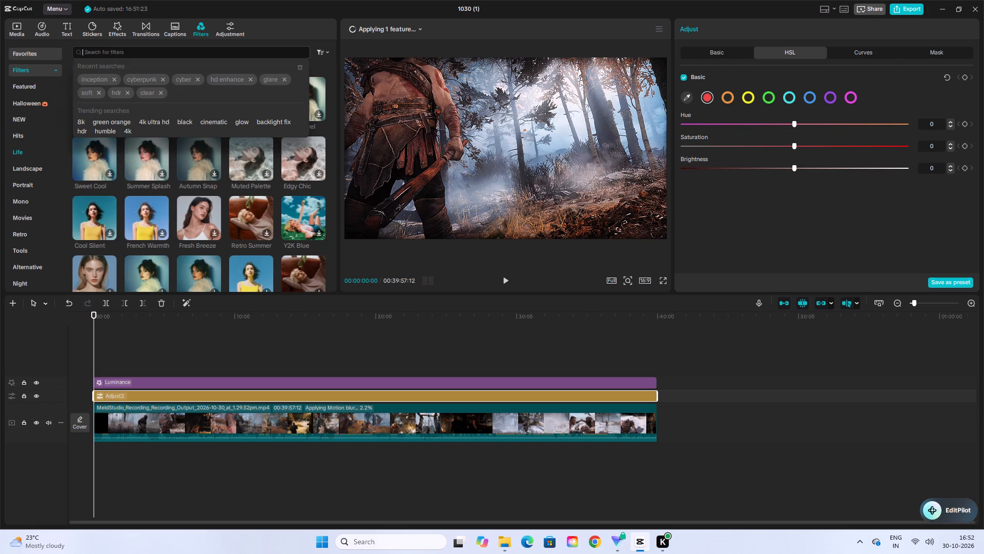
{"action": "type", "text": "cl"}
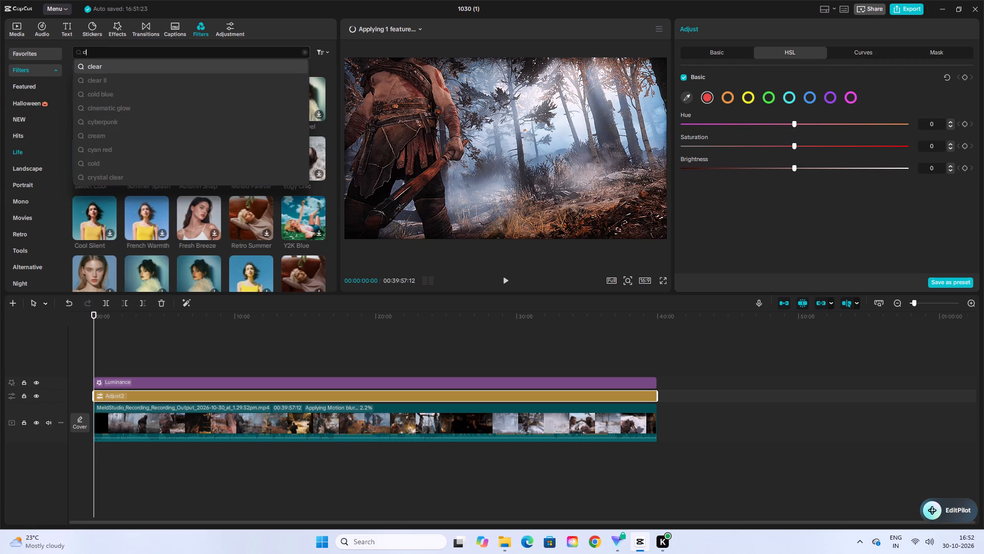
{"action": "left_click", "coordinate": [103, 69]}
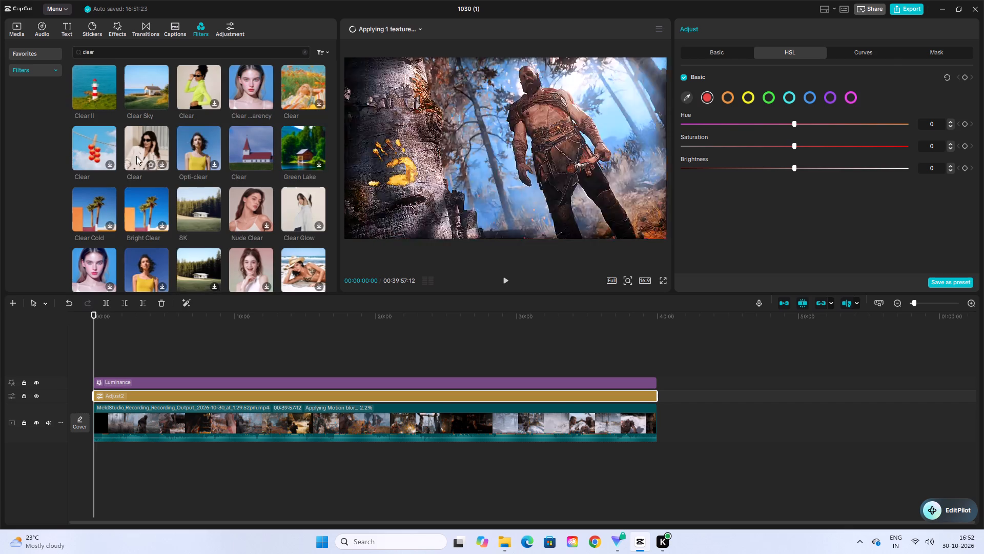
{"action": "left_click", "coordinate": [111, 165]}
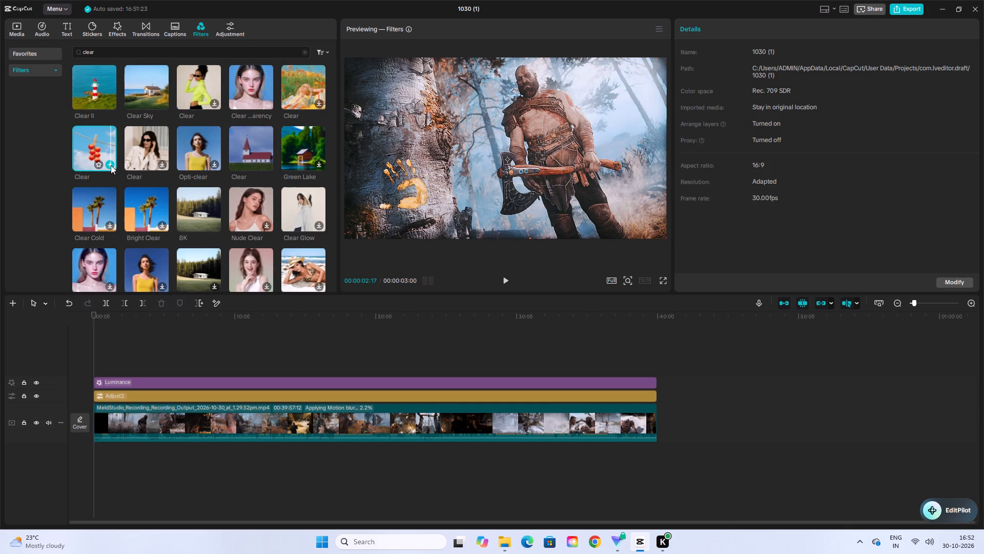
{"action": "left_click", "coordinate": [111, 164]}
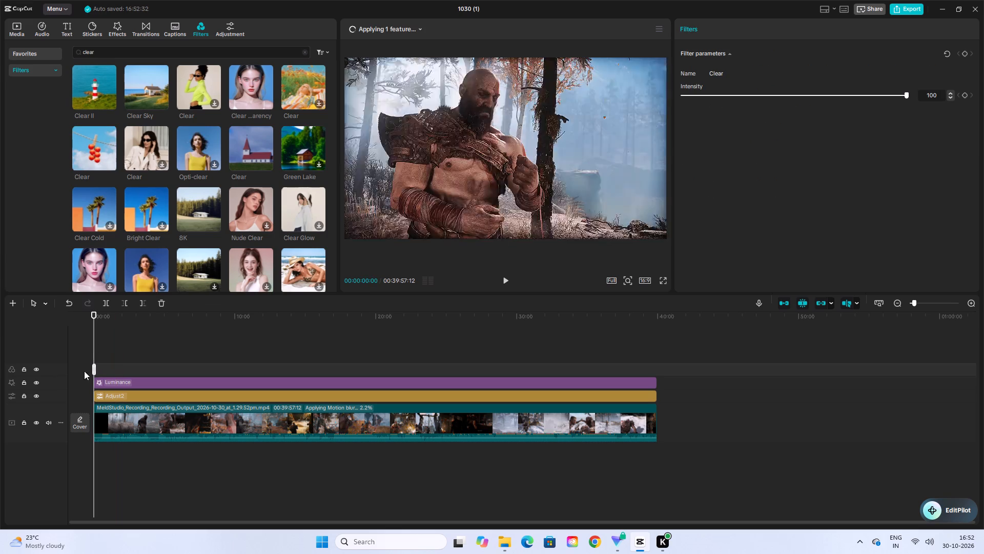
Extend the Clear filter from the timeline start to nearly the end of the gameplay clip, about 00:39:38.
{"action": "left_click_drag", "start_coordinate": [95, 370], "coordinate": [650, 423]}
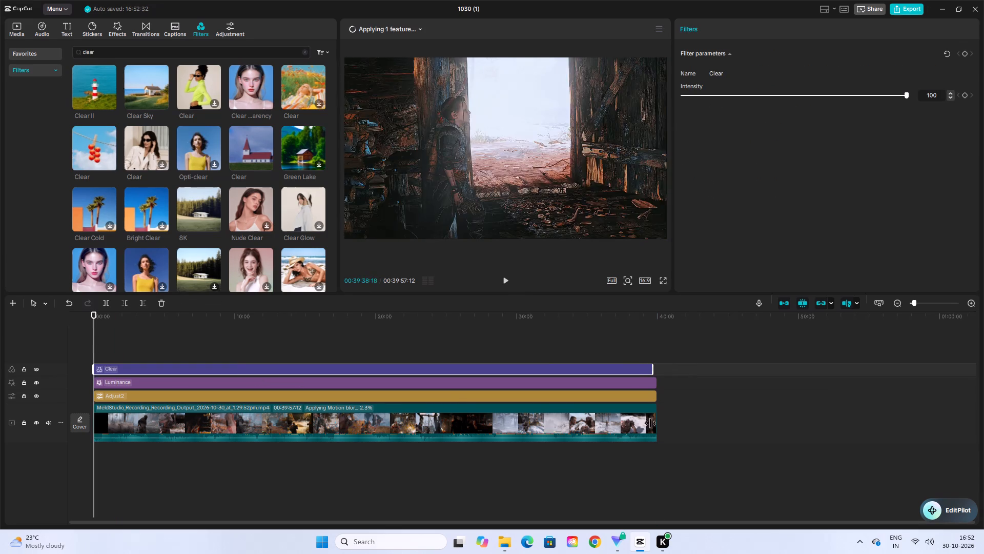
{"action": "left_click_drag", "start_coordinate": [650, 423], "coordinate": [651, 424]}
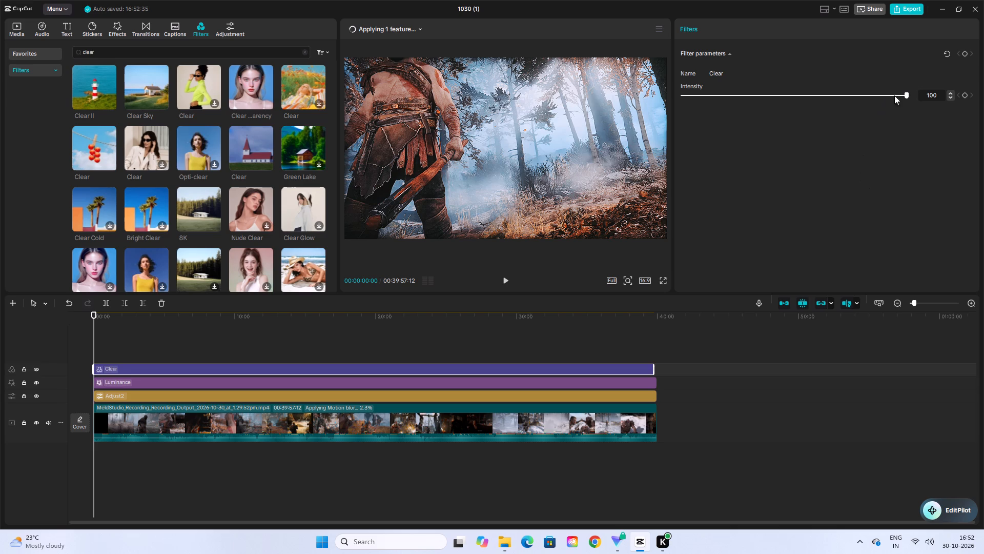
Reduce the Clear filter's intensity to 39.
{"action": "left_click_drag", "start_coordinate": [907, 94], "coordinate": [770, 112]}
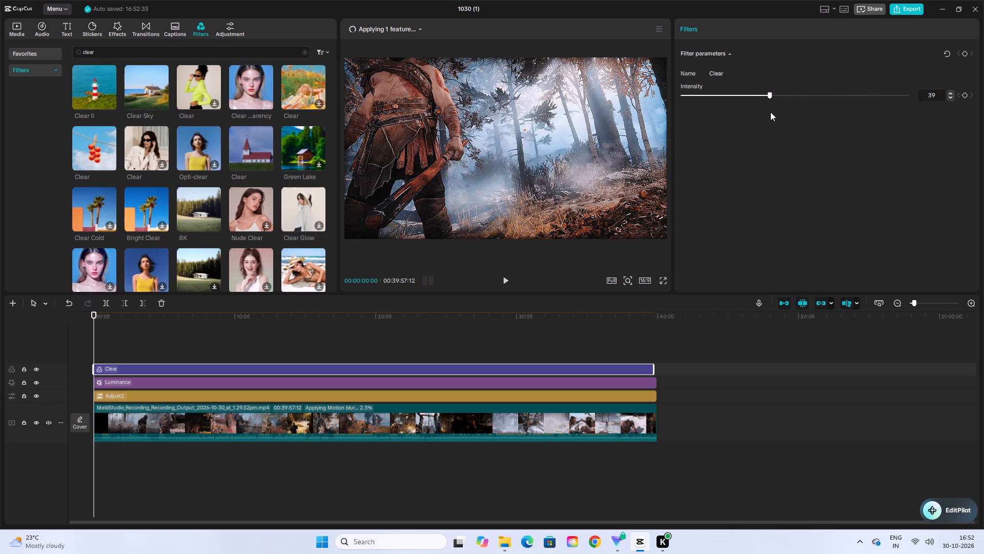
Lower the Clear filter's intensity to 30.
{"action": "left_click_drag", "start_coordinate": [770, 112], "coordinate": [751, 117]}
{"action": "left_click_drag", "start_coordinate": [751, 117], "coordinate": [751, 118]}
Search the filter library for "sunset" in place of the earlier search term.
{"action": "left_click", "coordinate": [102, 50]}
{"action": "key", "text": "BackSpace"}
{"action": "key", "text": "BackSpace"}
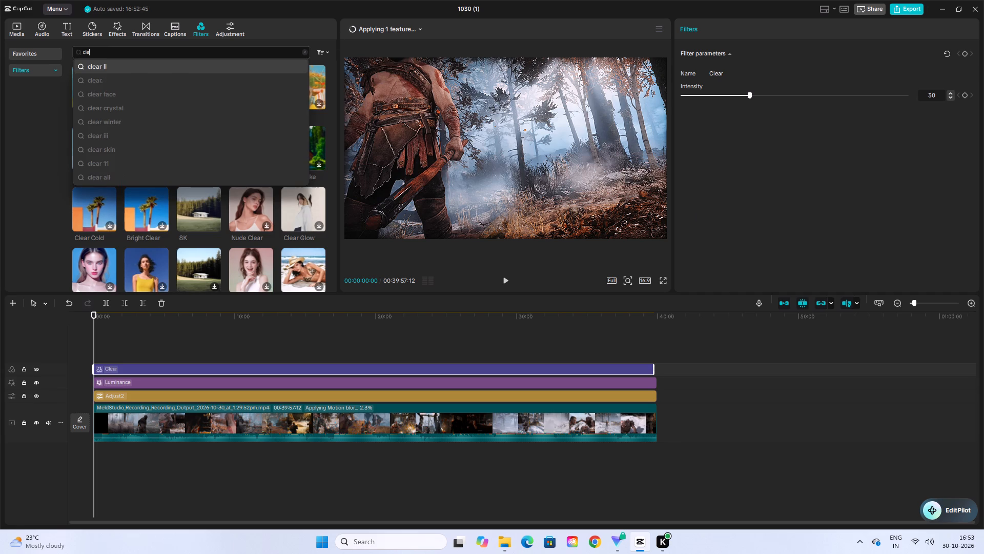
{"action": "key", "text": "BackSpace"}
{"action": "key", "text": "BackSpace"}
{"action": "key", "text": "BackSpace"}
{"action": "type", "text": "sunset"}
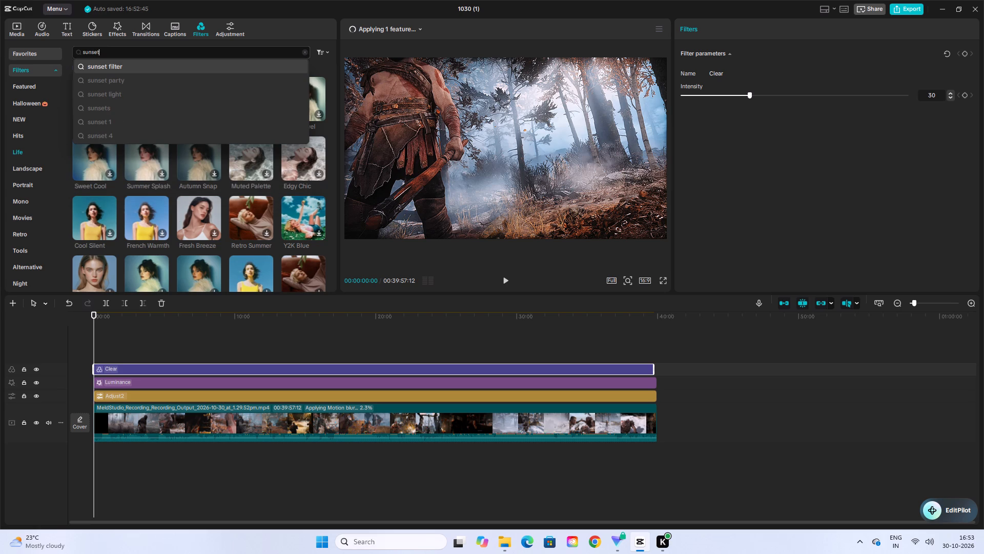
{"action": "key", "text": "Return"}
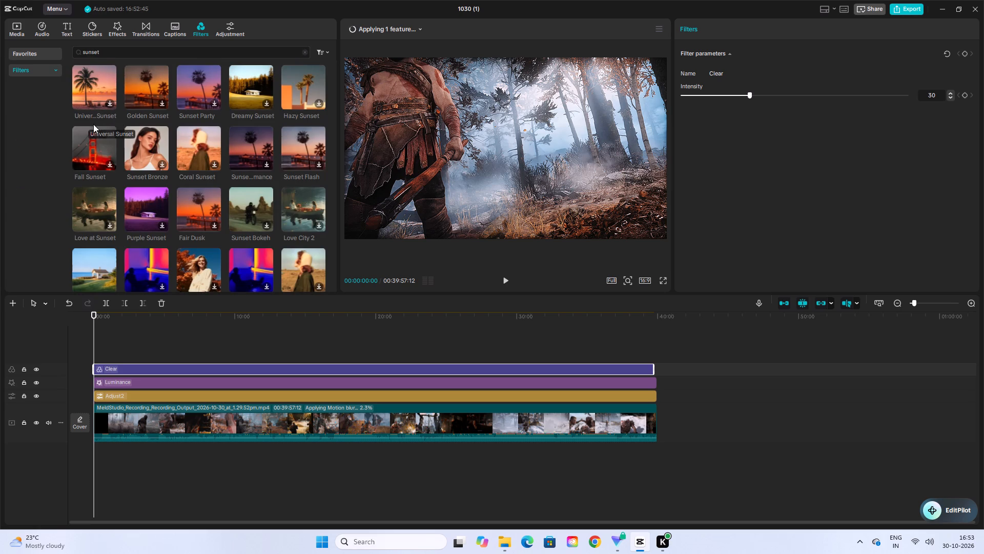
Leave the search results and look through the full list of filter categories, from Featured down to Flash.
{"action": "left_click", "coordinate": [50, 69]}
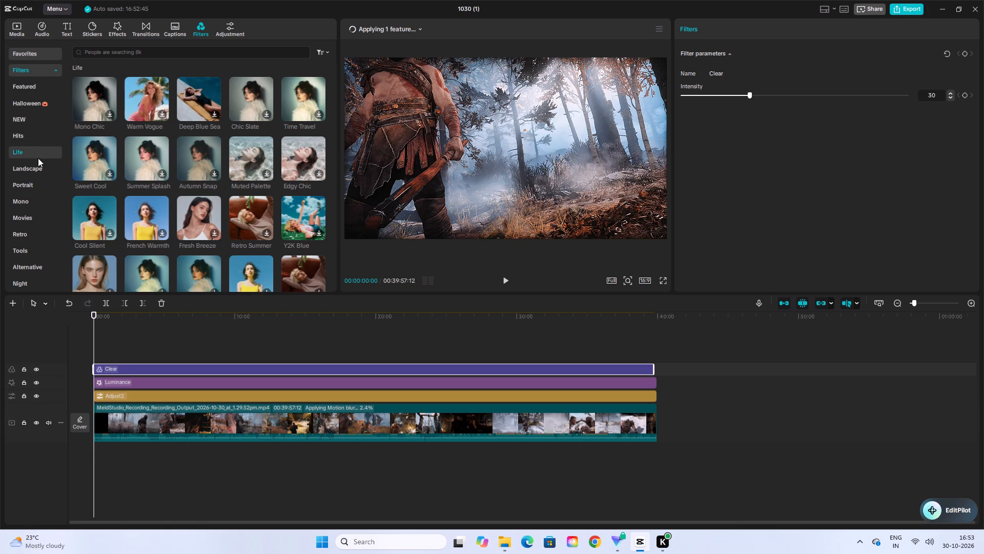
{"action": "scroll", "coordinate": [36, 255], "scroll_direction": "down", "scroll_amount": 8}
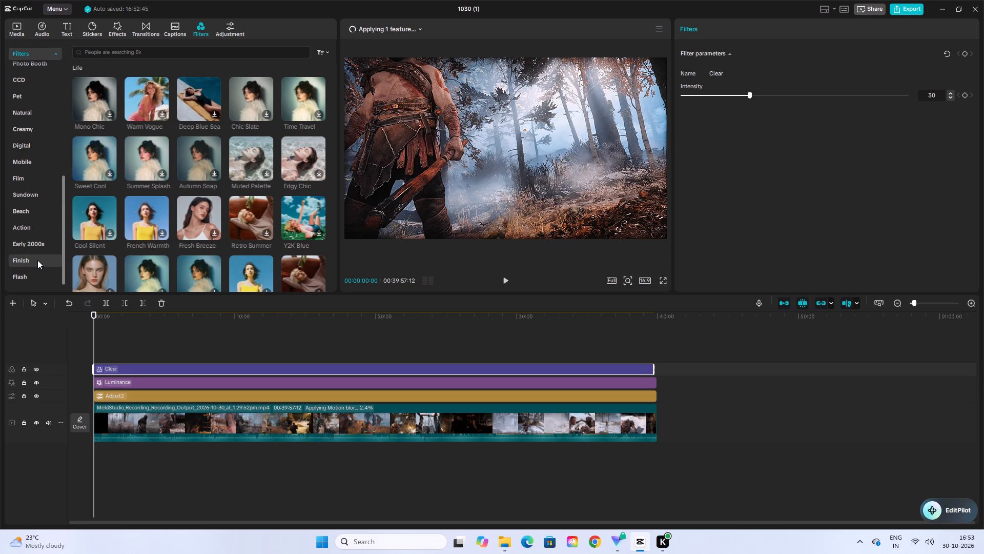
{"action": "scroll", "coordinate": [37, 260], "scroll_direction": "down", "scroll_amount": 4}
{"action": "scroll", "coordinate": [31, 195], "scroll_direction": "up", "scroll_amount": 11}
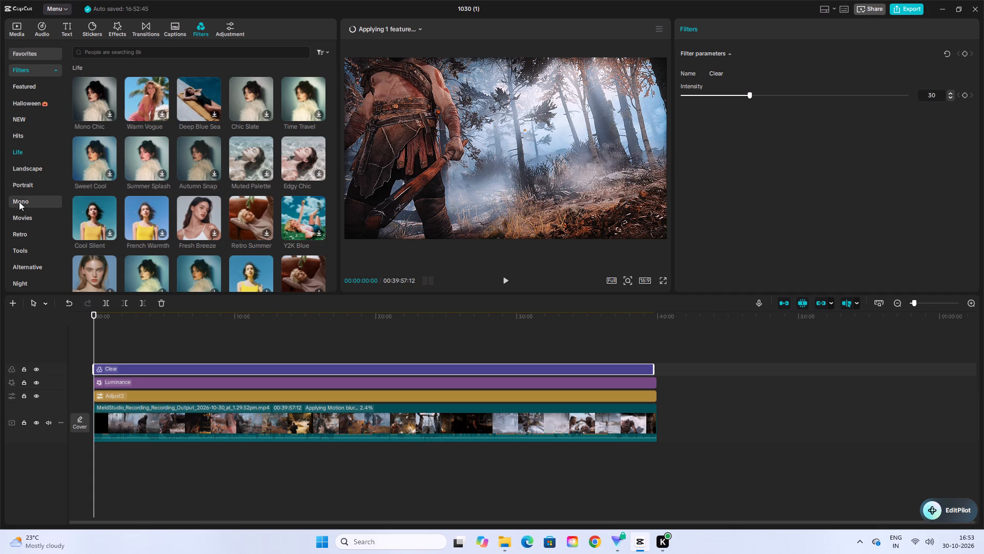
{"action": "scroll", "coordinate": [33, 232], "scroll_direction": "down", "scroll_amount": 5}
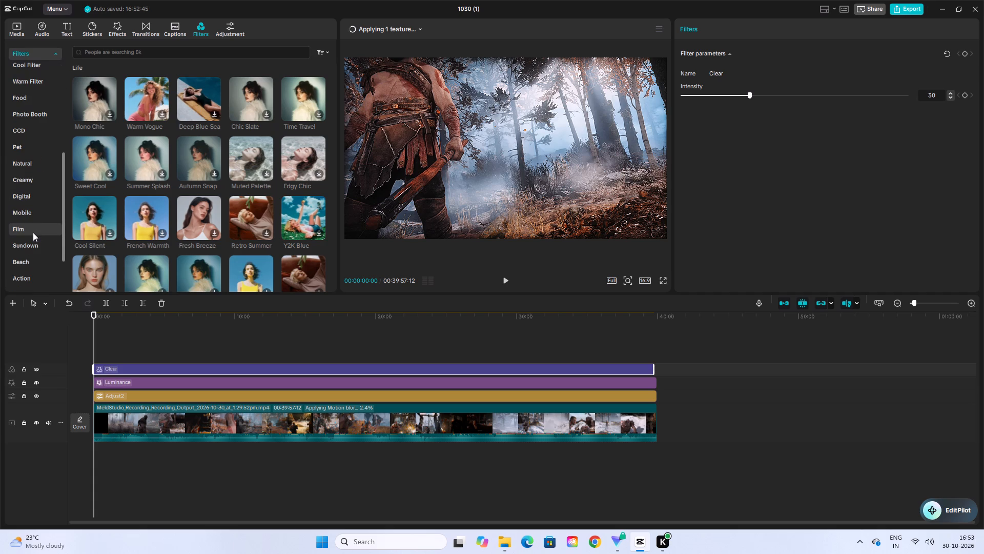
{"action": "scroll", "coordinate": [33, 232], "scroll_direction": "down", "scroll_amount": 3}
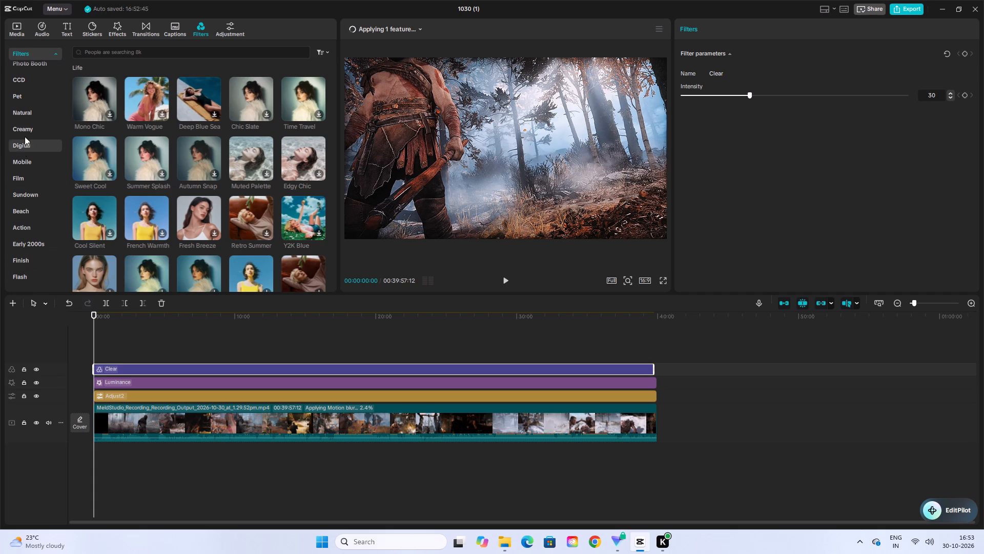
{"action": "scroll", "coordinate": [27, 107], "scroll_direction": "up", "scroll_amount": 8}
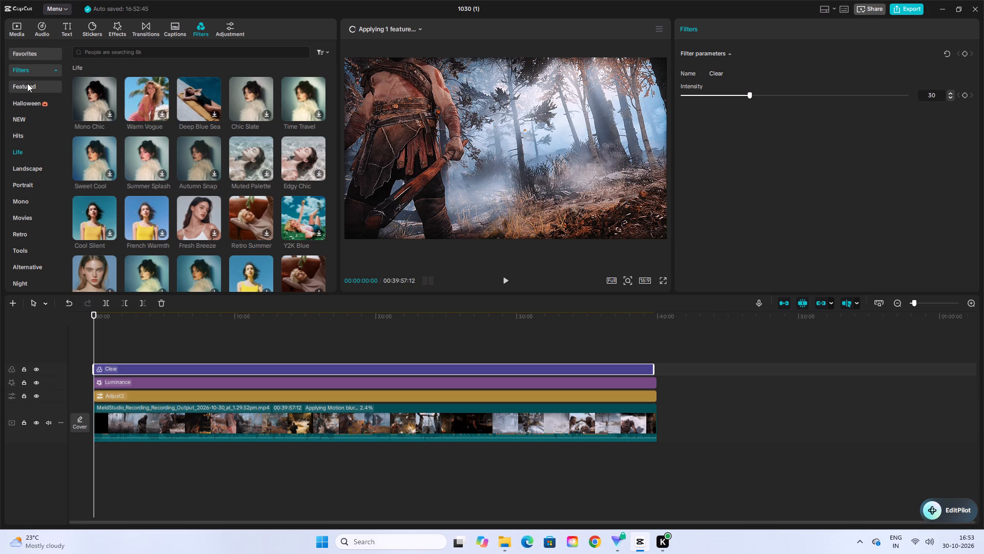
{"action": "scroll", "coordinate": [29, 220], "scroll_direction": "down", "scroll_amount": 2}
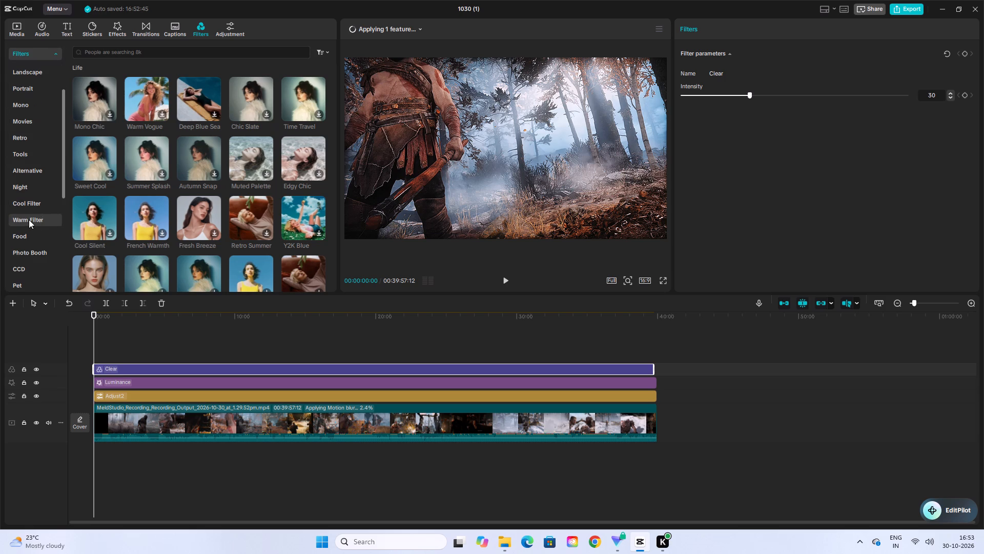
{"action": "scroll", "coordinate": [35, 244], "scroll_direction": "down", "scroll_amount": 2}
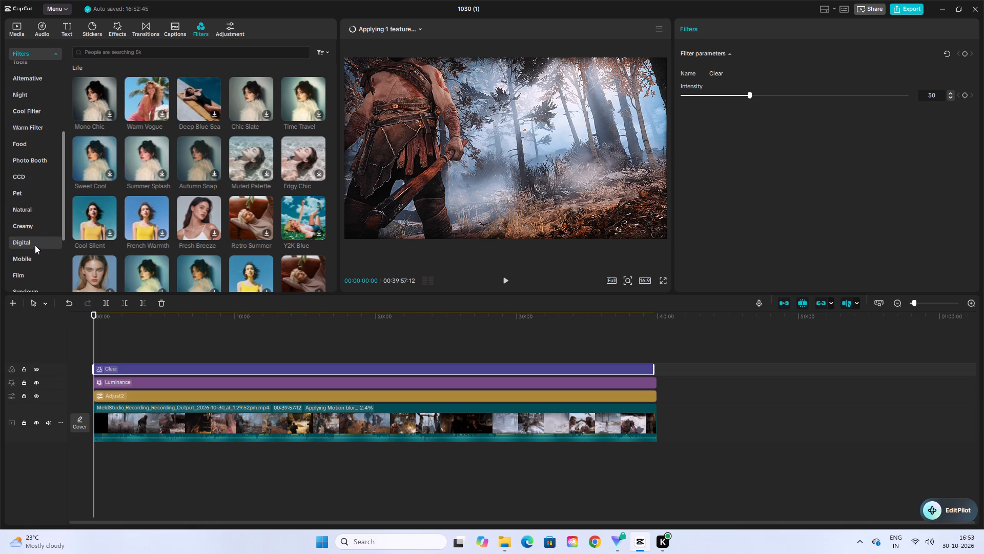
{"action": "scroll", "coordinate": [36, 246], "scroll_direction": "down", "scroll_amount": 6}
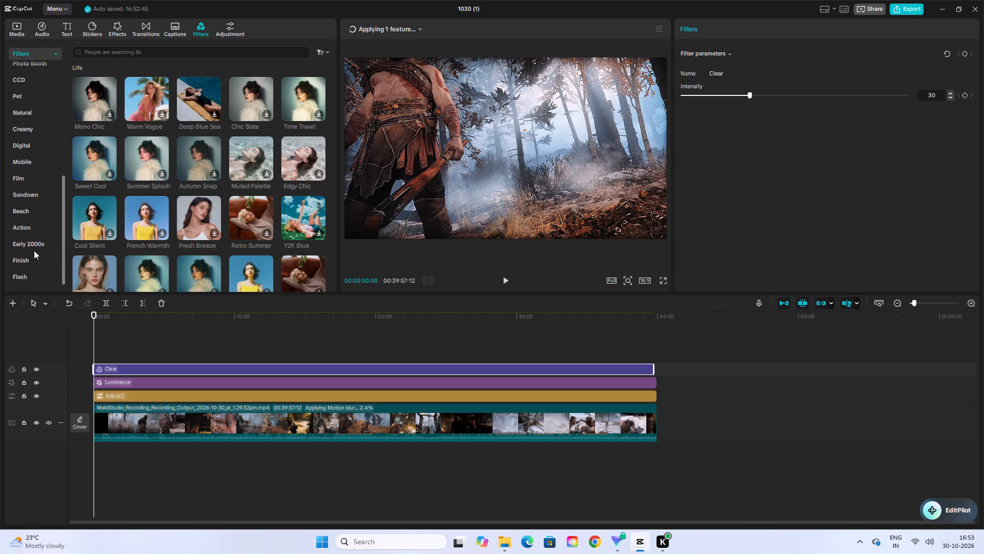
{"action": "scroll", "coordinate": [34, 250], "scroll_direction": "down", "scroll_amount": 3}
Search the filter library for "oasis", download the Oasis filter and add it at the timeline start.
{"action": "left_click", "coordinate": [161, 48]}
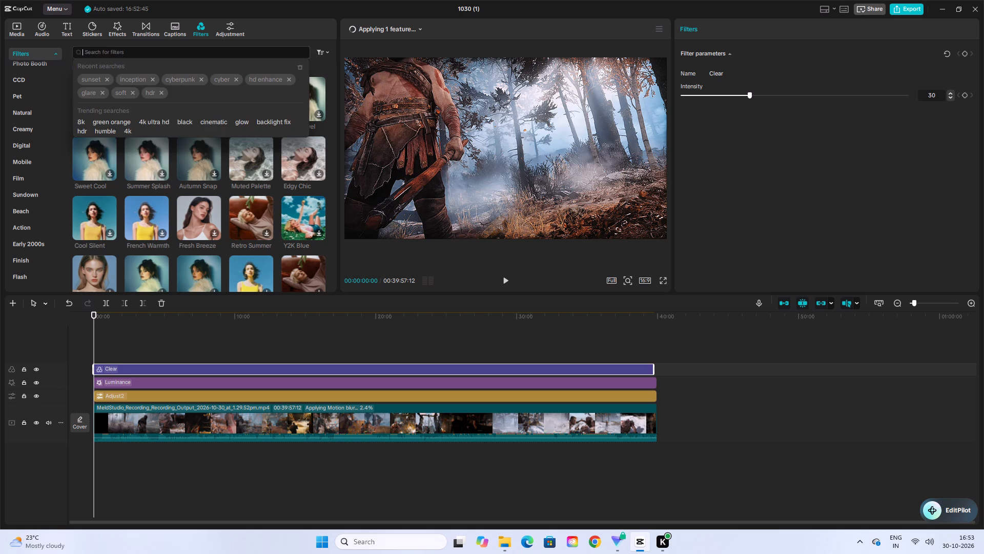
{"action": "type", "text": "oas"}
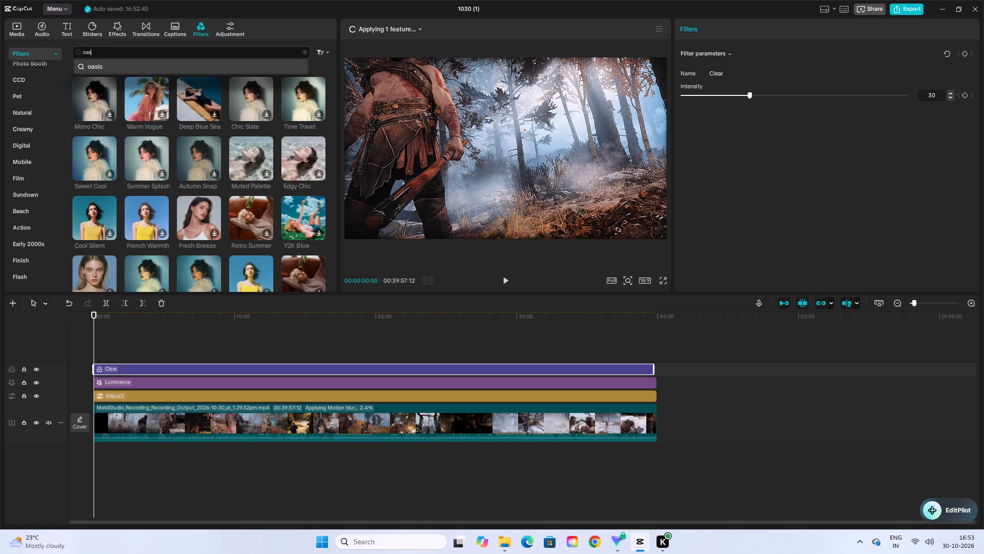
{"action": "type", "text": "is"}
{"action": "key", "text": "Return"}
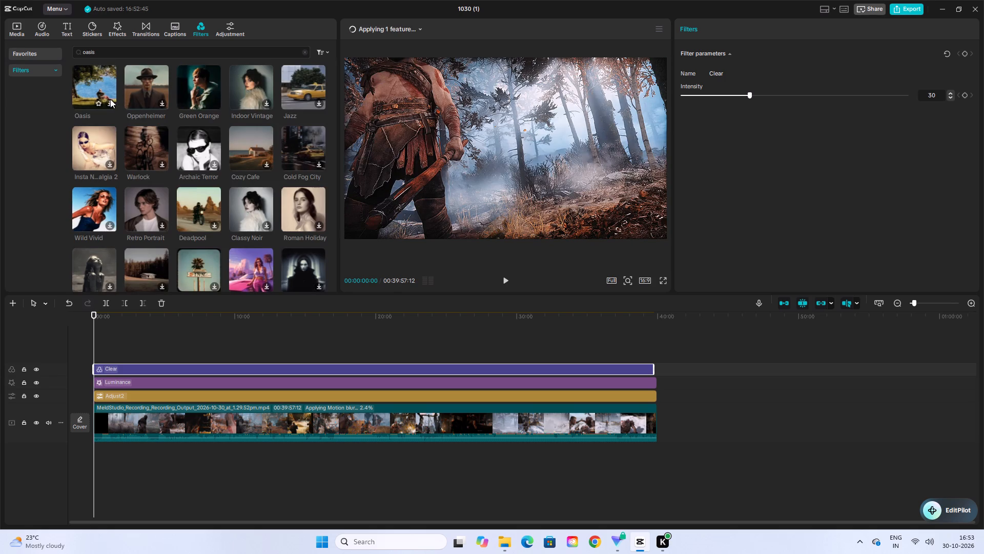
{"action": "left_click", "coordinate": [110, 101]}
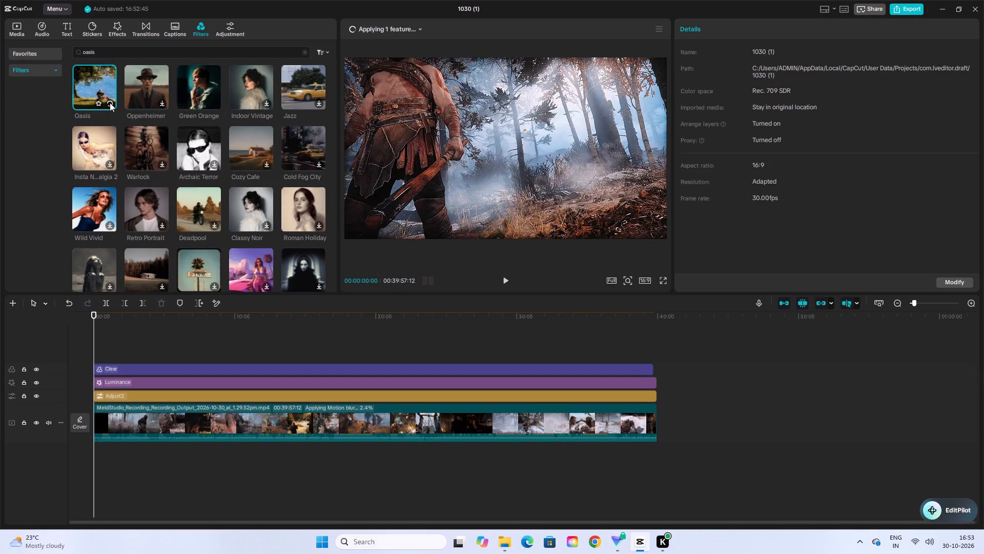
{"action": "left_click", "coordinate": [105, 91]}
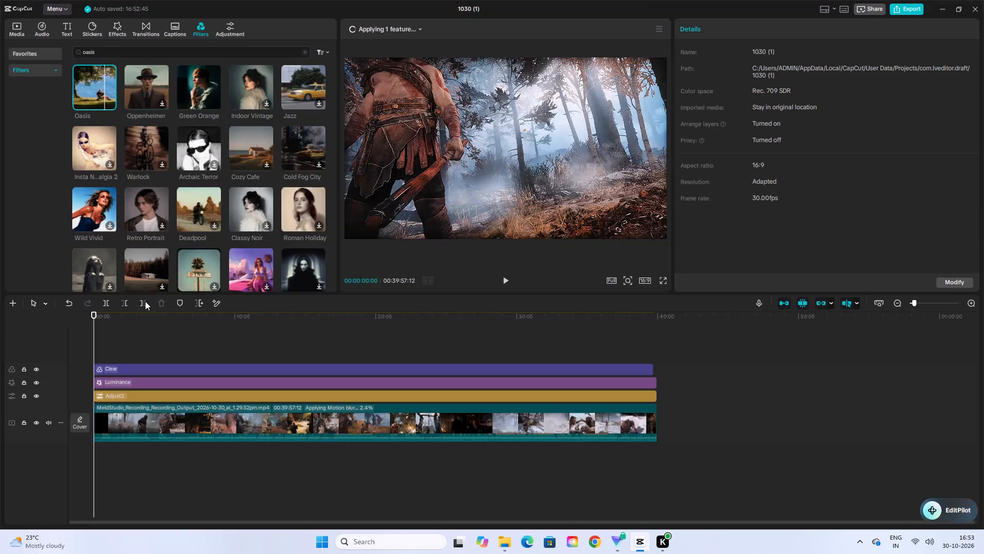
{"action": "left_click", "coordinate": [110, 101]}
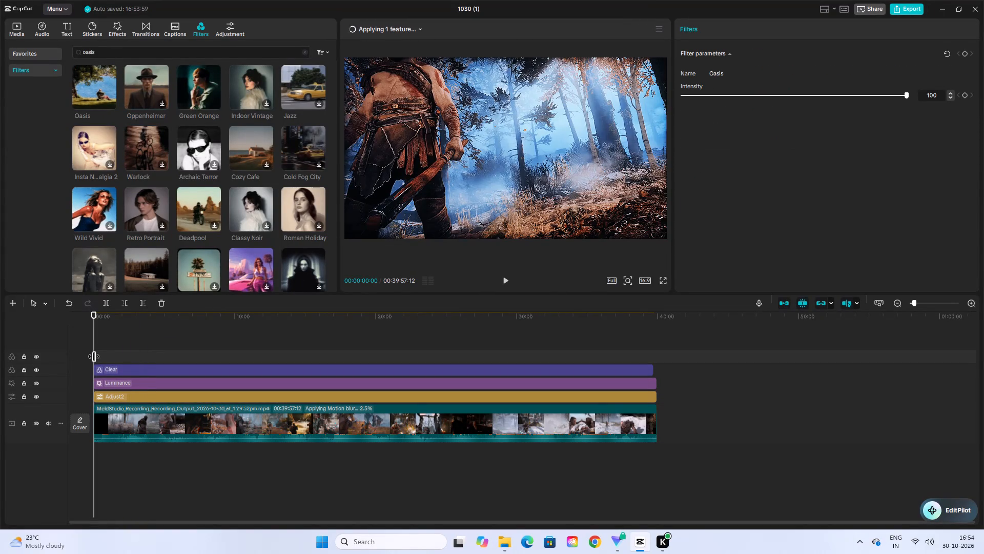
Extend the Oasis filter from the timeline start to the end of the gameplay clip.
{"action": "left_click_drag", "start_coordinate": [94, 357], "coordinate": [649, 404]}
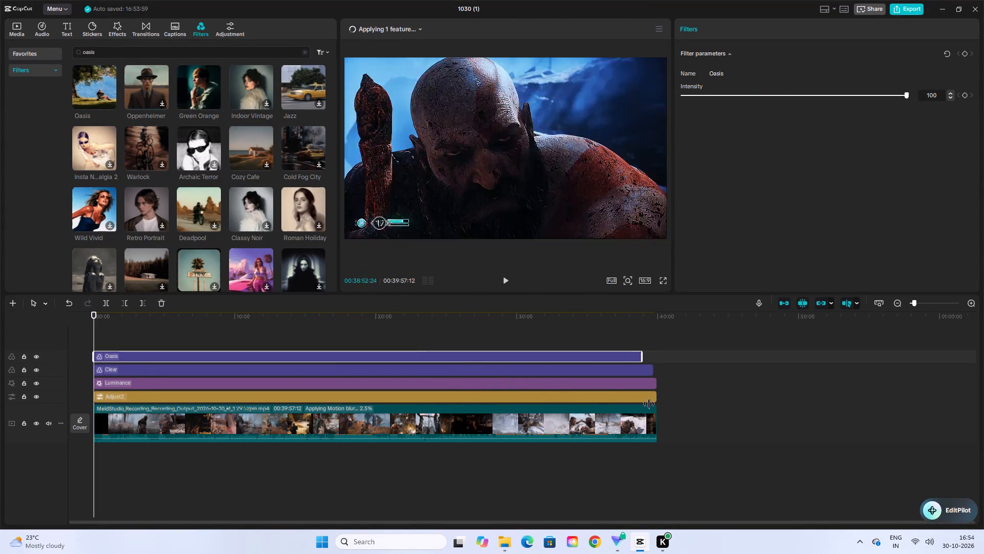
{"action": "left_click_drag", "start_coordinate": [649, 404], "coordinate": [653, 406]}
Reduce the Oasis filter's intensity to 25.
{"action": "left_click_drag", "start_coordinate": [905, 95], "coordinate": [890, 95]}
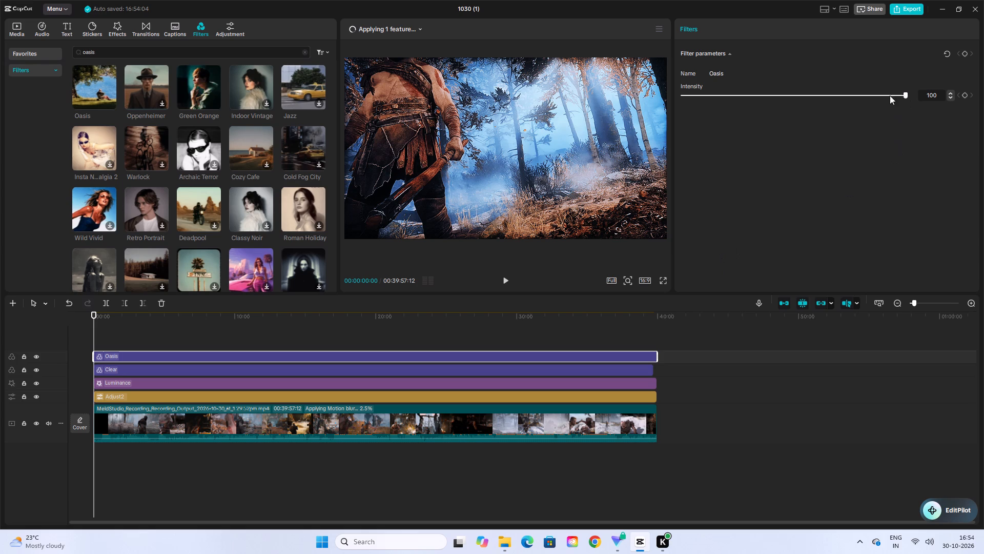
{"action": "left_click_drag", "start_coordinate": [890, 95], "coordinate": [698, 111]}
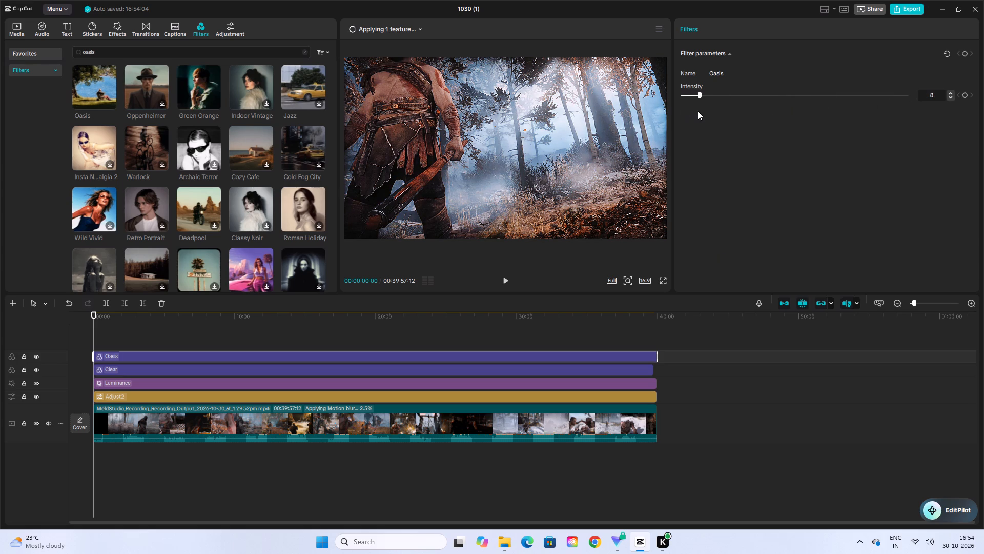
{"action": "left_click_drag", "start_coordinate": [698, 111], "coordinate": [737, 125]}
Search the filter library for "fade" and add the Fade filter picturing a yellow car at the timeline start.
{"action": "left_click", "coordinate": [111, 52]}
{"action": "key", "text": "BackSpace"}
{"action": "key", "text": "BackSpace"}
{"action": "key", "text": "BackSpace"}
{"action": "key", "text": "BackSpace"}
{"action": "key", "text": "BackSpace"}
{"action": "key", "text": "BackSpace"}
{"action": "type", "text": "fade"}
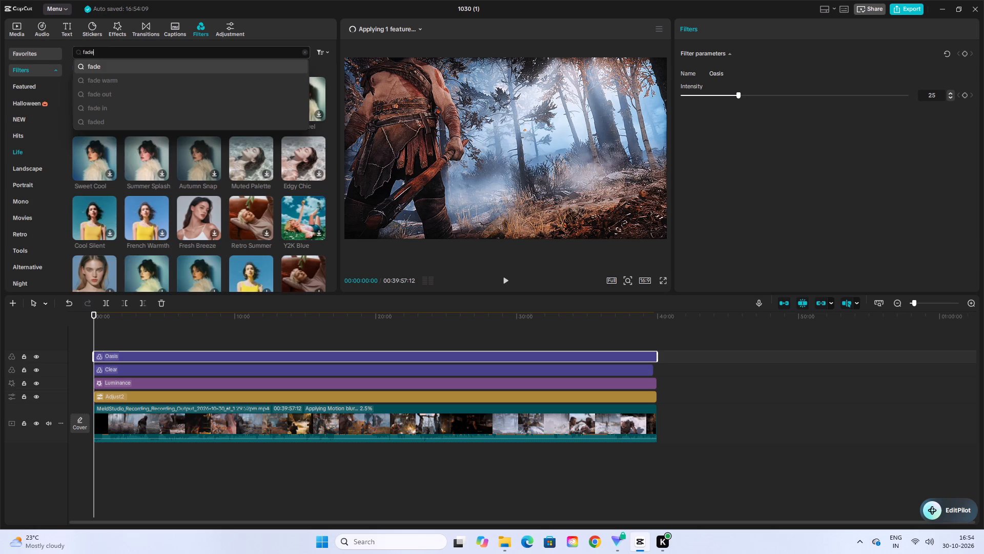
{"action": "key", "text": "Return"}
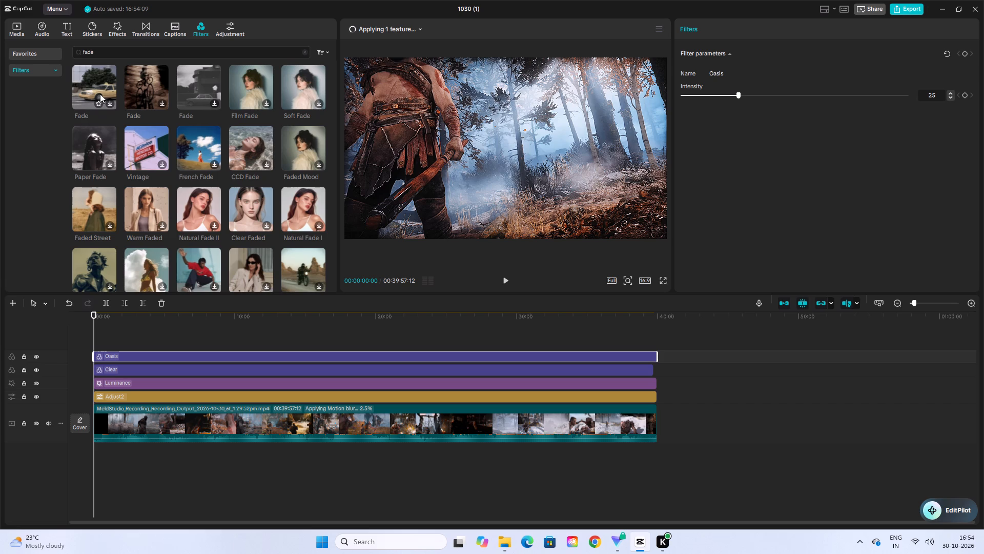
{"action": "left_click", "coordinate": [109, 104]}
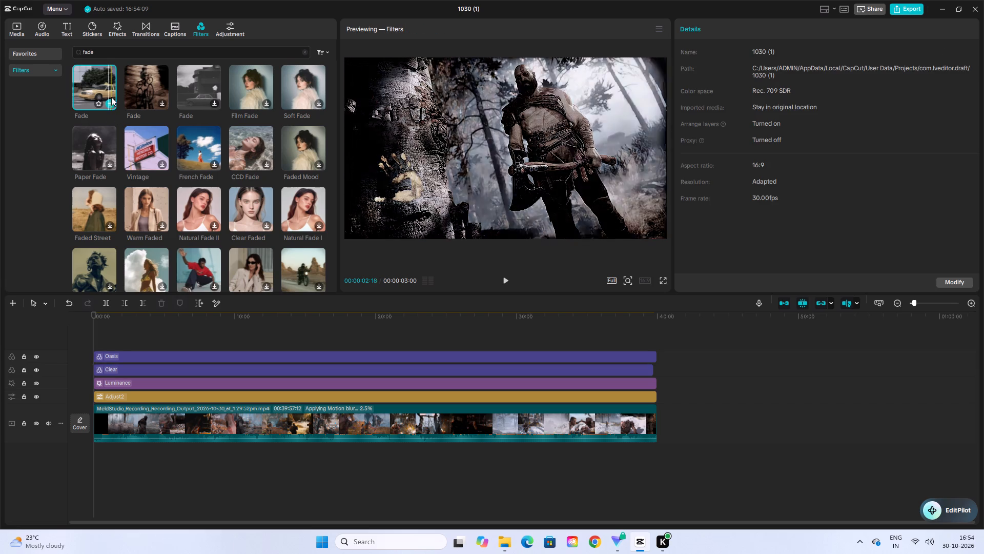
{"action": "left_click", "coordinate": [110, 103]}
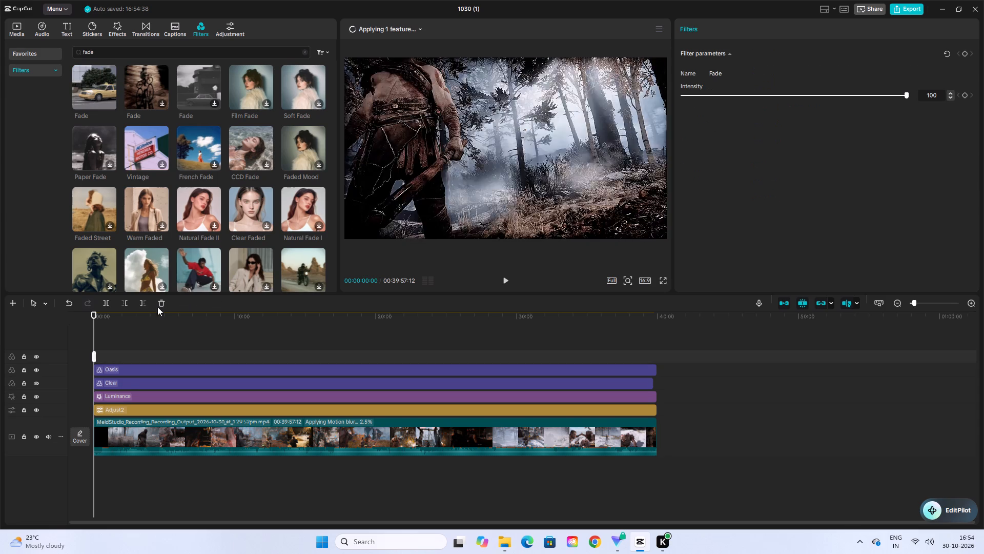
Extend the Fade filter from the timeline start to the end of the gameplay clip.
{"action": "left_click_drag", "start_coordinate": [96, 357], "coordinate": [596, 374]}
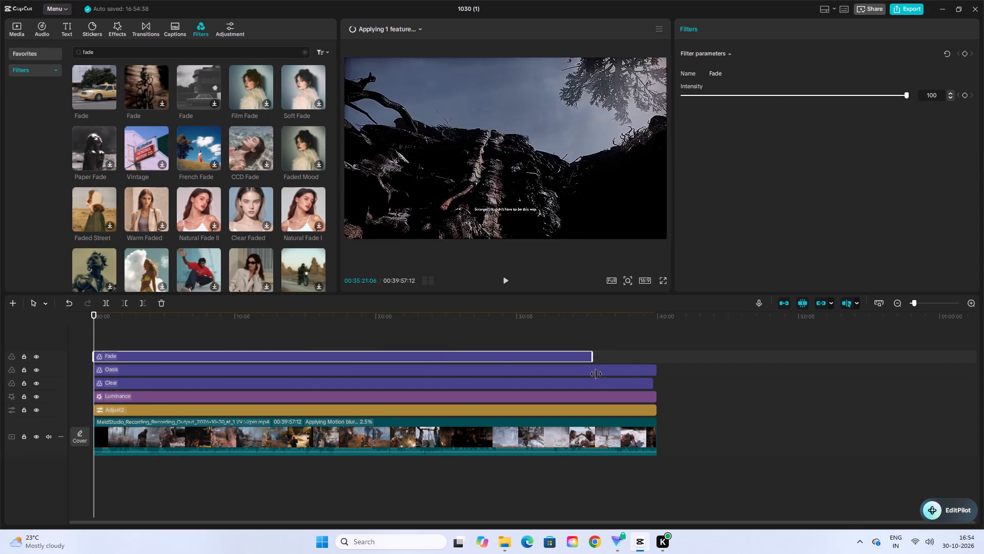
{"action": "left_click_drag", "start_coordinate": [596, 374], "coordinate": [652, 389]}
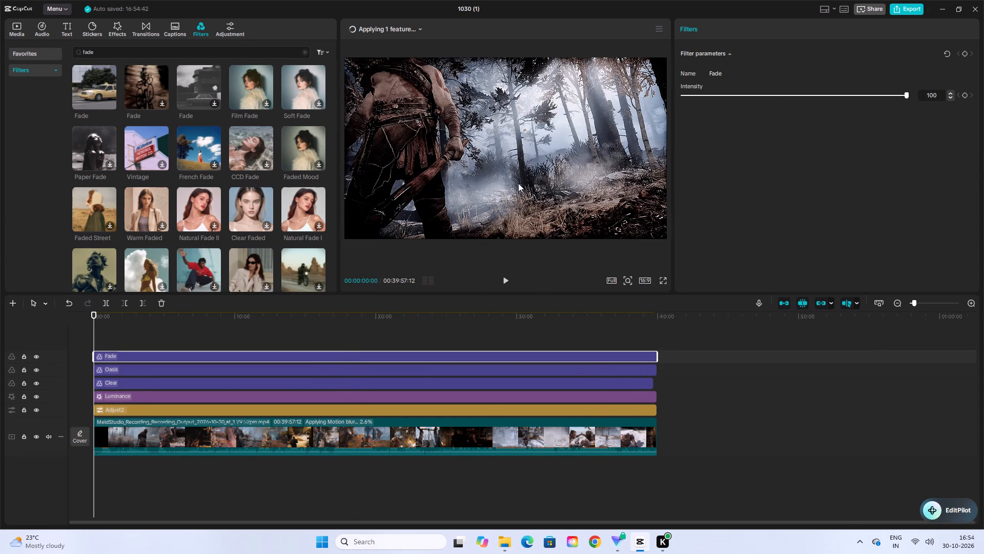
Reduce the Fade filter's intensity to 20.
{"action": "left_click_drag", "start_coordinate": [908, 98], "coordinate": [755, 126]}
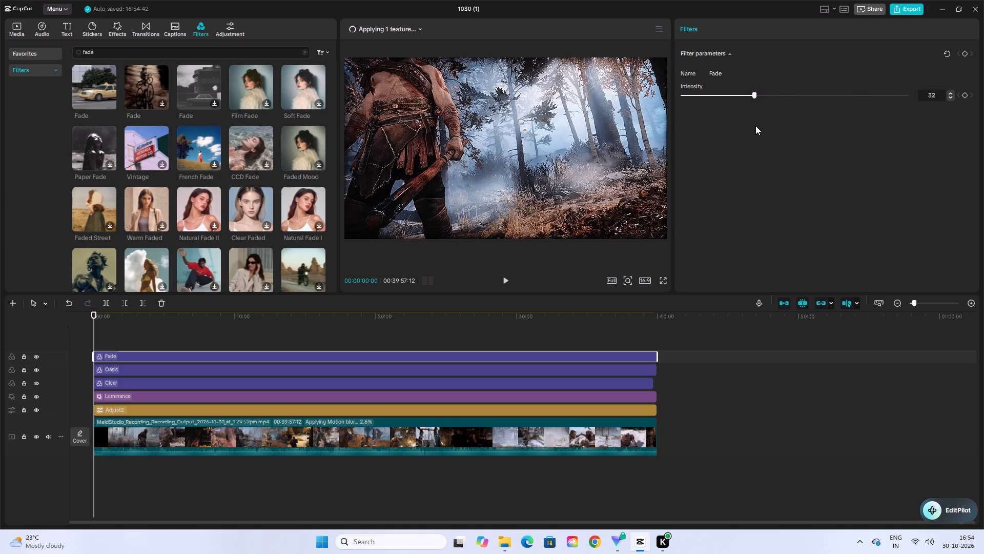
{"action": "left_click_drag", "start_coordinate": [755, 126], "coordinate": [730, 135]}
{"action": "left_click_drag", "start_coordinate": [730, 135], "coordinate": [729, 135]}
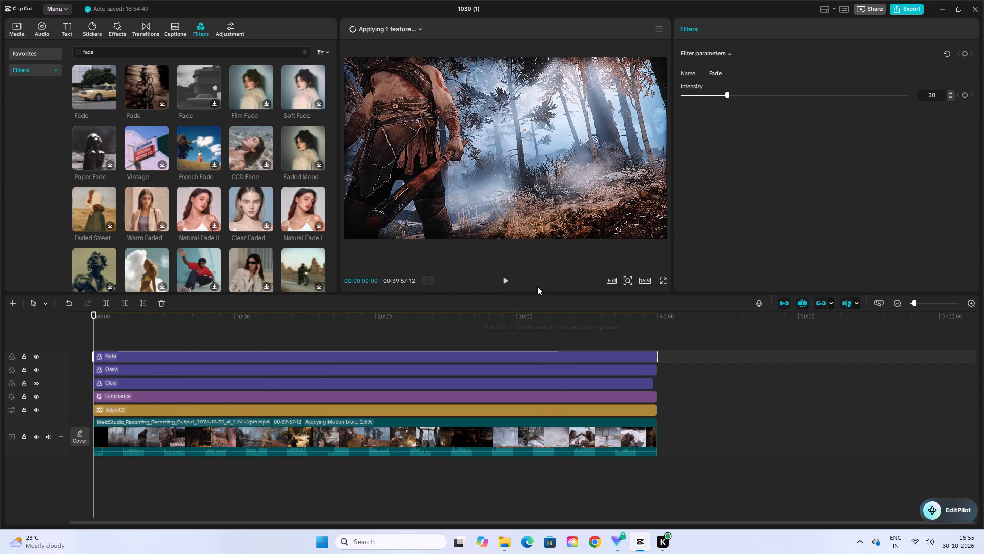
Play the filtered footage from the timeline start and review it in full screen.
{"action": "left_click", "coordinate": [511, 282]}
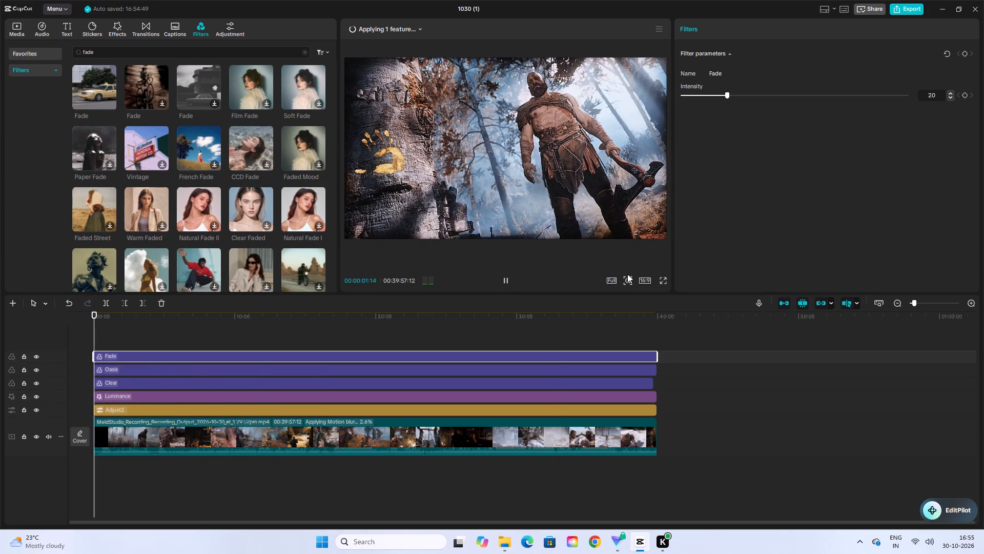
{"action": "left_click", "coordinate": [663, 280]}
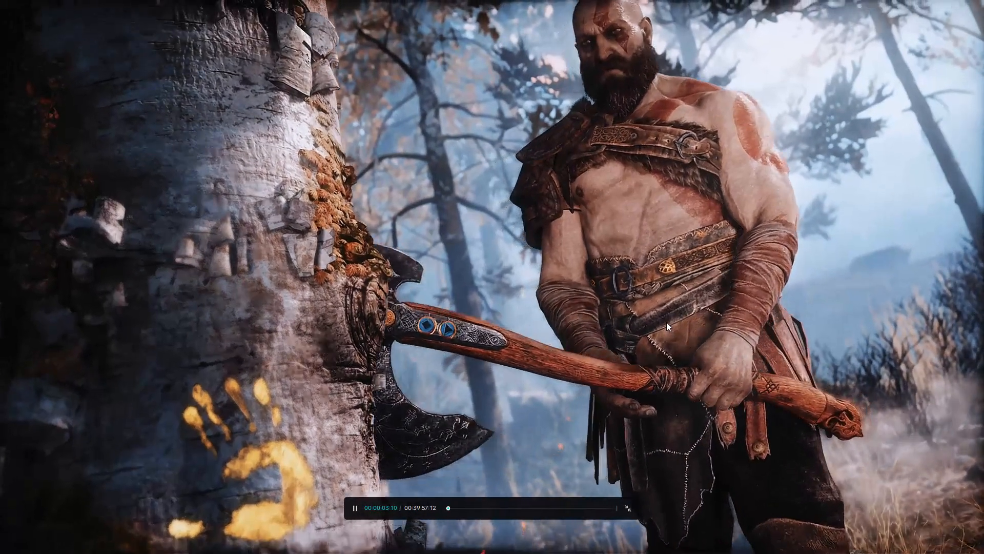
{"action": "left_click", "coordinate": [666, 322]}
{"action": "left_click", "coordinate": [629, 509]}
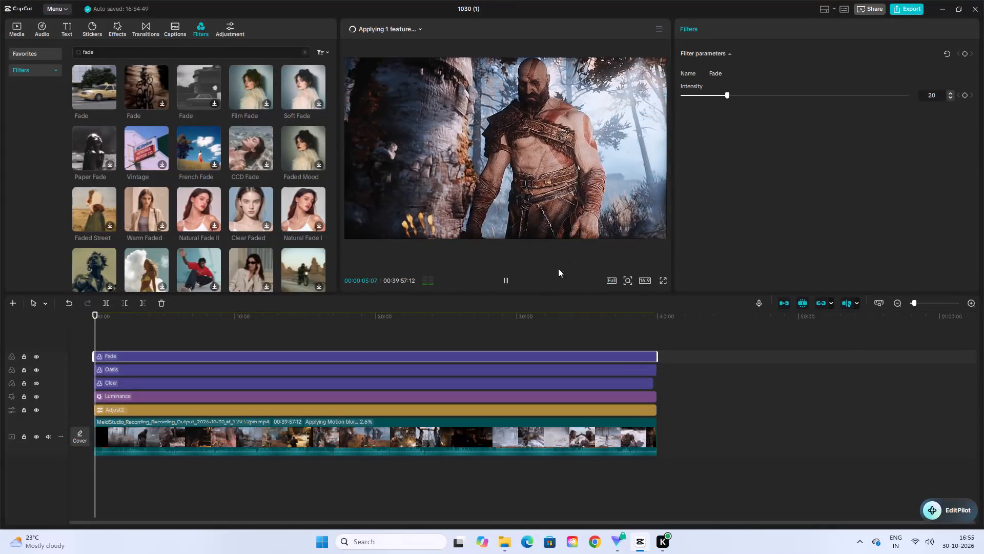
{"action": "left_click", "coordinate": [506, 284]}
Extend the Clear filter so it ends exactly at the end of the gameplay clip.
{"action": "left_click", "coordinate": [640, 386]}
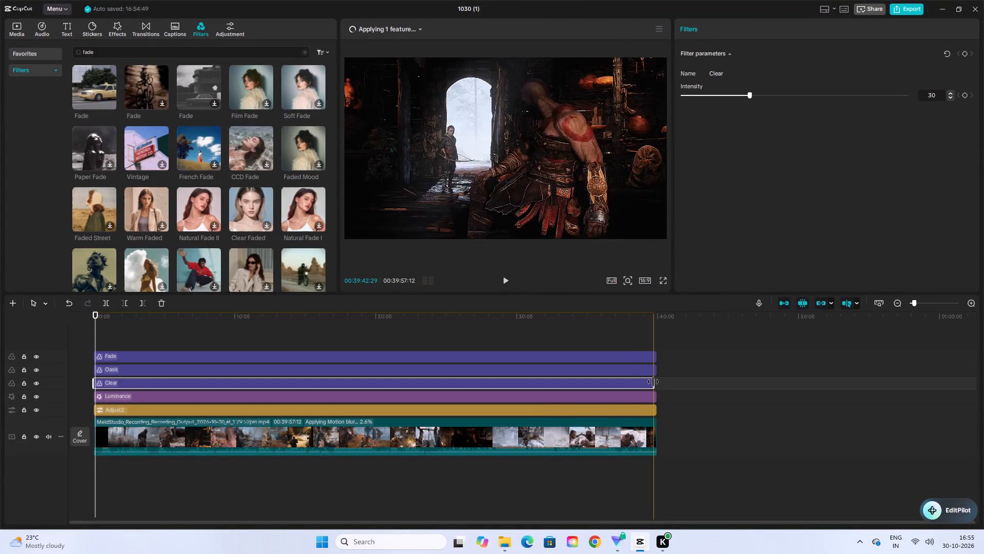
{"action": "left_click_drag", "start_coordinate": [653, 382], "coordinate": [660, 386]}
{"action": "left_click", "coordinate": [652, 374]}
{"action": "left_click", "coordinate": [670, 369]}
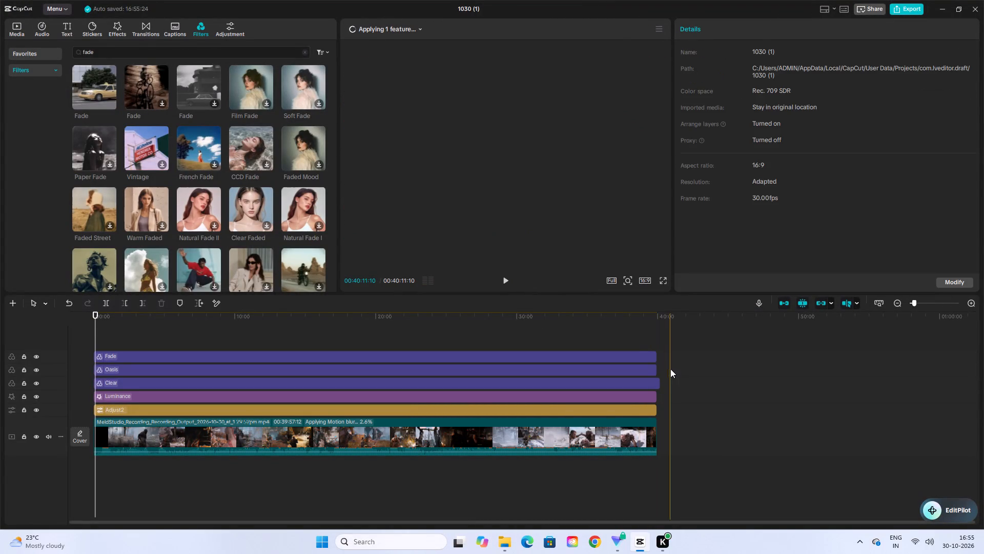
{"action": "left_click", "coordinate": [650, 382]}
{"action": "left_click_drag", "start_coordinate": [660, 383], "coordinate": [653, 388]}
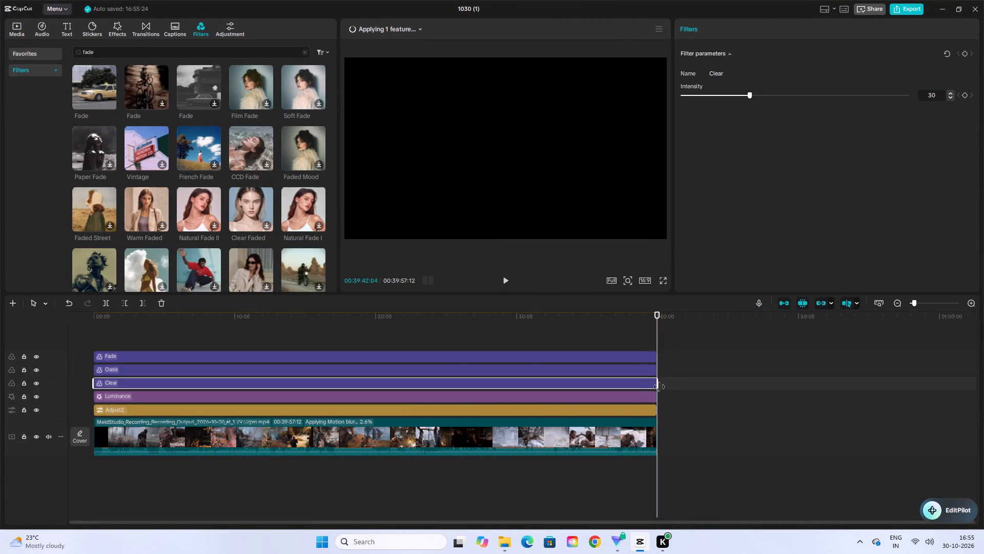
{"action": "left_click", "coordinate": [708, 371]}
Compare the opening footage with the Luminance track hidden and shown again, and play it back.
{"action": "left_click", "coordinate": [40, 398]}
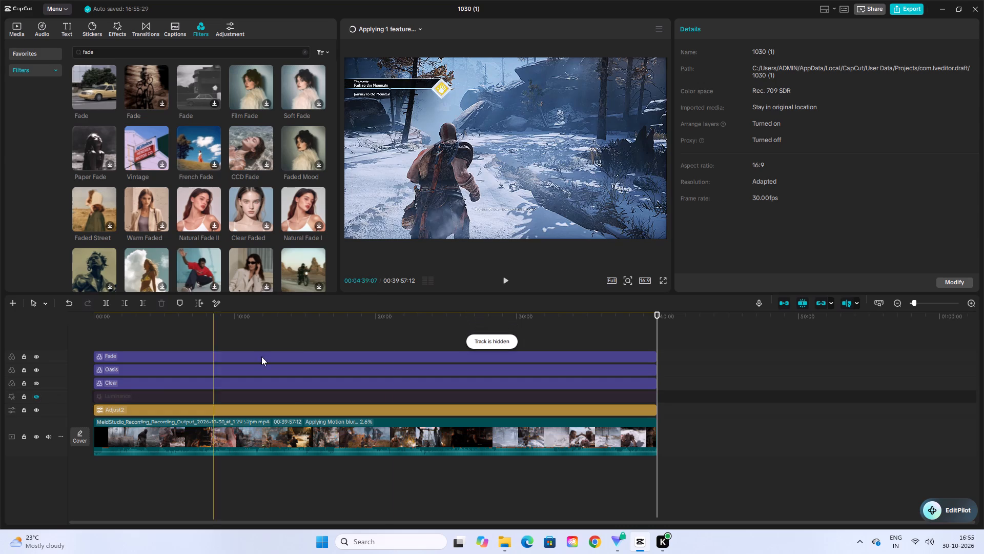
{"action": "left_click_drag", "start_coordinate": [655, 319], "coordinate": [92, 348]}
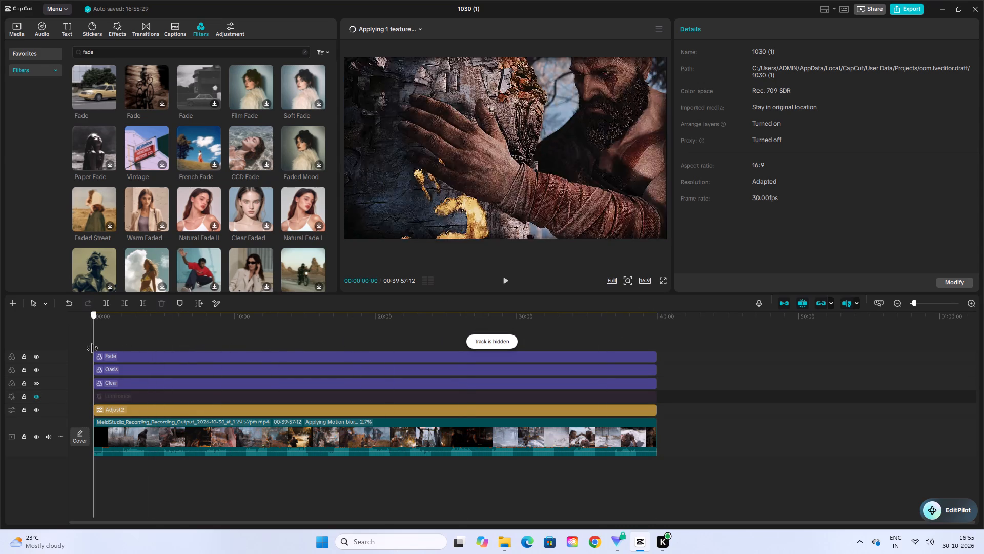
{"action": "left_click_drag", "start_coordinate": [92, 348], "coordinate": [115, 356]}
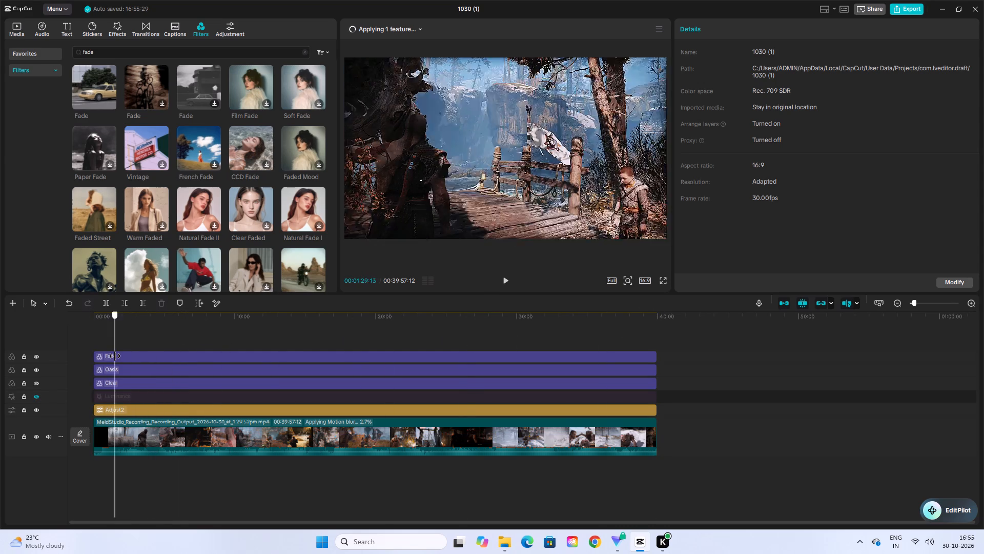
{"action": "left_click_drag", "start_coordinate": [115, 356], "coordinate": [101, 361]}
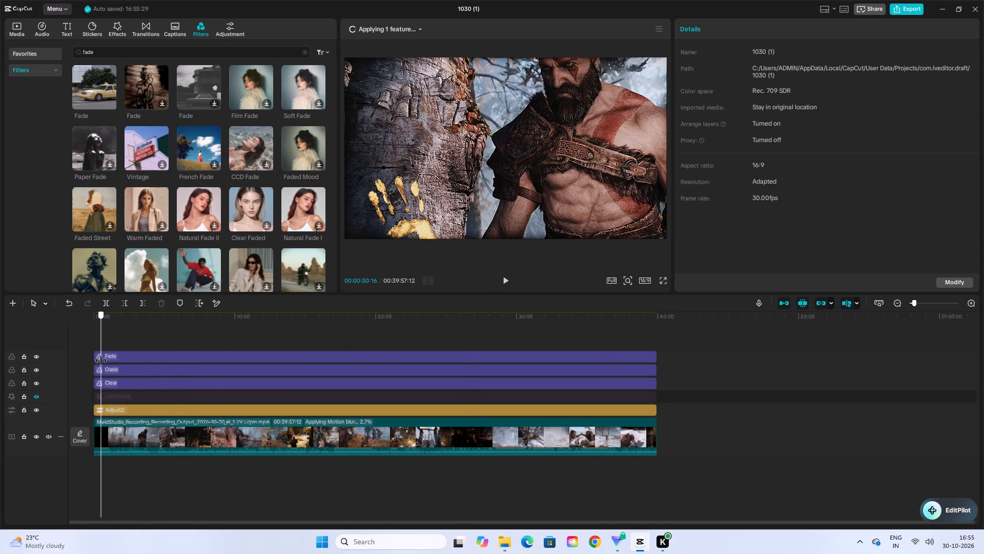
{"action": "left_click_drag", "start_coordinate": [101, 361], "coordinate": [100, 362]}
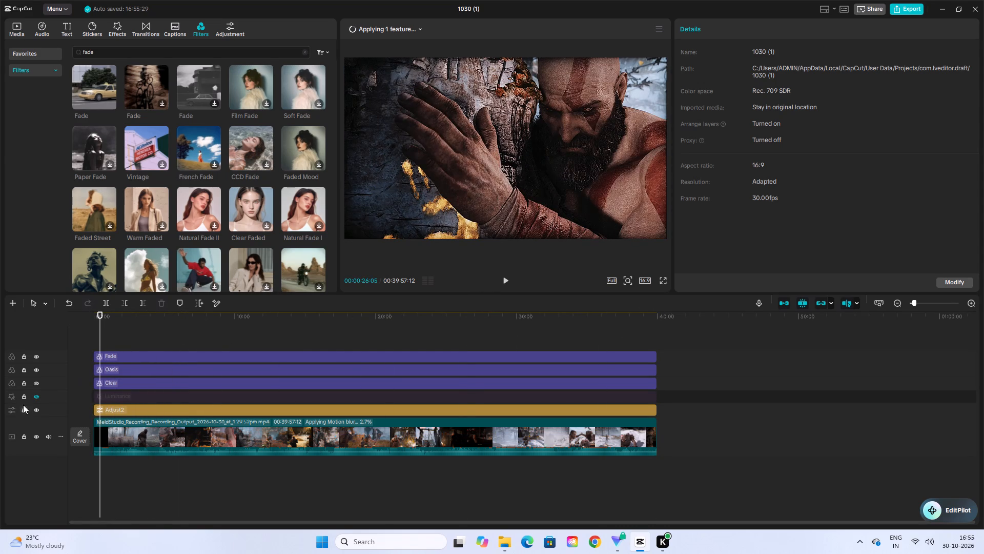
{"action": "left_click", "coordinate": [36, 396]}
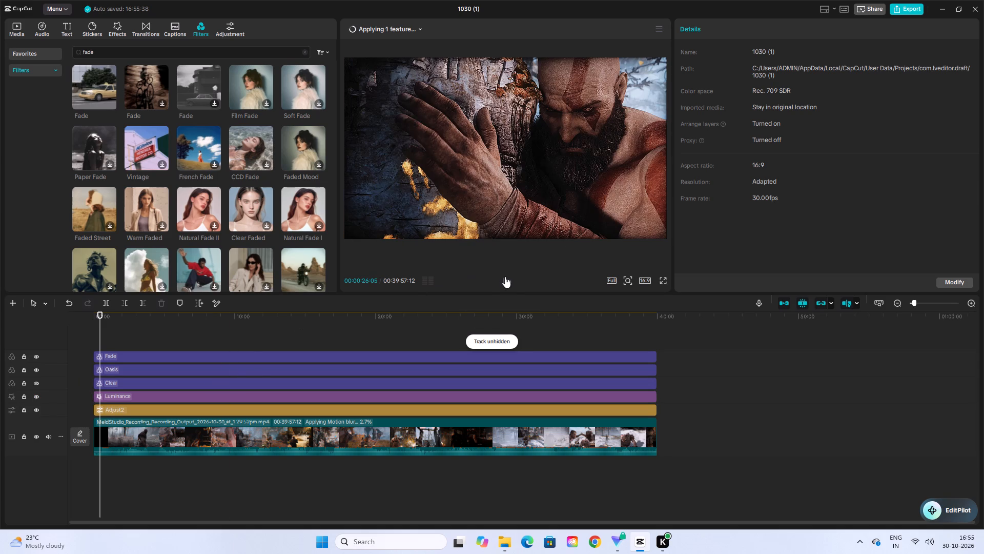
{"action": "left_click", "coordinate": [505, 277]}
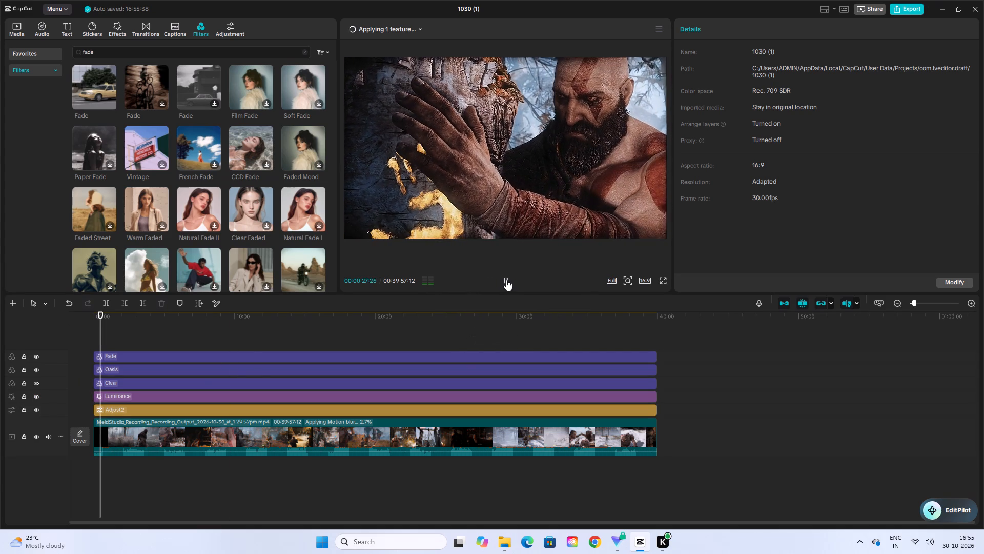
{"action": "left_click", "coordinate": [665, 284]}
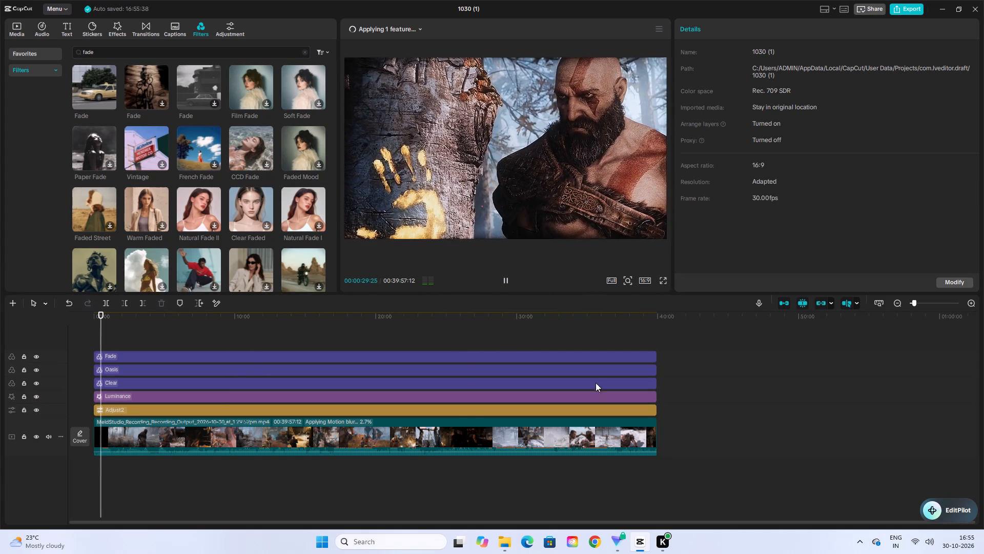
Set the Adjust2 layer's contrast to 22 and its highlight to -18.
{"action": "left_click", "coordinate": [471, 409]}
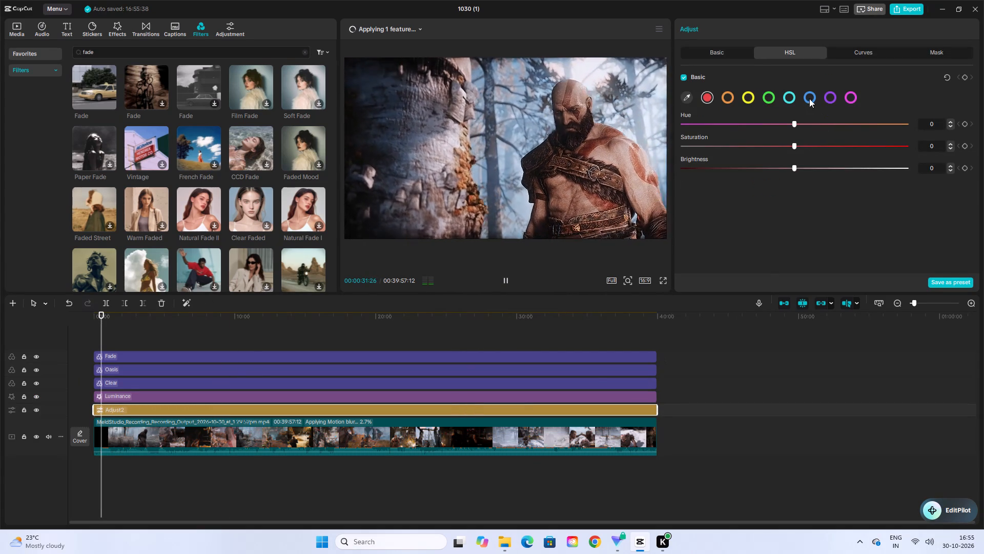
{"action": "left_click", "coordinate": [505, 279]}
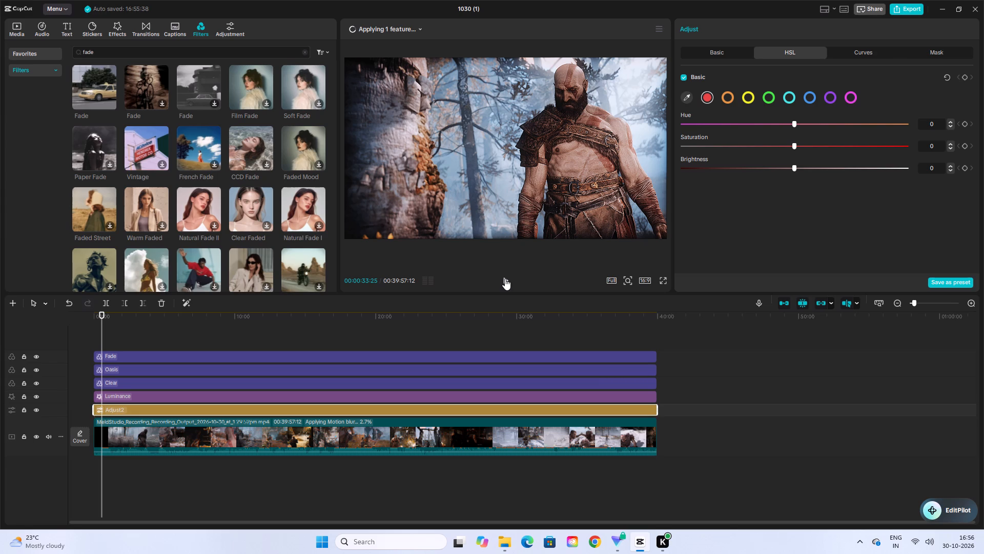
{"action": "left_click", "coordinate": [740, 54]}
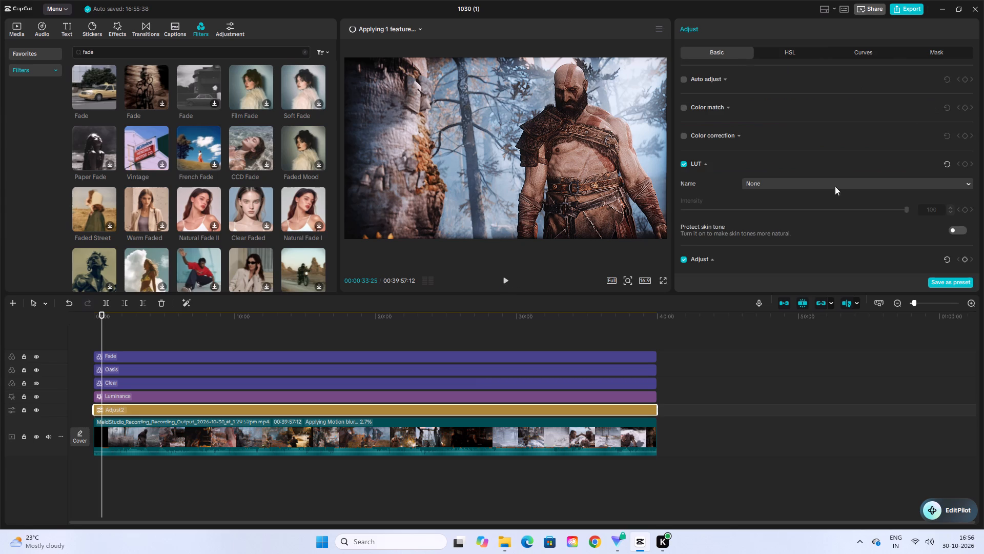
{"action": "scroll", "coordinate": [858, 216], "scroll_direction": "down", "scroll_amount": 5}
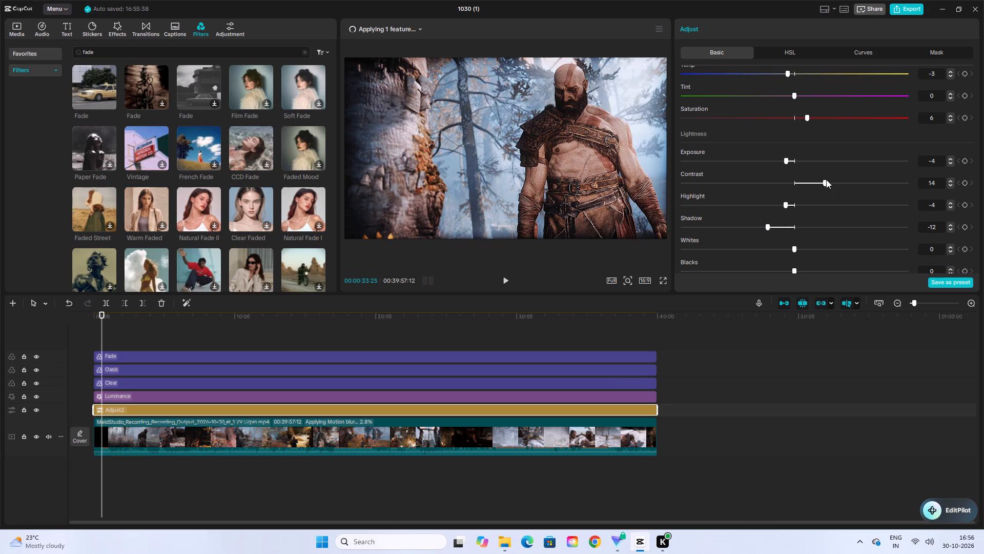
{"action": "left_click_drag", "start_coordinate": [824, 185], "coordinate": [842, 187]}
{"action": "left_click_drag", "start_coordinate": [786, 206], "coordinate": [756, 210]}
{"action": "left_click_drag", "start_coordinate": [756, 210], "coordinate": [753, 214]}
Set the Adjust2 layer's shadow to -8 and its brilliance to 10.
{"action": "scroll", "coordinate": [835, 229], "scroll_direction": "down", "scroll_amount": 7}
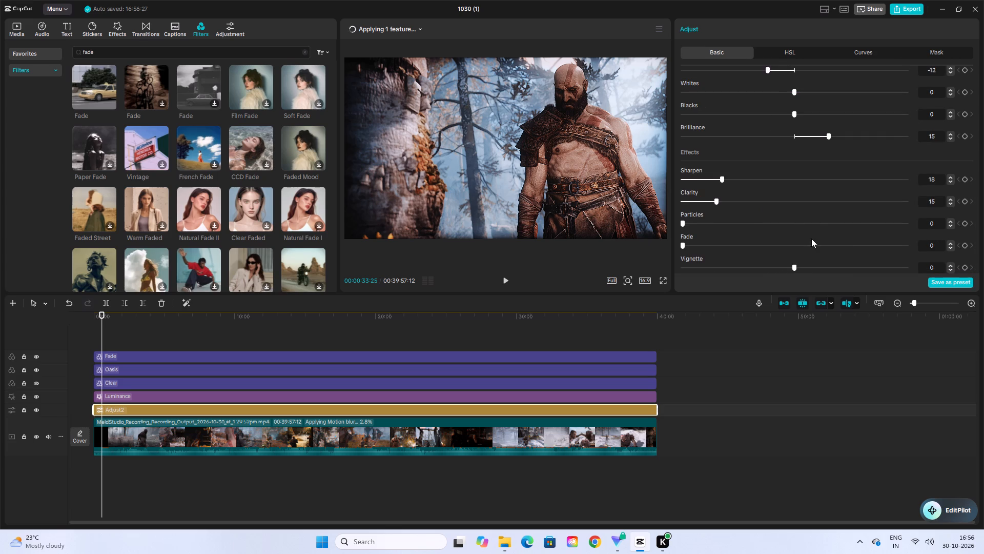
{"action": "scroll", "coordinate": [809, 220], "scroll_direction": "up", "scroll_amount": 1}
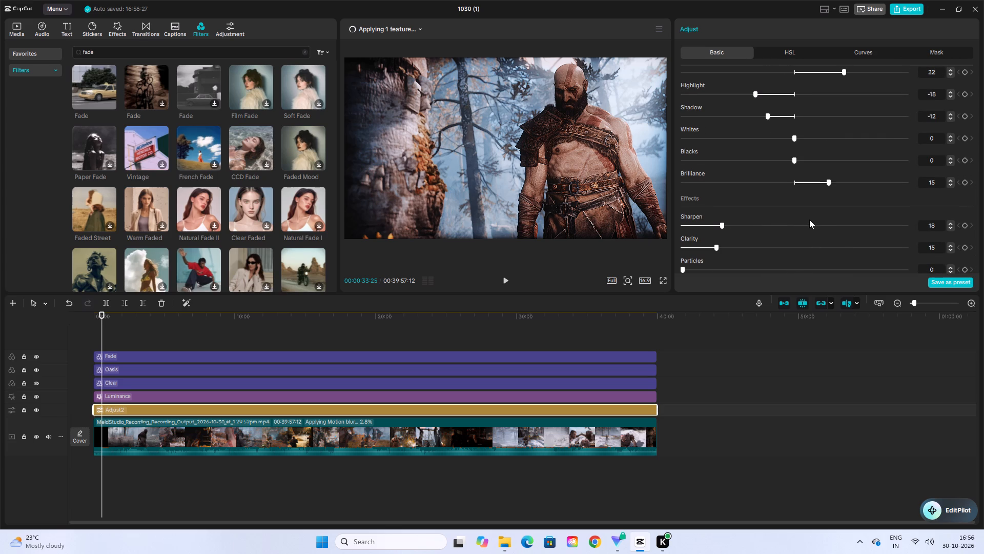
{"action": "scroll", "coordinate": [823, 209], "scroll_direction": "up", "scroll_amount": 2}
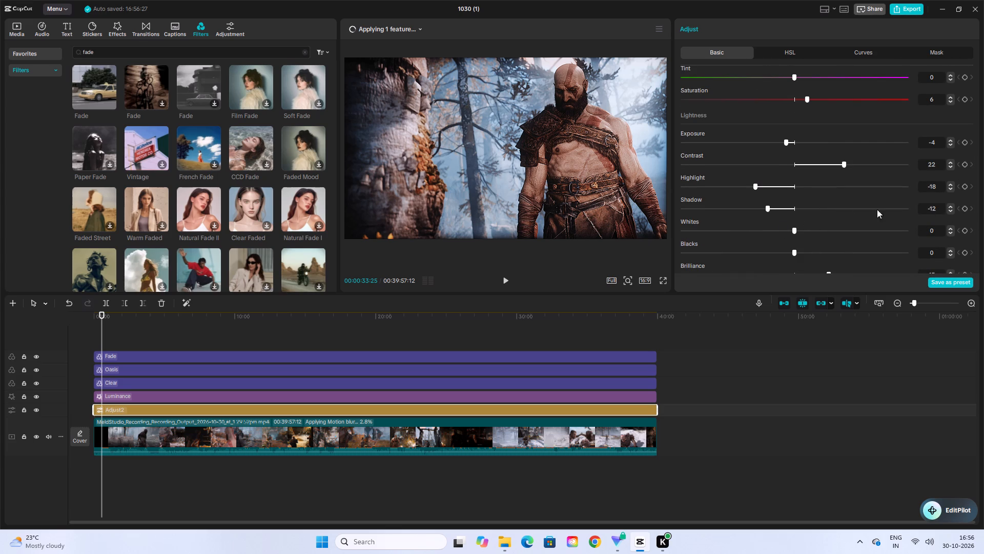
{"action": "triple_click", "coordinate": [950, 206]}
{"action": "left_click", "coordinate": [950, 206]}
{"action": "scroll", "coordinate": [950, 206], "scroll_direction": "down", "scroll_amount": 2}
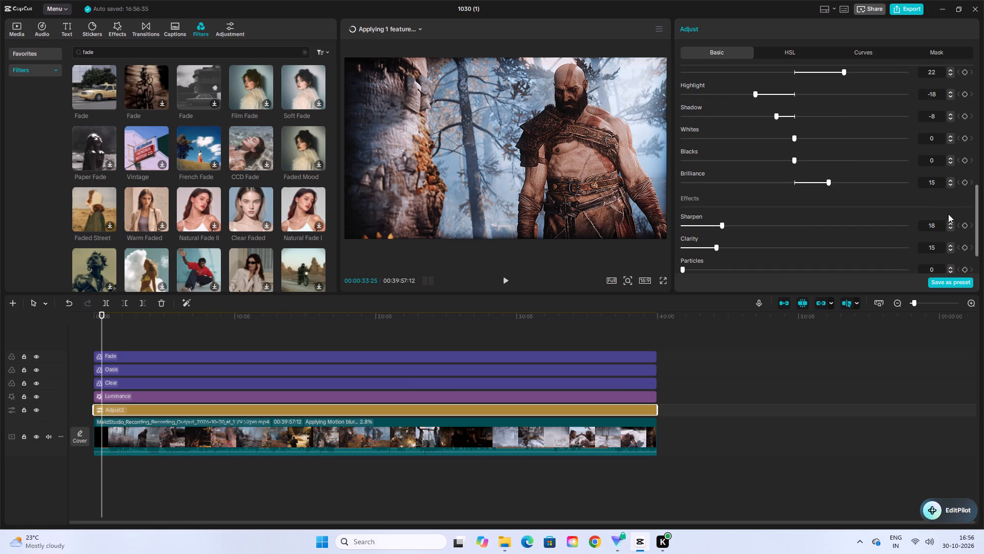
{"action": "triple_click", "coordinate": [950, 184]}
{"action": "left_click", "coordinate": [950, 184]}
{"action": "left_click", "coordinate": [950, 184]}
Add a slight vignette of 3 to the Adjust2 layer.
{"action": "scroll", "coordinate": [913, 205], "scroll_direction": "down", "scroll_amount": 4}
{"action": "scroll", "coordinate": [844, 247], "scroll_direction": "down", "scroll_amount": 1}
{"action": "left_click_drag", "start_coordinate": [793, 265], "coordinate": [810, 272]}
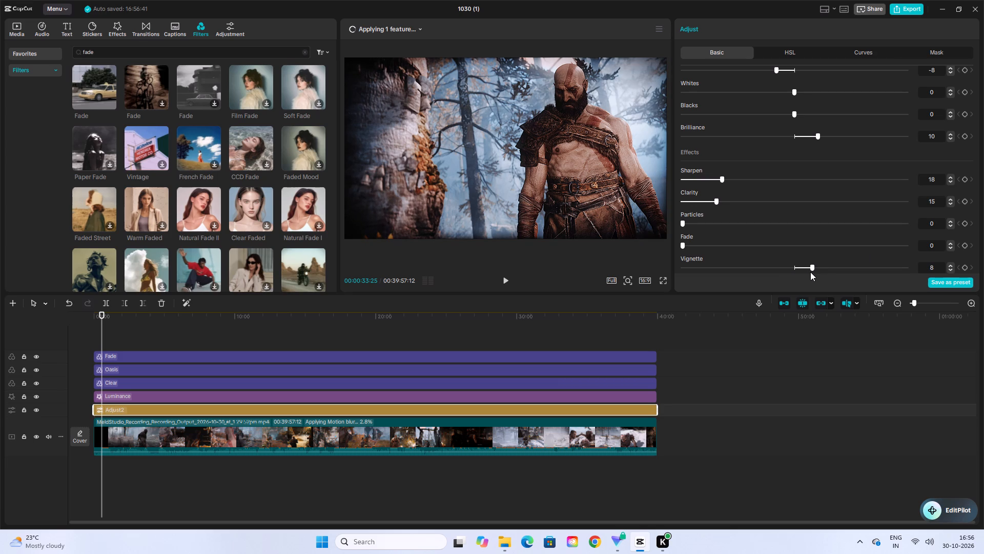
{"action": "left_click_drag", "start_coordinate": [810, 272], "coordinate": [801, 273]}
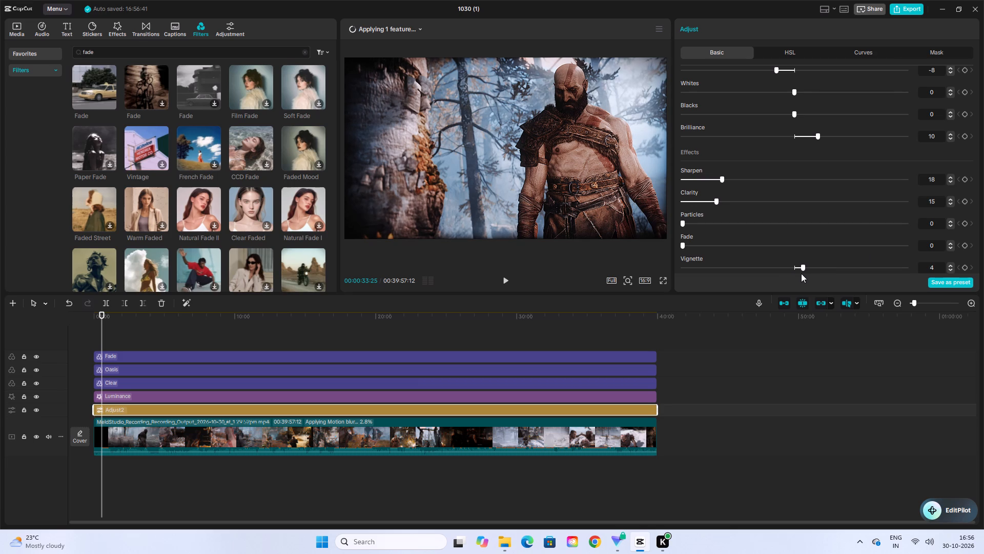
{"action": "left_click_drag", "start_coordinate": [801, 273], "coordinate": [800, 273]}
{"action": "left_click_drag", "start_coordinate": [800, 273], "coordinate": [800, 274]}
Try stronger sharpening on the Adjust2 layer up to 88 and settle on 28.
{"action": "left_click_drag", "start_coordinate": [725, 181], "coordinate": [826, 190]}
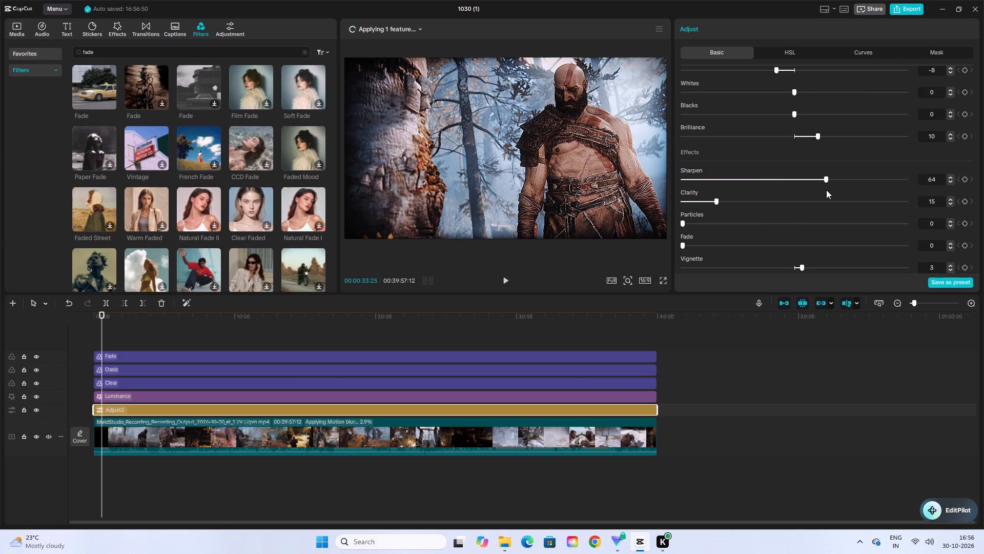
{"action": "left_click_drag", "start_coordinate": [826, 190], "coordinate": [880, 195]}
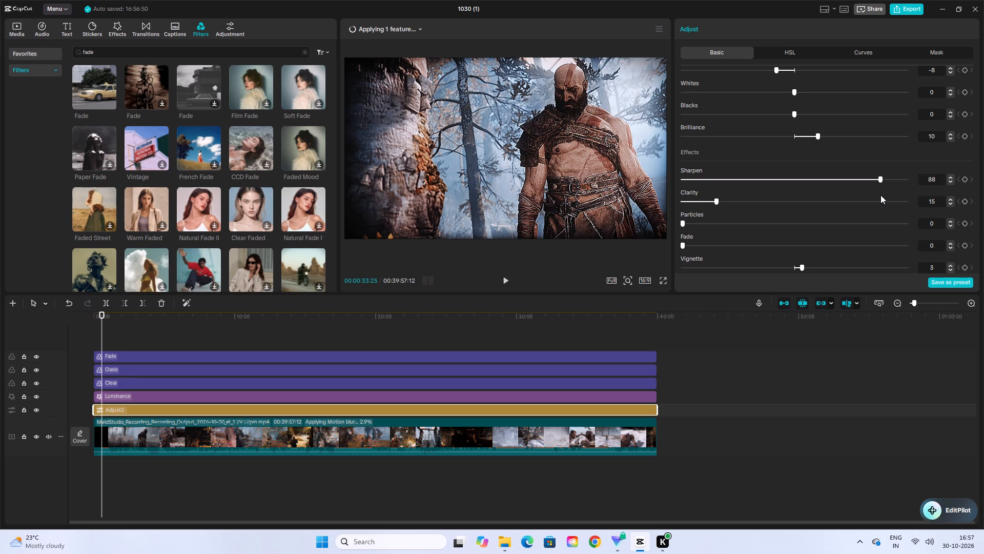
{"action": "left_click_drag", "start_coordinate": [880, 195], "coordinate": [880, 195]}
{"action": "left_click_drag", "start_coordinate": [880, 195], "coordinate": [744, 199]}
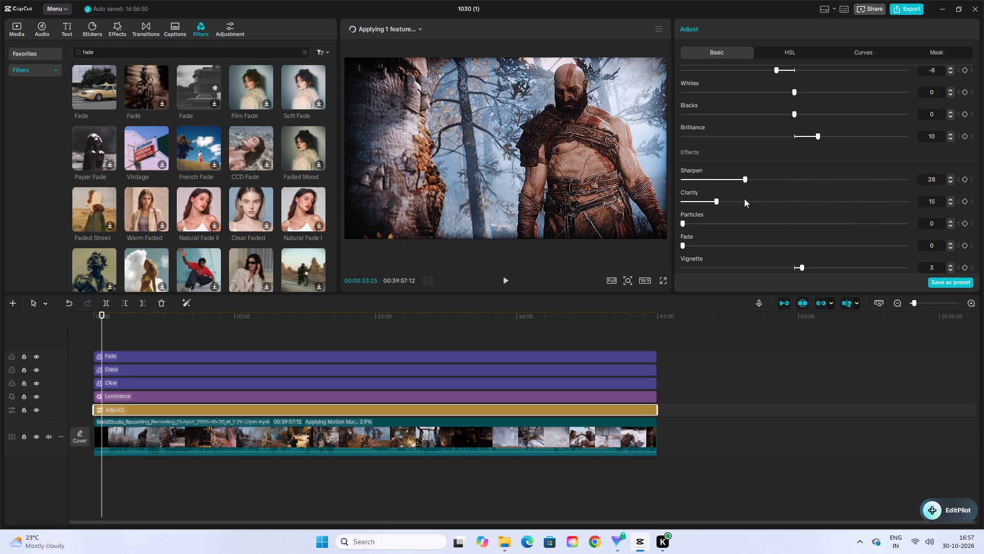
Set the Adjust2 layer's sharpen to 35 and its clarity to 40.
{"action": "left_click_drag", "start_coordinate": [744, 199], "coordinate": [759, 204]}
{"action": "left_click_drag", "start_coordinate": [759, 204], "coordinate": [761, 205]}
{"action": "left_click_drag", "start_coordinate": [718, 201], "coordinate": [785, 208]}
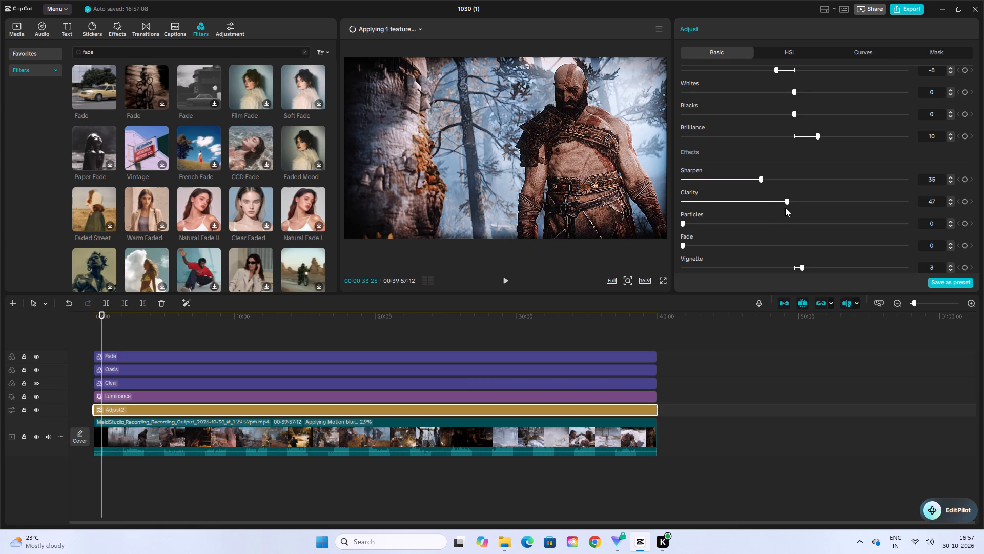
{"action": "left_click_drag", "start_coordinate": [785, 208], "coordinate": [778, 209]}
{"action": "left_click_drag", "start_coordinate": [778, 209], "coordinate": [774, 214]}
{"action": "left_click_drag", "start_coordinate": [774, 214], "coordinate": [771, 215]}
In the Adjust2 layer's HSL settings, set the cyan saturation to 30 and the cyan brightness to -11.
{"action": "left_click", "coordinate": [781, 53]}
{"action": "left_click", "coordinate": [788, 93]}
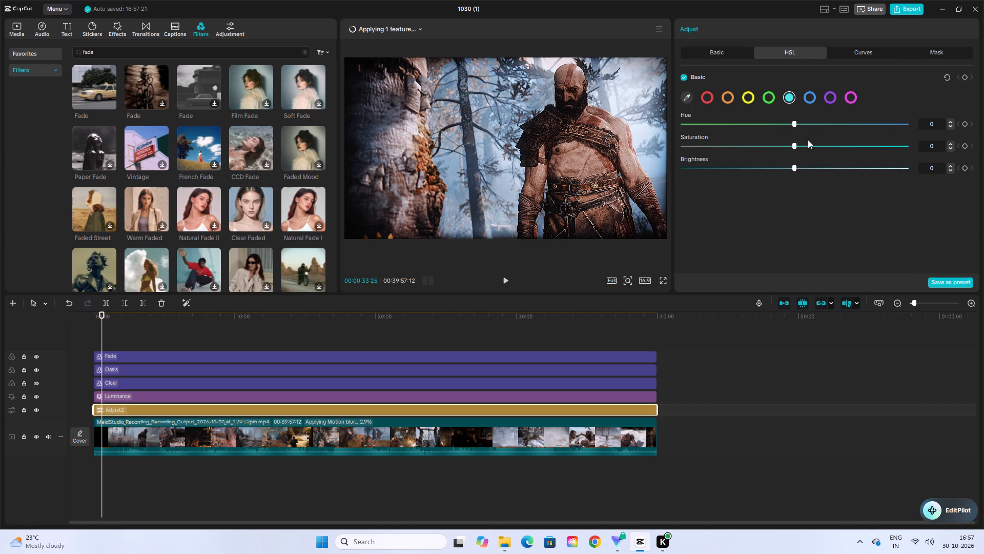
{"action": "left_click_drag", "start_coordinate": [797, 146], "coordinate": [839, 148]}
{"action": "left_click_drag", "start_coordinate": [839, 148], "coordinate": [828, 152]}
{"action": "left_click_drag", "start_coordinate": [828, 152], "coordinate": [827, 153]}
{"action": "left_click_drag", "start_coordinate": [793, 165], "coordinate": [781, 170]}
{"action": "left_click_drag", "start_coordinate": [781, 170], "coordinate": [781, 173]}
{"action": "left_click_drag", "start_coordinate": [781, 173], "coordinate": [780, 173]}
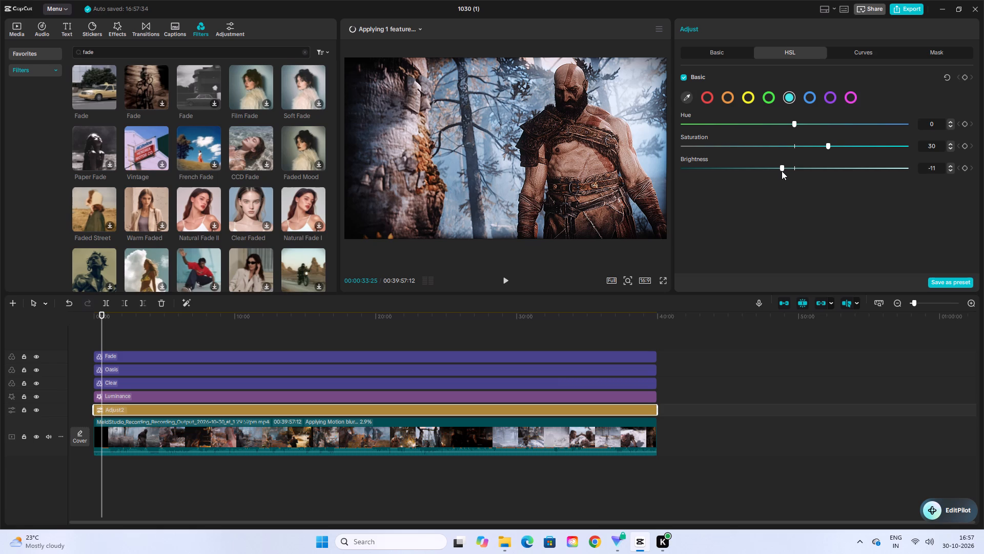
Set the blue saturation to 35 and the blue brightness to -12 in the Adjust2 layer's HSL settings.
{"action": "left_click", "coordinate": [808, 97]}
{"action": "left_click_drag", "start_coordinate": [793, 143], "coordinate": [824, 143]}
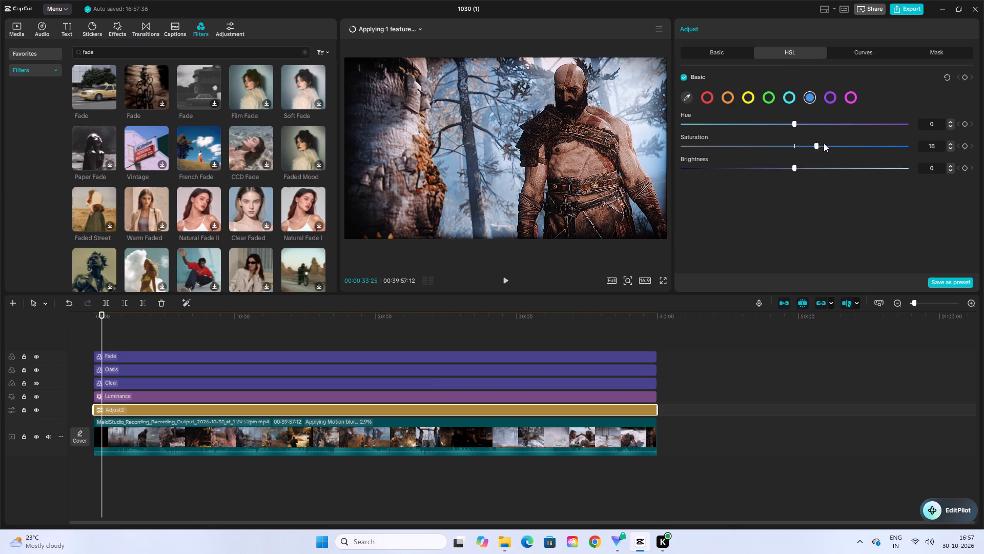
{"action": "left_click_drag", "start_coordinate": [824, 143], "coordinate": [827, 151]}
{"action": "left_click_drag", "start_coordinate": [827, 151], "coordinate": [827, 151]}
{"action": "left_click_drag", "start_coordinate": [829, 147], "coordinate": [834, 149]}
{"action": "left_click_drag", "start_coordinate": [834, 149], "coordinate": [832, 151]}
{"action": "left_click_drag", "start_coordinate": [794, 168], "coordinate": [779, 168]}
Set the red saturation to 27 and the red brightness to 6 in the Adjust2 layer's HSL settings.
{"action": "left_click", "coordinate": [709, 97]}
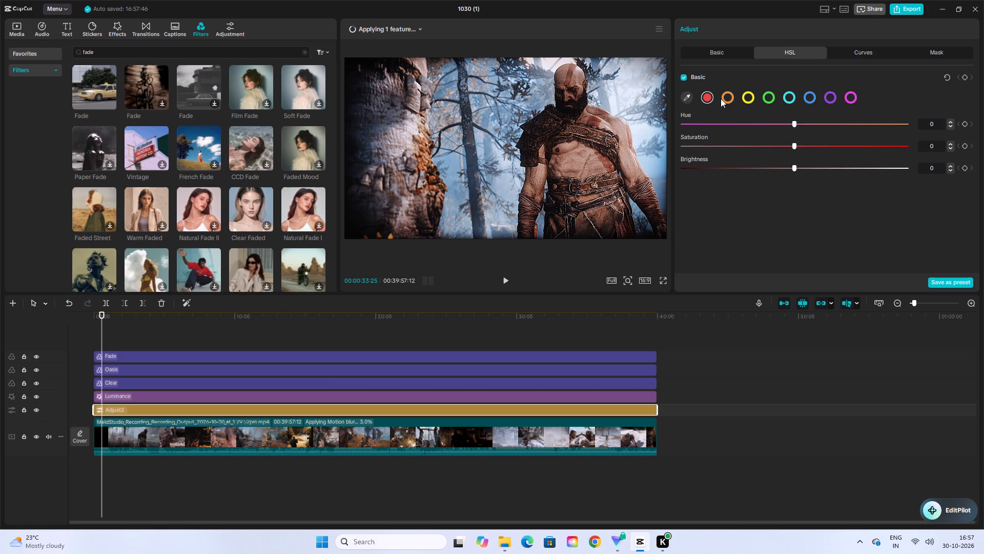
{"action": "left_click_drag", "start_coordinate": [796, 147], "coordinate": [822, 153]}
{"action": "left_click_drag", "start_coordinate": [822, 153], "coordinate": [824, 153]}
{"action": "left_click_drag", "start_coordinate": [795, 168], "coordinate": [805, 170]}
{"action": "left_click_drag", "start_coordinate": [805, 170], "coordinate": [802, 174]}
{"action": "left_click_drag", "start_coordinate": [802, 174], "coordinate": [799, 177]}
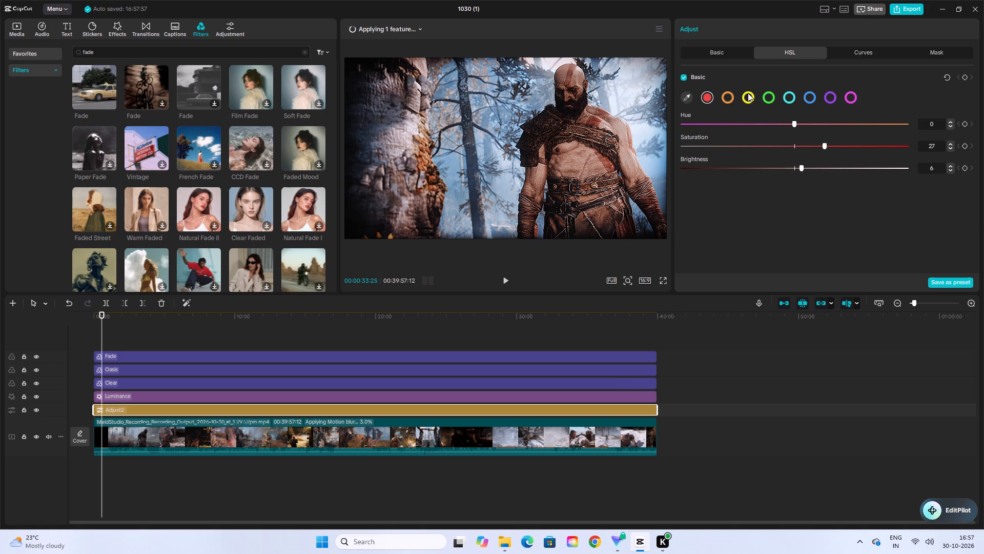
Set the orange saturation to 28 and the orange brightness to 6 in the Adjust2 layer's HSL settings.
{"action": "left_click", "coordinate": [725, 94]}
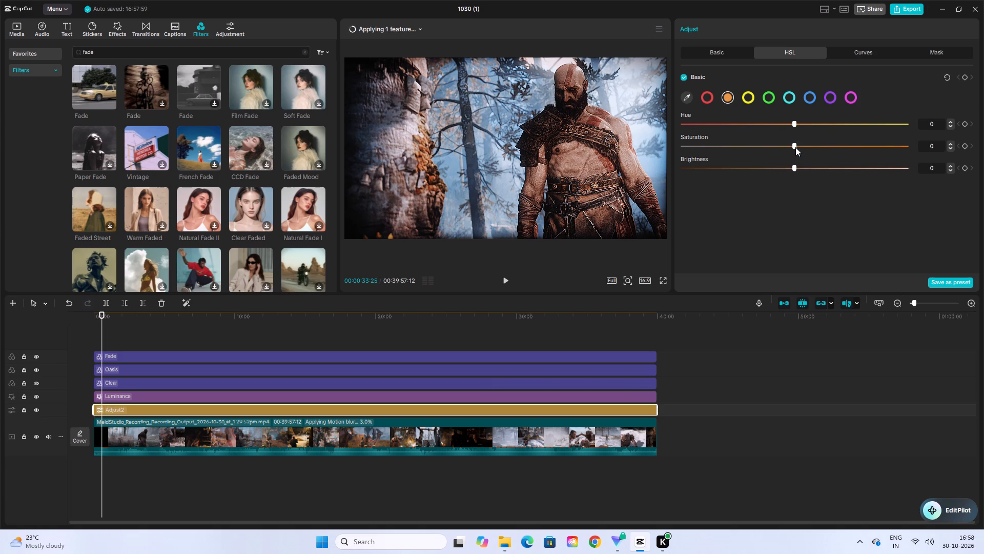
{"action": "left_click_drag", "start_coordinate": [795, 147], "coordinate": [824, 153]}
{"action": "left_click", "coordinate": [952, 145]}
{"action": "triple_click", "coordinate": [950, 170]}
{"action": "triple_click", "coordinate": [950, 170]}
{"action": "left_click", "coordinate": [950, 170]}
Lower the yellow saturation to about -24 in the Adjust2 layer's HSL settings.
{"action": "left_click", "coordinate": [752, 97]}
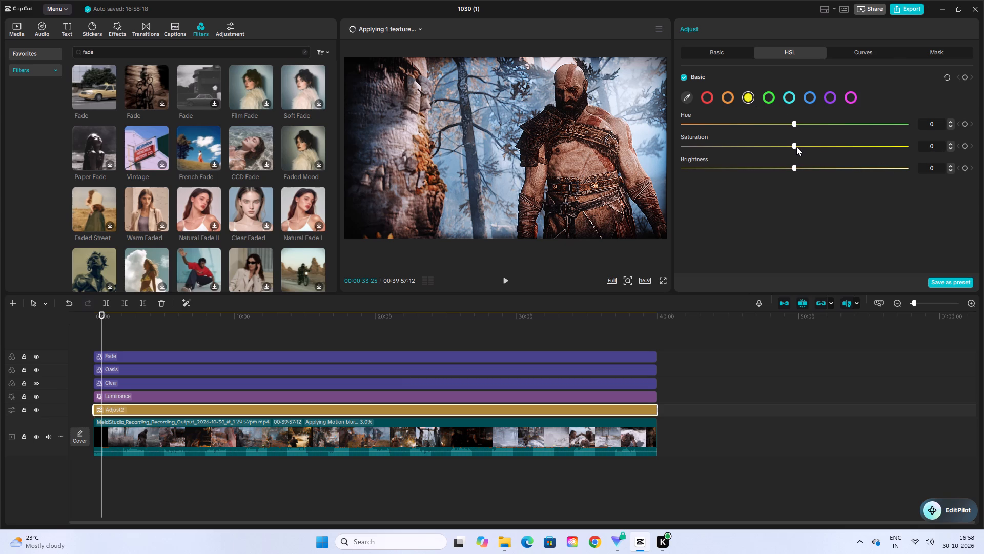
{"action": "left_click_drag", "start_coordinate": [795, 145], "coordinate": [771, 149]}
{"action": "left_click_drag", "start_coordinate": [771, 149], "coordinate": [765, 151]}
{"action": "left_click_drag", "start_coordinate": [765, 151], "coordinate": [764, 151]}
Set the green saturation to -25 in the Adjust2 layer's HSL settings.
{"action": "left_click", "coordinate": [764, 94]}
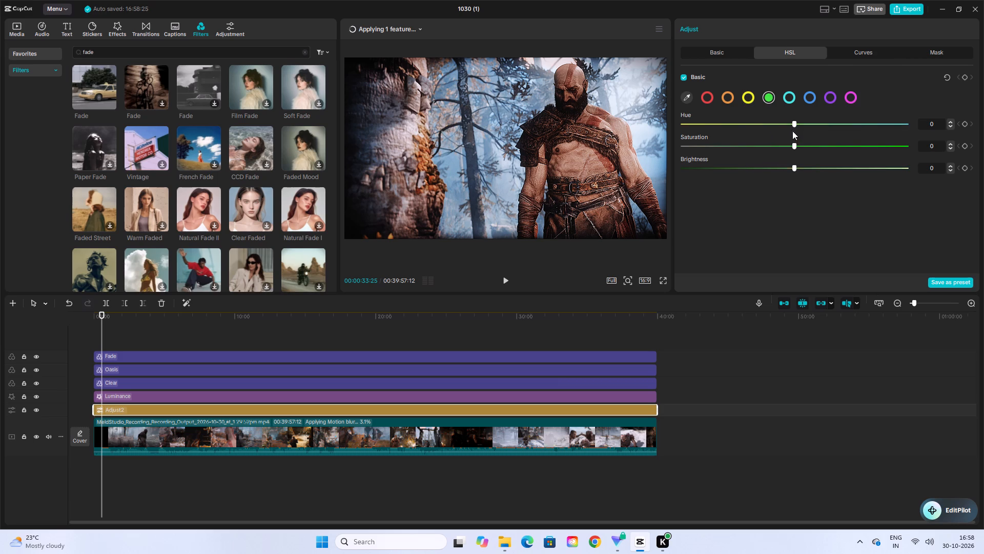
{"action": "left_click_drag", "start_coordinate": [793, 146], "coordinate": [764, 150]}
{"action": "left_click_drag", "start_coordinate": [764, 150], "coordinate": [763, 152]}
{"action": "left_click", "coordinate": [949, 146]}
Play the graded recording in the full-screen preview to check the look.
{"action": "left_click", "coordinate": [501, 272]}
{"action": "left_click", "coordinate": [510, 282]}
{"action": "left_click", "coordinate": [661, 280]}
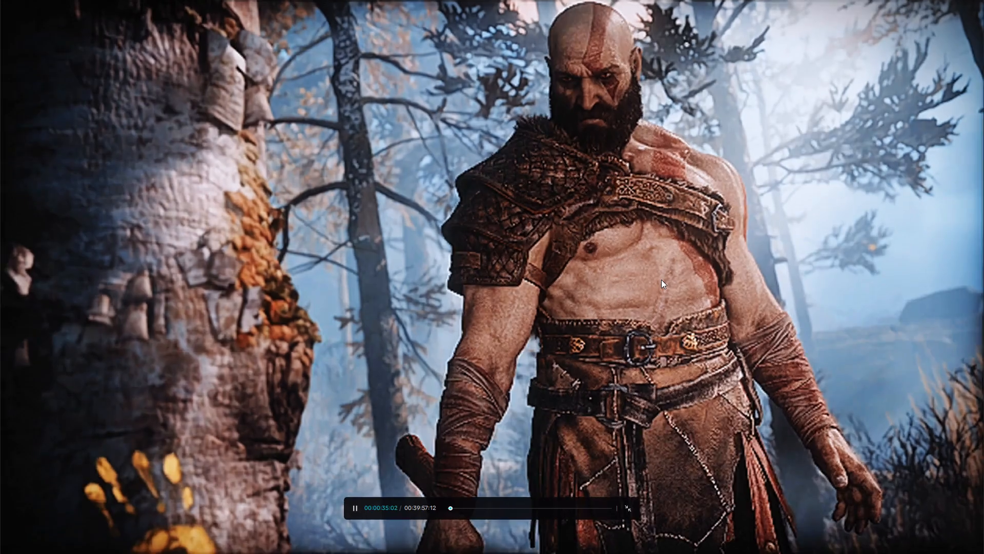
Leave the full-screen preview and pause the recording at about 38 seconds.
{"action": "left_click", "coordinate": [679, 389]}
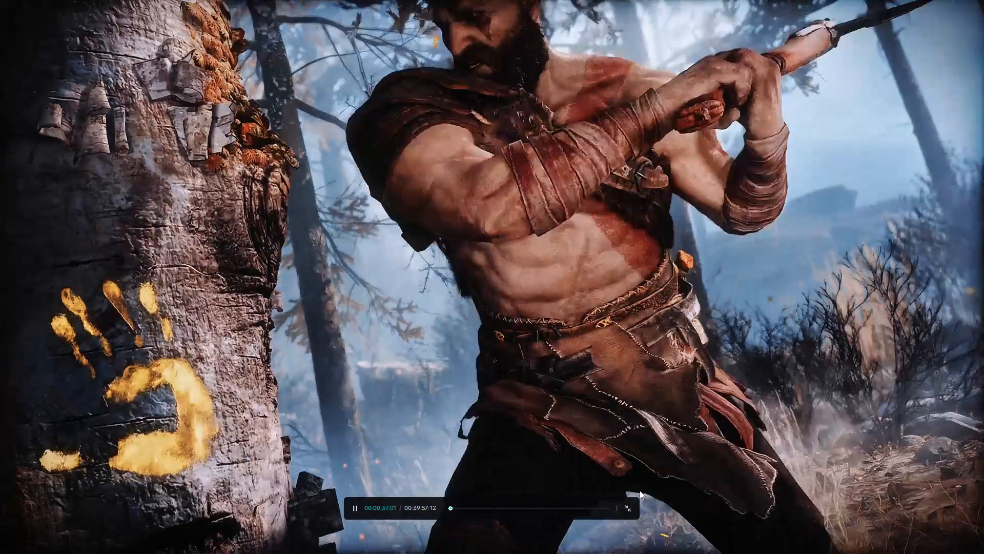
{"action": "left_click", "coordinate": [623, 507]}
{"action": "left_click", "coordinate": [506, 282]}
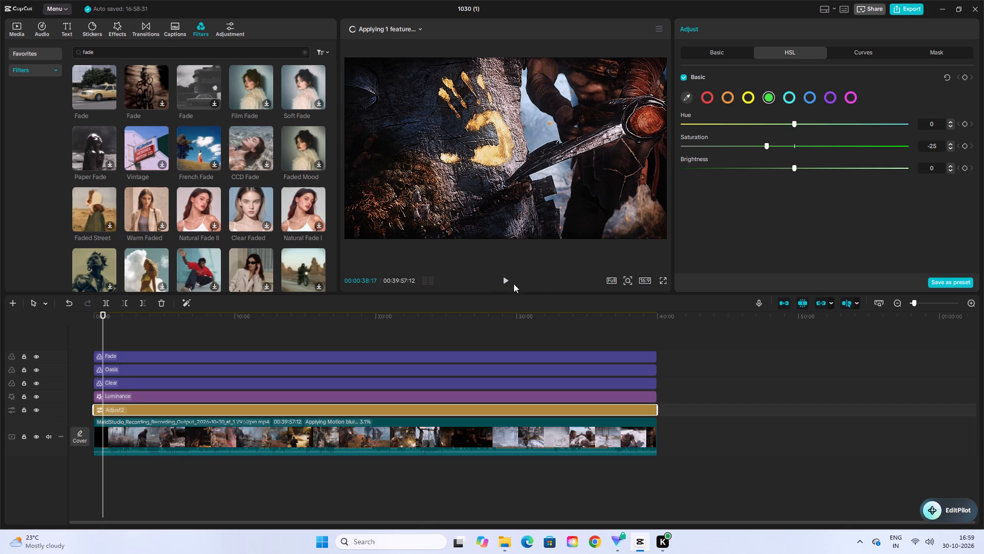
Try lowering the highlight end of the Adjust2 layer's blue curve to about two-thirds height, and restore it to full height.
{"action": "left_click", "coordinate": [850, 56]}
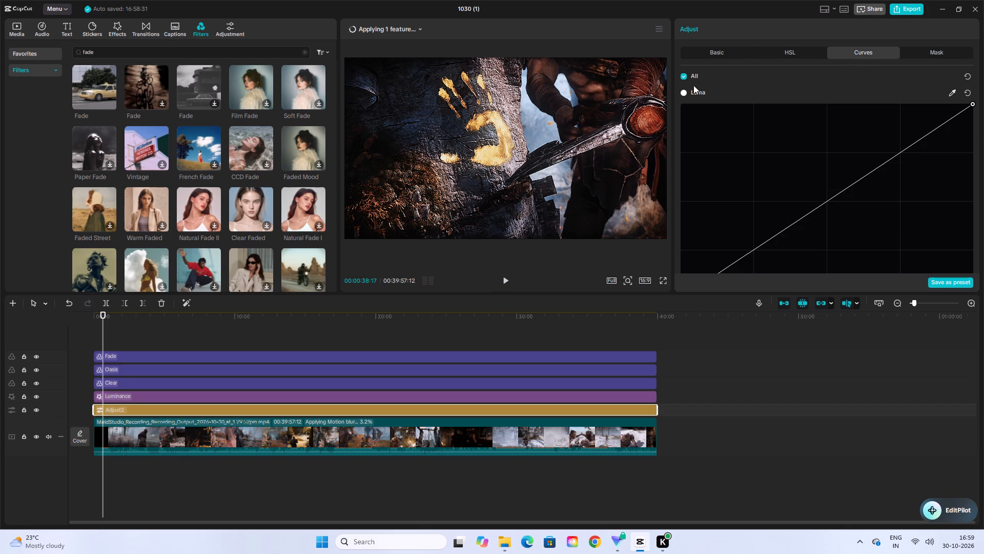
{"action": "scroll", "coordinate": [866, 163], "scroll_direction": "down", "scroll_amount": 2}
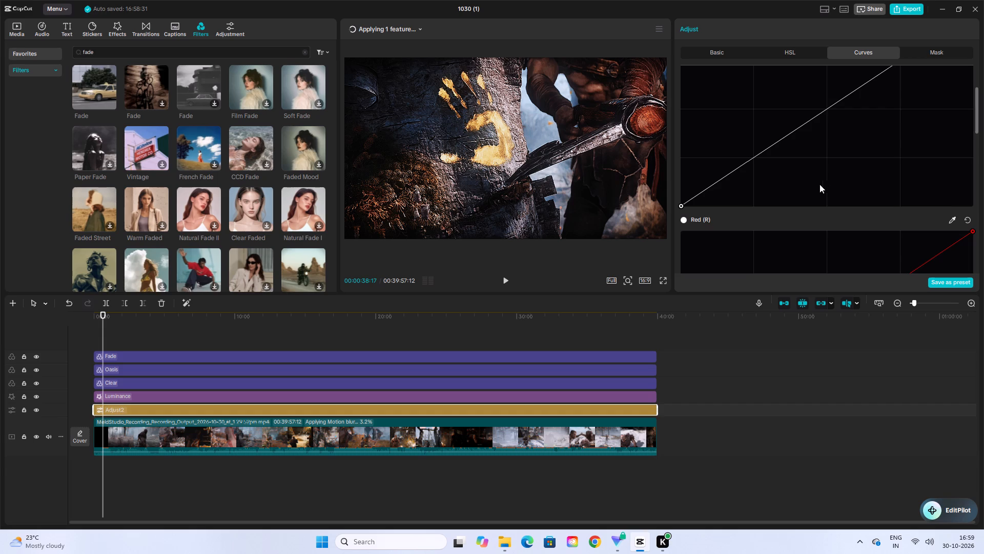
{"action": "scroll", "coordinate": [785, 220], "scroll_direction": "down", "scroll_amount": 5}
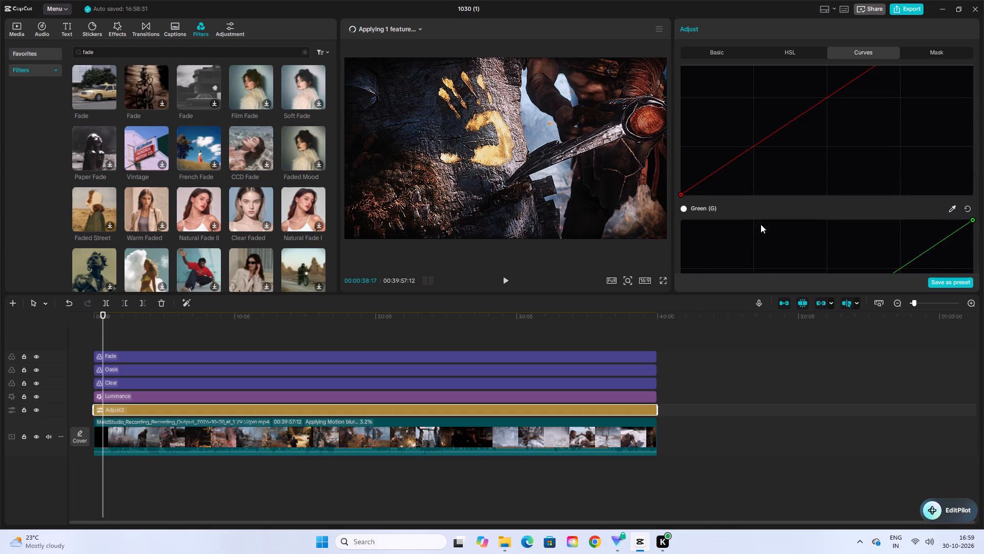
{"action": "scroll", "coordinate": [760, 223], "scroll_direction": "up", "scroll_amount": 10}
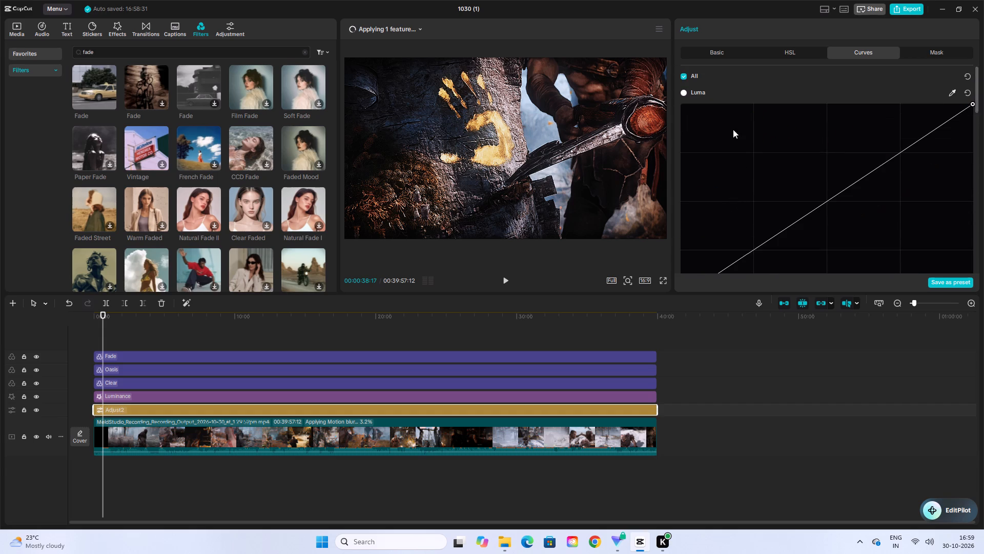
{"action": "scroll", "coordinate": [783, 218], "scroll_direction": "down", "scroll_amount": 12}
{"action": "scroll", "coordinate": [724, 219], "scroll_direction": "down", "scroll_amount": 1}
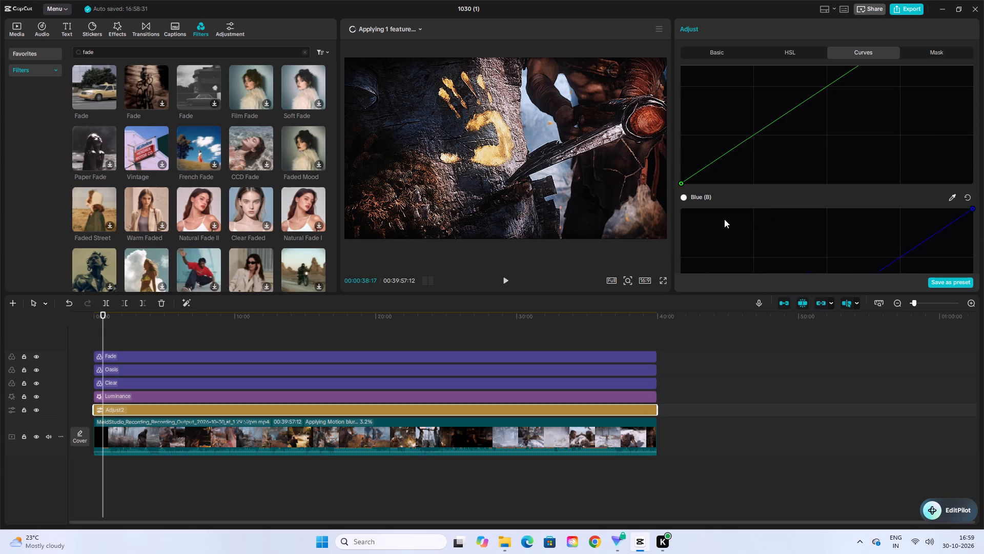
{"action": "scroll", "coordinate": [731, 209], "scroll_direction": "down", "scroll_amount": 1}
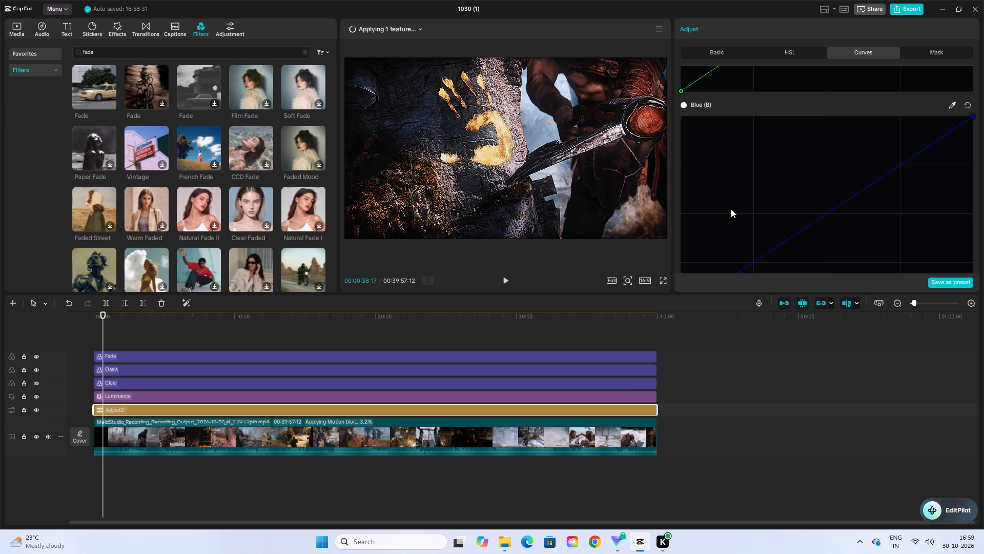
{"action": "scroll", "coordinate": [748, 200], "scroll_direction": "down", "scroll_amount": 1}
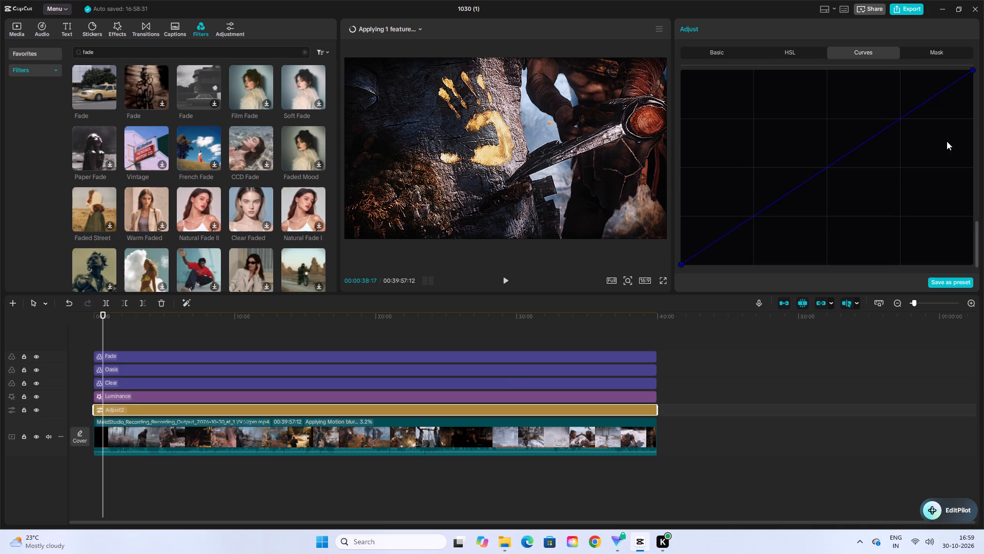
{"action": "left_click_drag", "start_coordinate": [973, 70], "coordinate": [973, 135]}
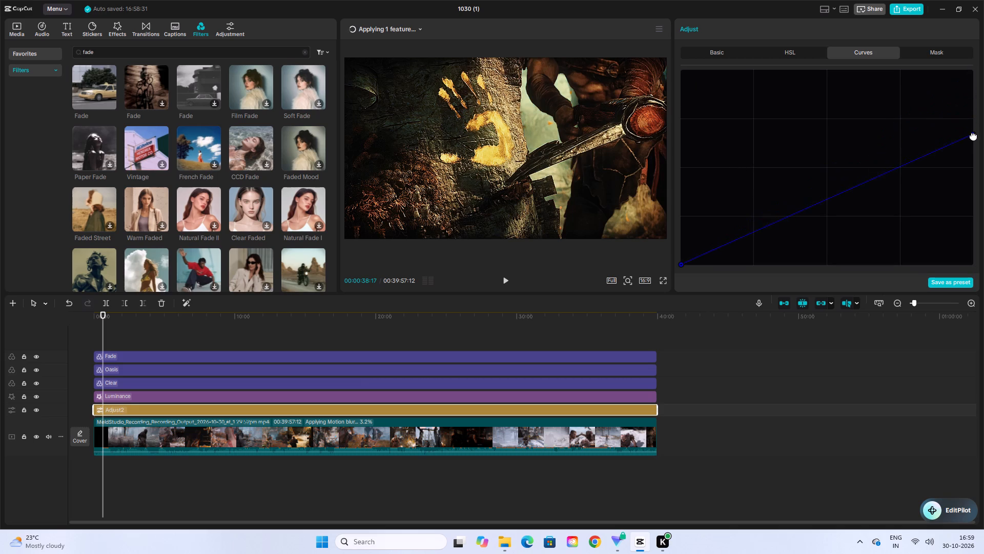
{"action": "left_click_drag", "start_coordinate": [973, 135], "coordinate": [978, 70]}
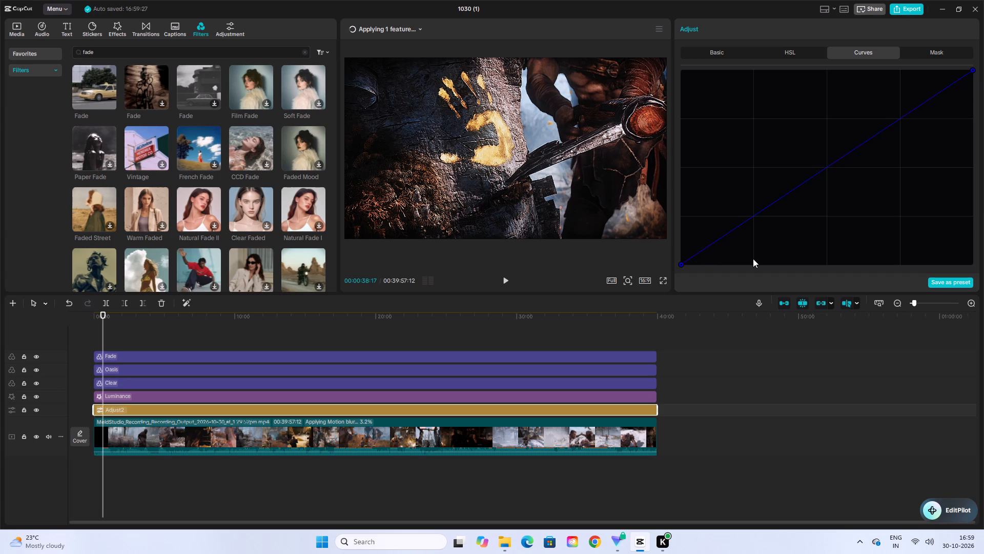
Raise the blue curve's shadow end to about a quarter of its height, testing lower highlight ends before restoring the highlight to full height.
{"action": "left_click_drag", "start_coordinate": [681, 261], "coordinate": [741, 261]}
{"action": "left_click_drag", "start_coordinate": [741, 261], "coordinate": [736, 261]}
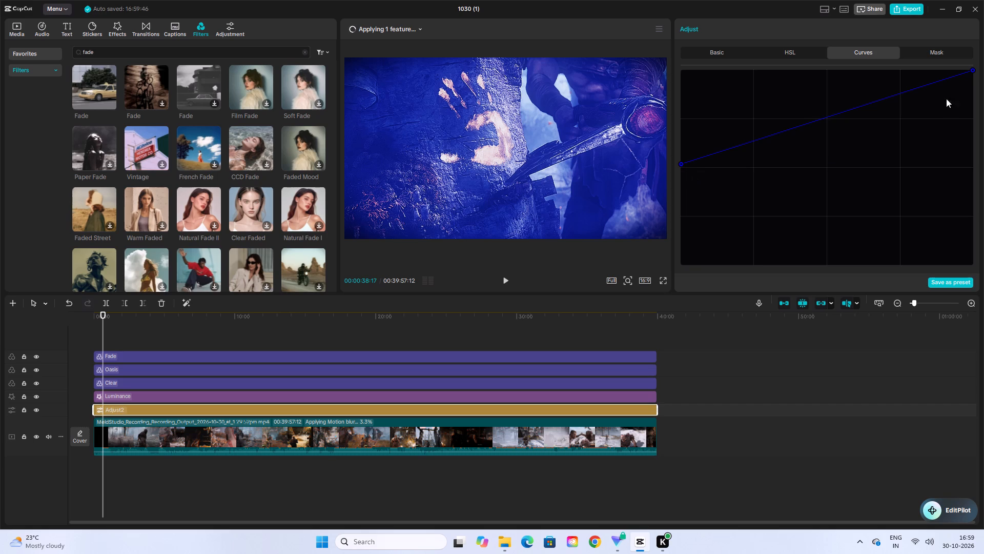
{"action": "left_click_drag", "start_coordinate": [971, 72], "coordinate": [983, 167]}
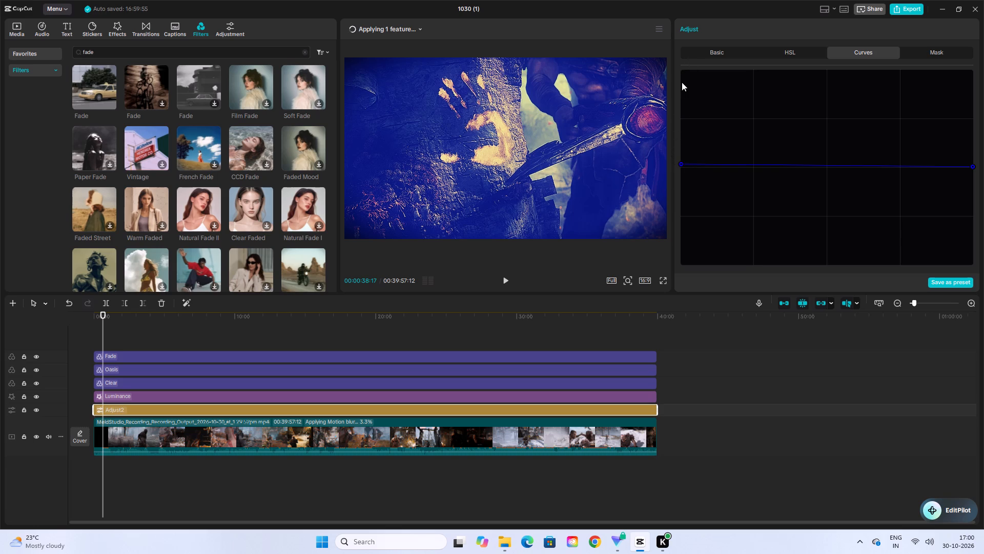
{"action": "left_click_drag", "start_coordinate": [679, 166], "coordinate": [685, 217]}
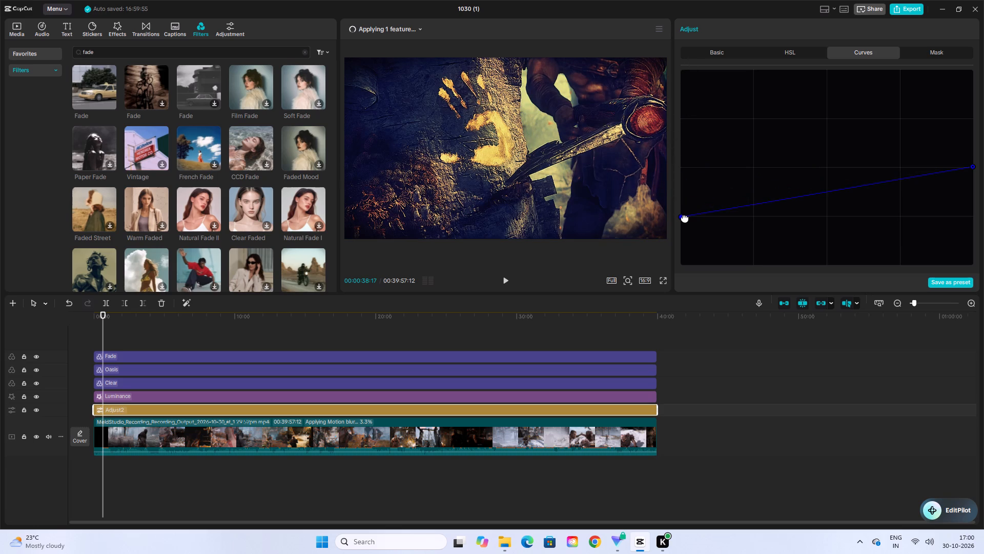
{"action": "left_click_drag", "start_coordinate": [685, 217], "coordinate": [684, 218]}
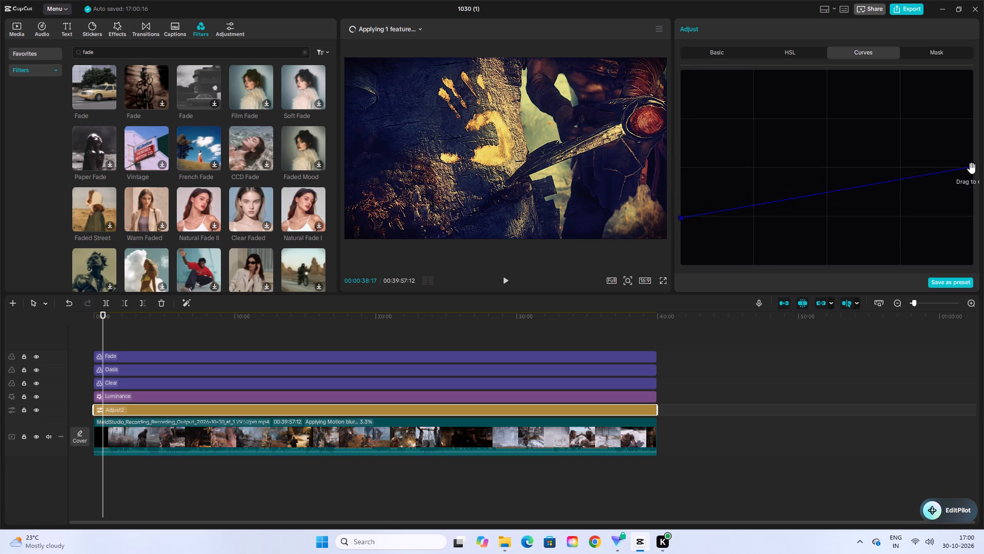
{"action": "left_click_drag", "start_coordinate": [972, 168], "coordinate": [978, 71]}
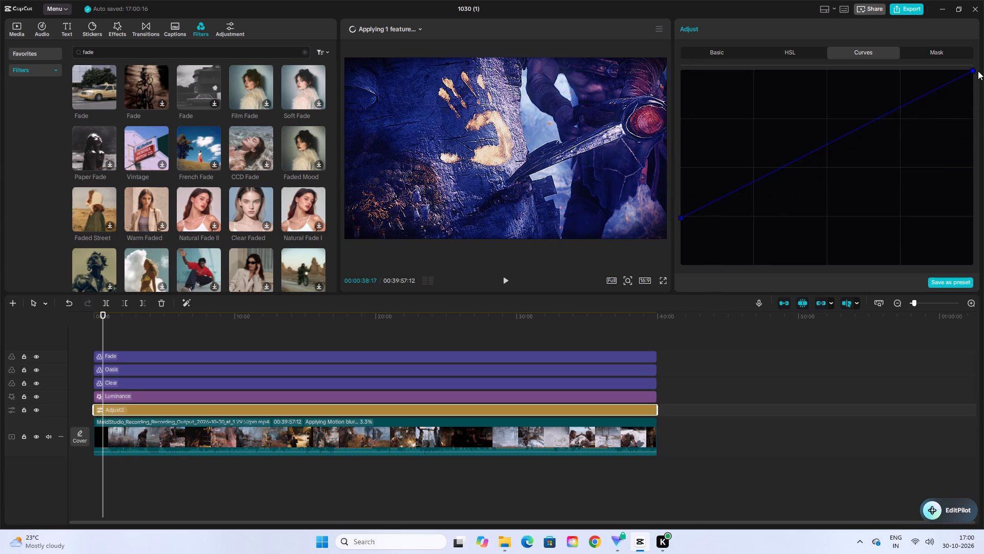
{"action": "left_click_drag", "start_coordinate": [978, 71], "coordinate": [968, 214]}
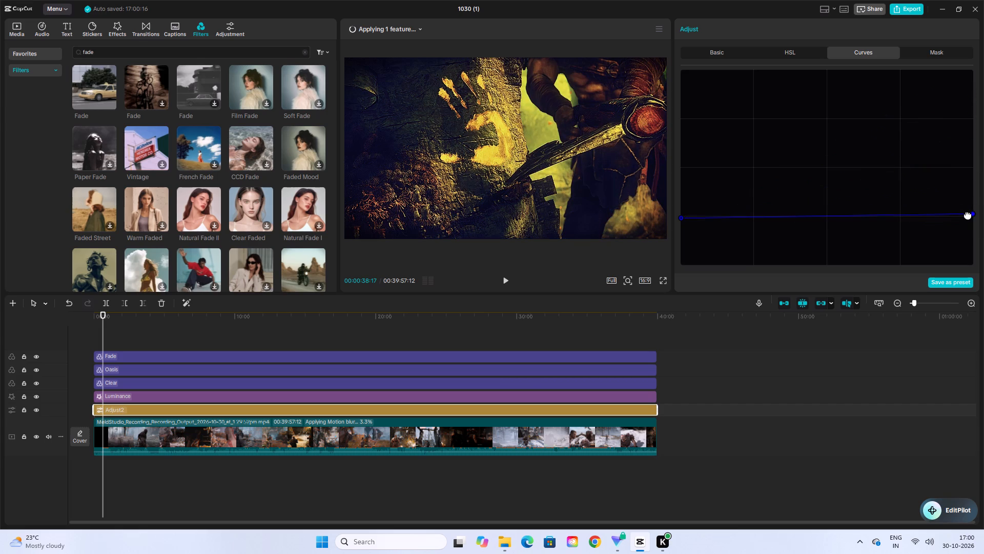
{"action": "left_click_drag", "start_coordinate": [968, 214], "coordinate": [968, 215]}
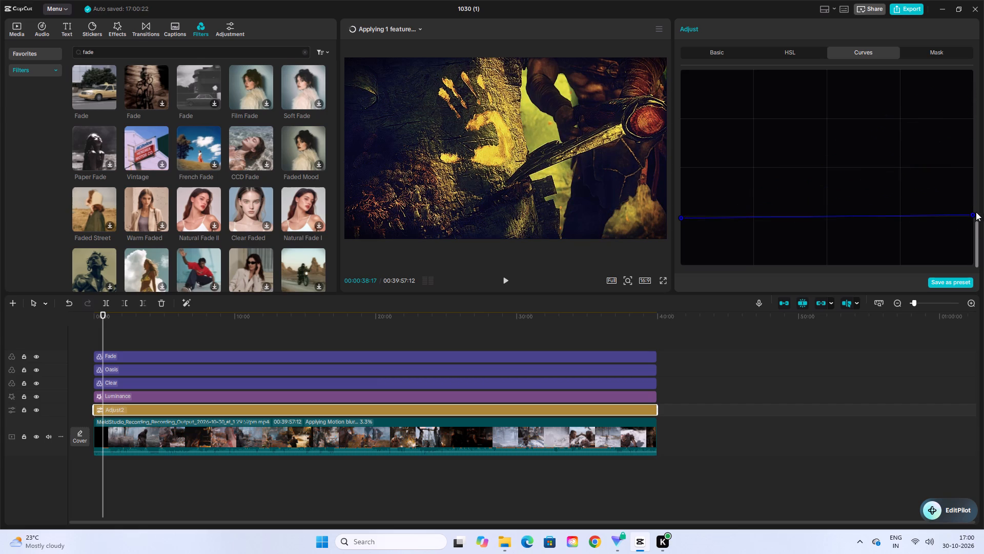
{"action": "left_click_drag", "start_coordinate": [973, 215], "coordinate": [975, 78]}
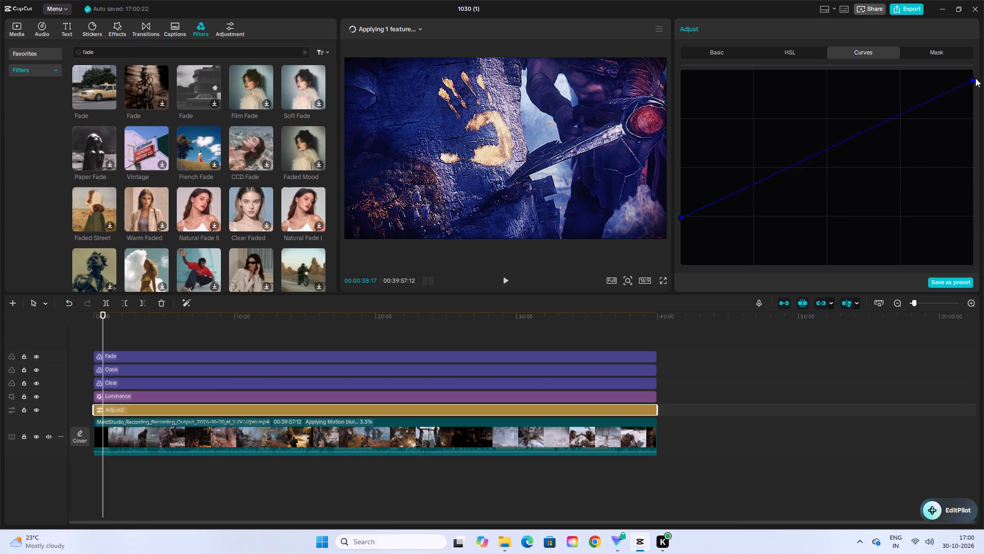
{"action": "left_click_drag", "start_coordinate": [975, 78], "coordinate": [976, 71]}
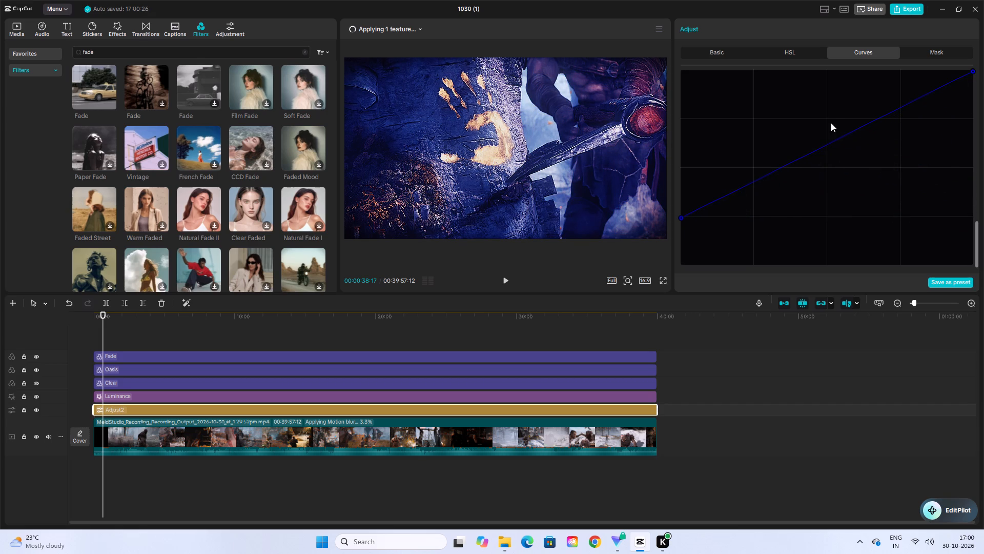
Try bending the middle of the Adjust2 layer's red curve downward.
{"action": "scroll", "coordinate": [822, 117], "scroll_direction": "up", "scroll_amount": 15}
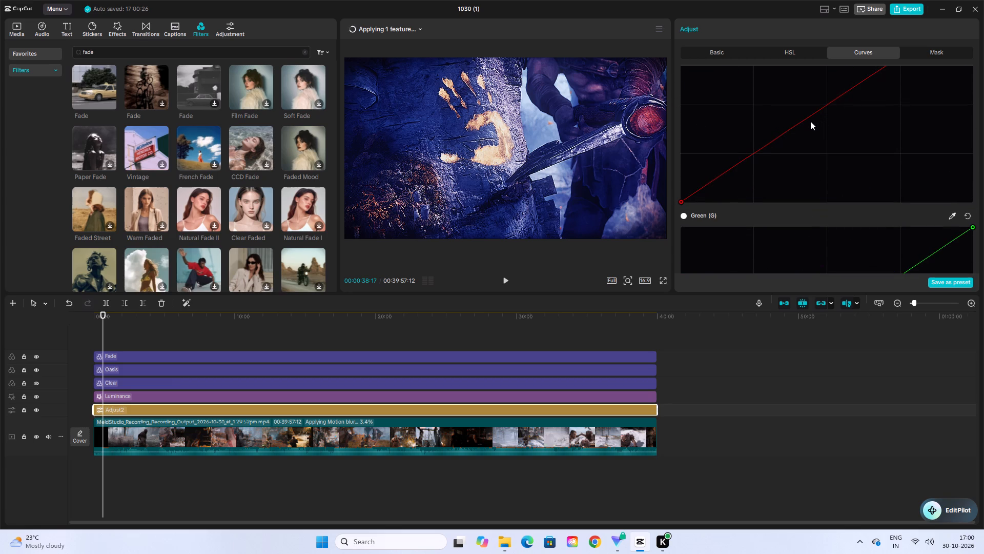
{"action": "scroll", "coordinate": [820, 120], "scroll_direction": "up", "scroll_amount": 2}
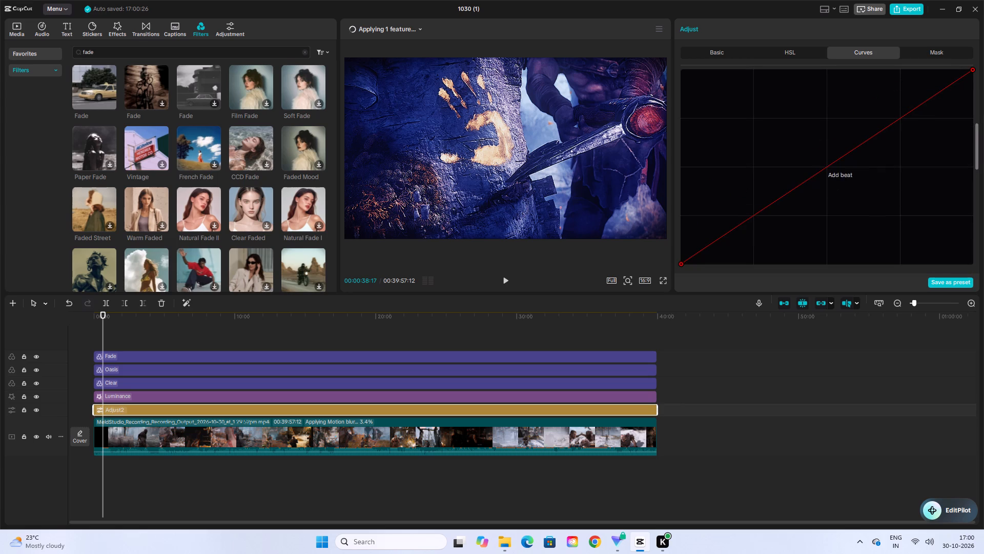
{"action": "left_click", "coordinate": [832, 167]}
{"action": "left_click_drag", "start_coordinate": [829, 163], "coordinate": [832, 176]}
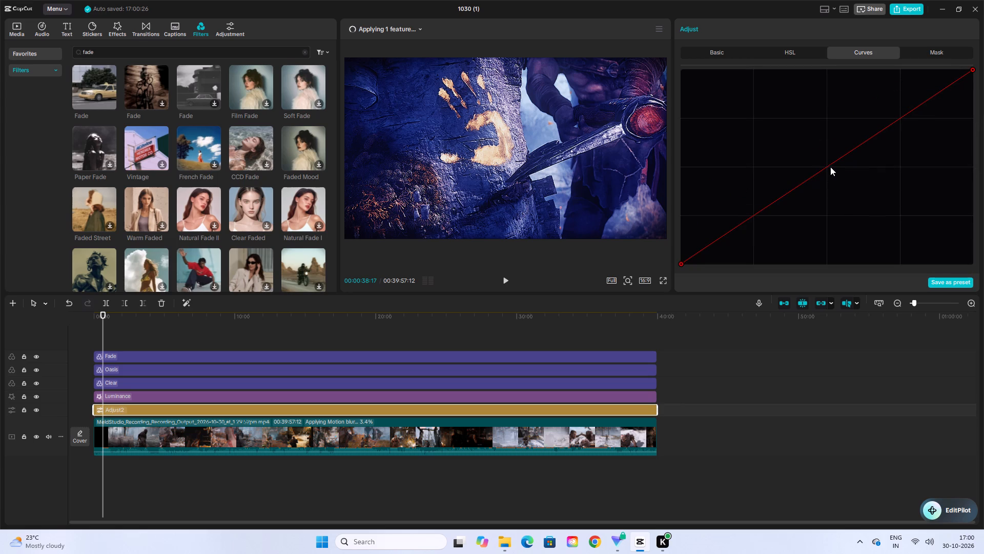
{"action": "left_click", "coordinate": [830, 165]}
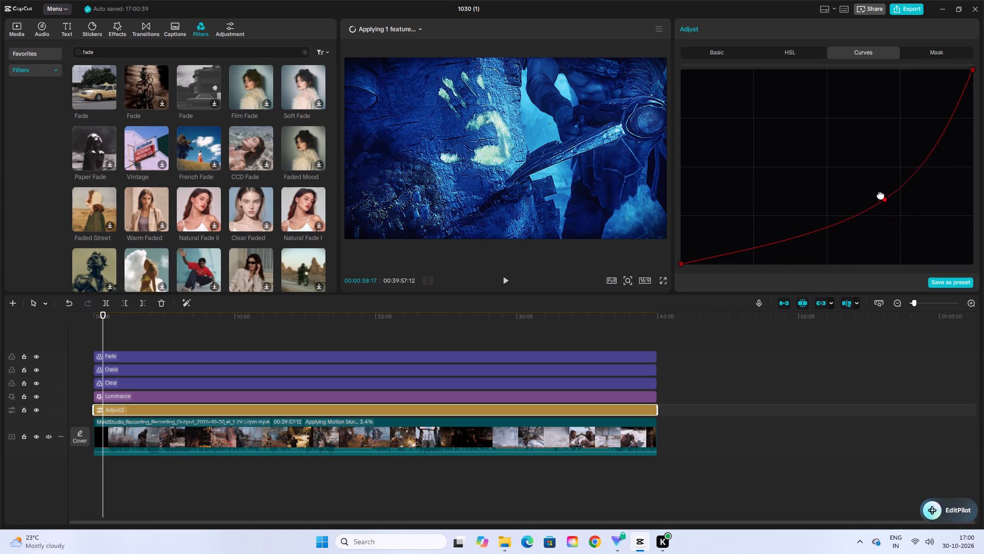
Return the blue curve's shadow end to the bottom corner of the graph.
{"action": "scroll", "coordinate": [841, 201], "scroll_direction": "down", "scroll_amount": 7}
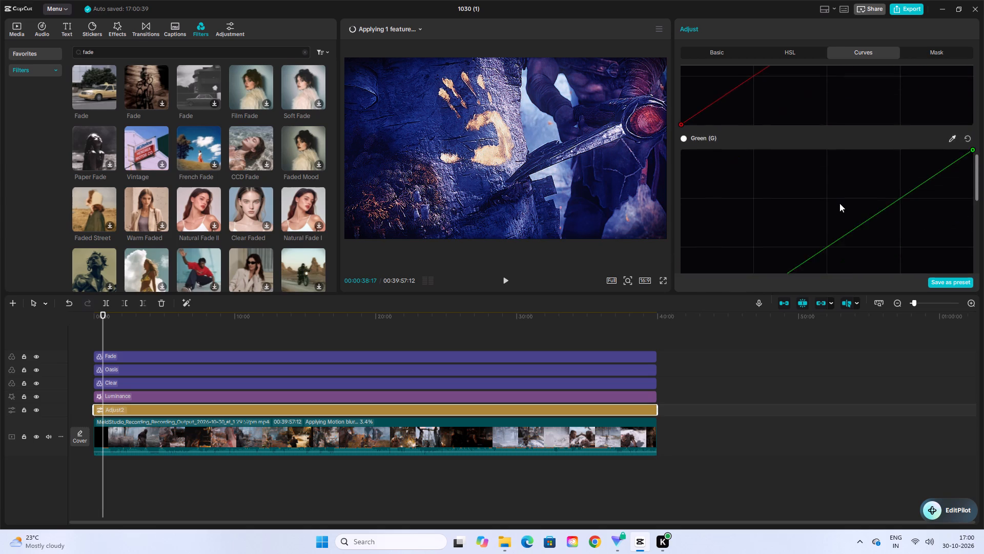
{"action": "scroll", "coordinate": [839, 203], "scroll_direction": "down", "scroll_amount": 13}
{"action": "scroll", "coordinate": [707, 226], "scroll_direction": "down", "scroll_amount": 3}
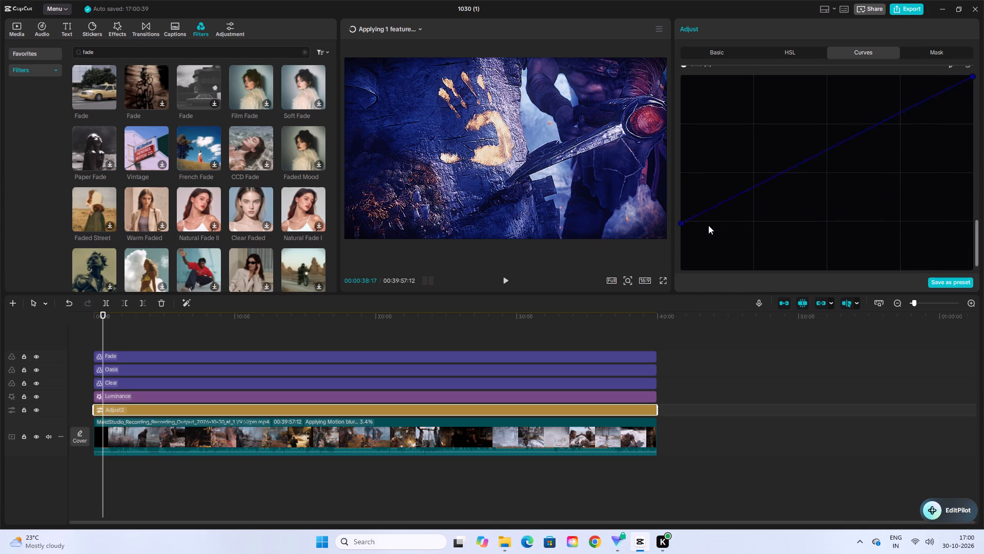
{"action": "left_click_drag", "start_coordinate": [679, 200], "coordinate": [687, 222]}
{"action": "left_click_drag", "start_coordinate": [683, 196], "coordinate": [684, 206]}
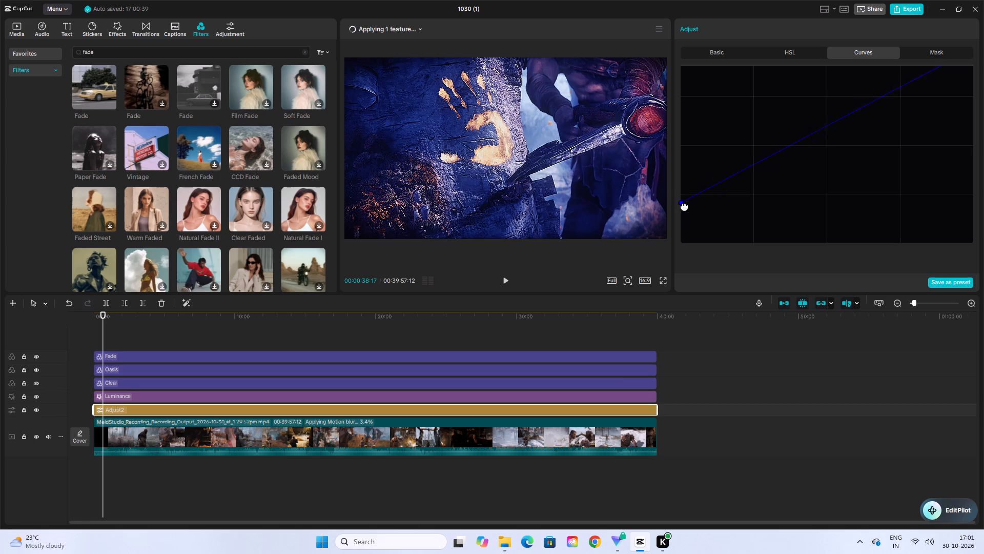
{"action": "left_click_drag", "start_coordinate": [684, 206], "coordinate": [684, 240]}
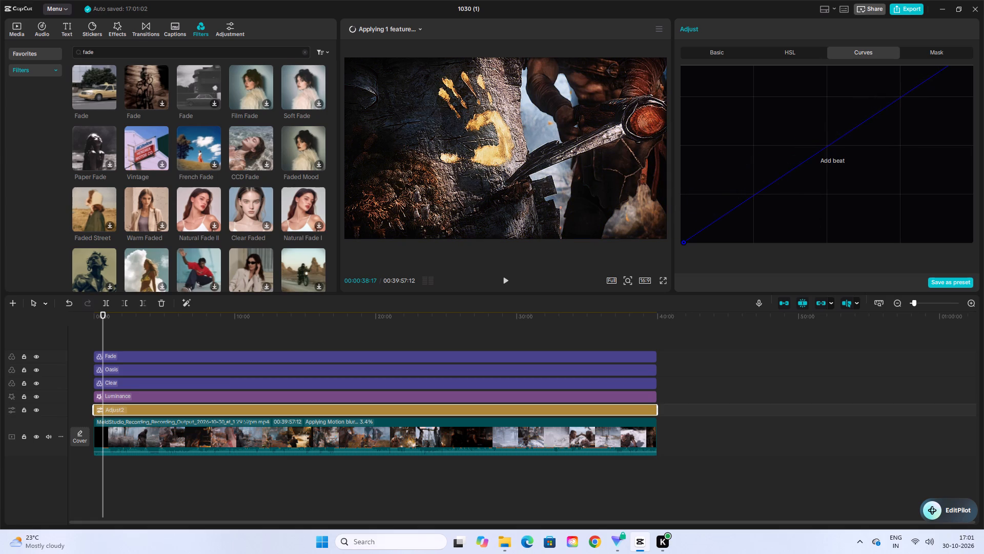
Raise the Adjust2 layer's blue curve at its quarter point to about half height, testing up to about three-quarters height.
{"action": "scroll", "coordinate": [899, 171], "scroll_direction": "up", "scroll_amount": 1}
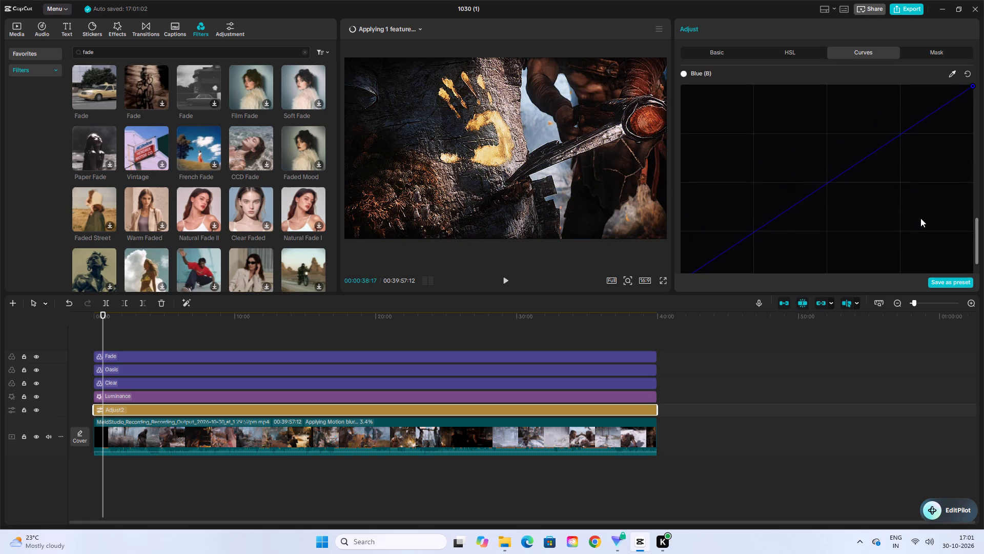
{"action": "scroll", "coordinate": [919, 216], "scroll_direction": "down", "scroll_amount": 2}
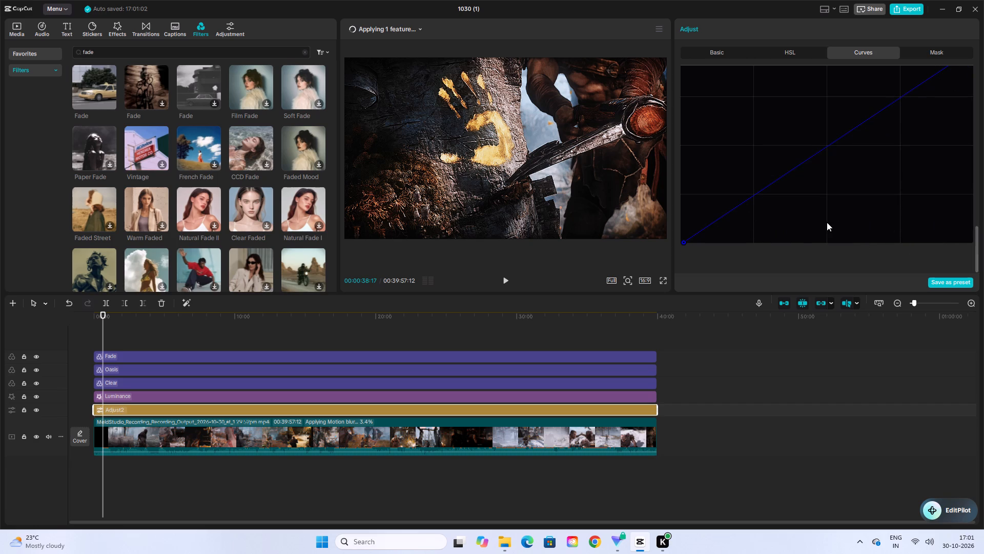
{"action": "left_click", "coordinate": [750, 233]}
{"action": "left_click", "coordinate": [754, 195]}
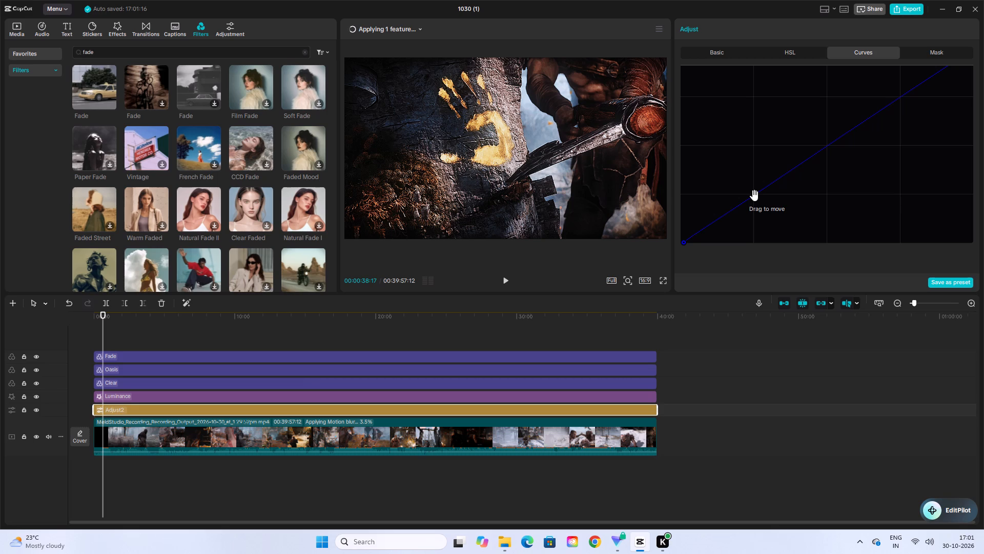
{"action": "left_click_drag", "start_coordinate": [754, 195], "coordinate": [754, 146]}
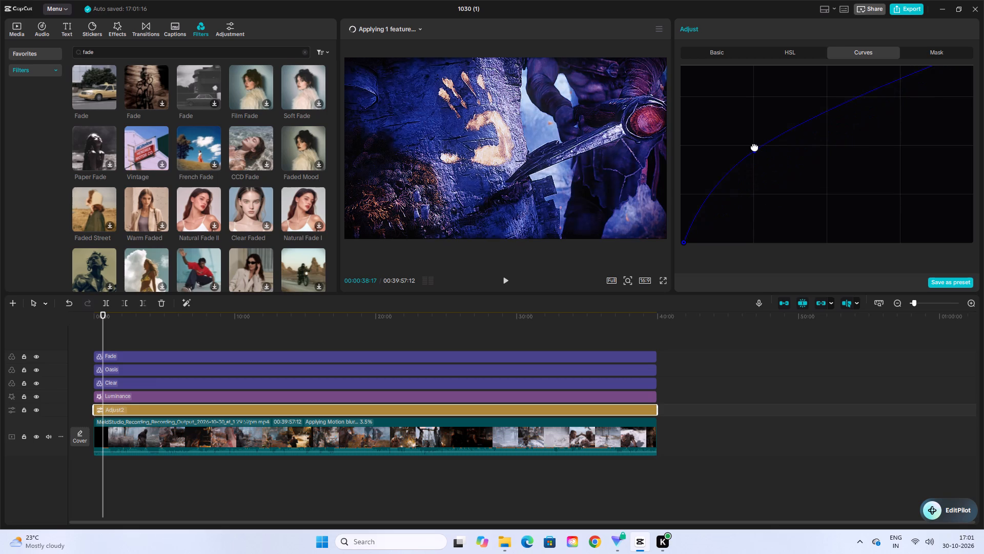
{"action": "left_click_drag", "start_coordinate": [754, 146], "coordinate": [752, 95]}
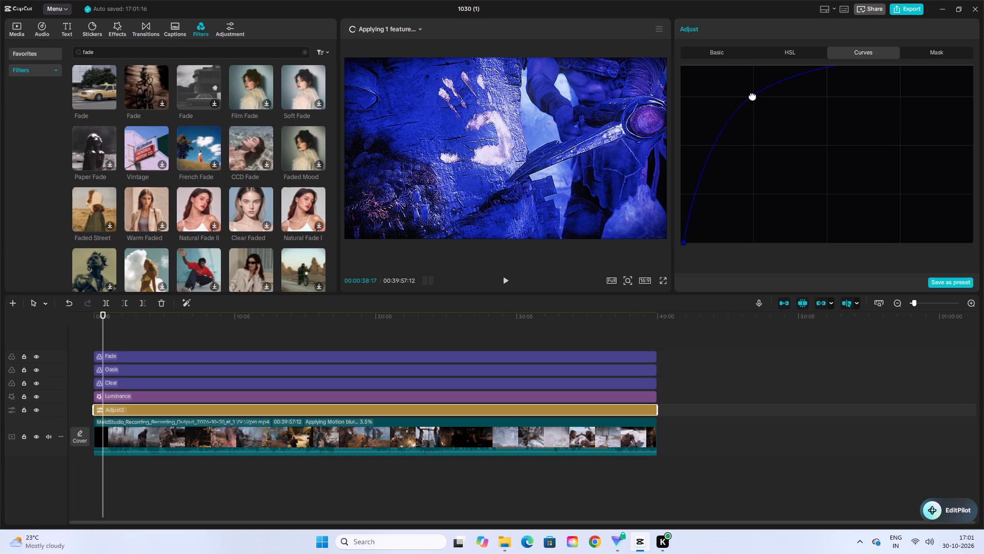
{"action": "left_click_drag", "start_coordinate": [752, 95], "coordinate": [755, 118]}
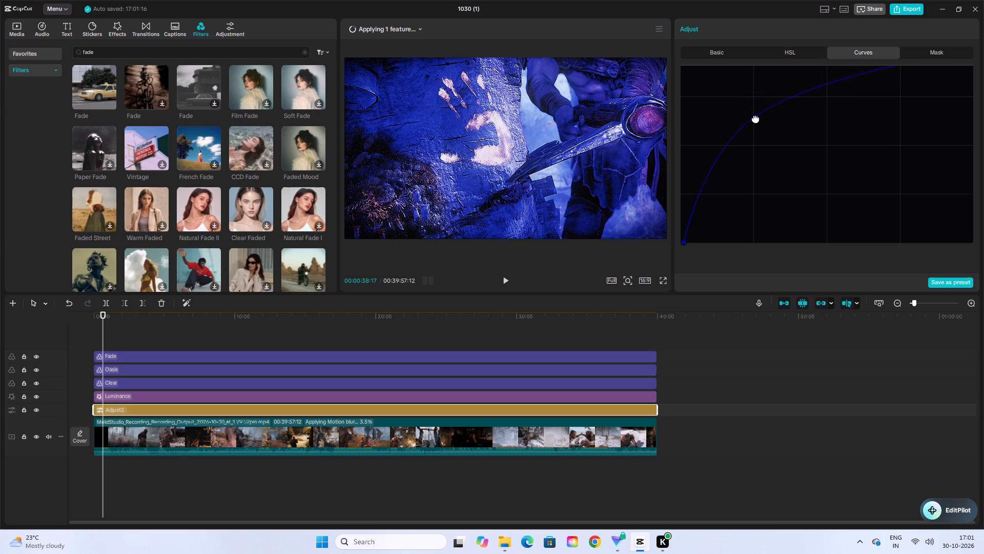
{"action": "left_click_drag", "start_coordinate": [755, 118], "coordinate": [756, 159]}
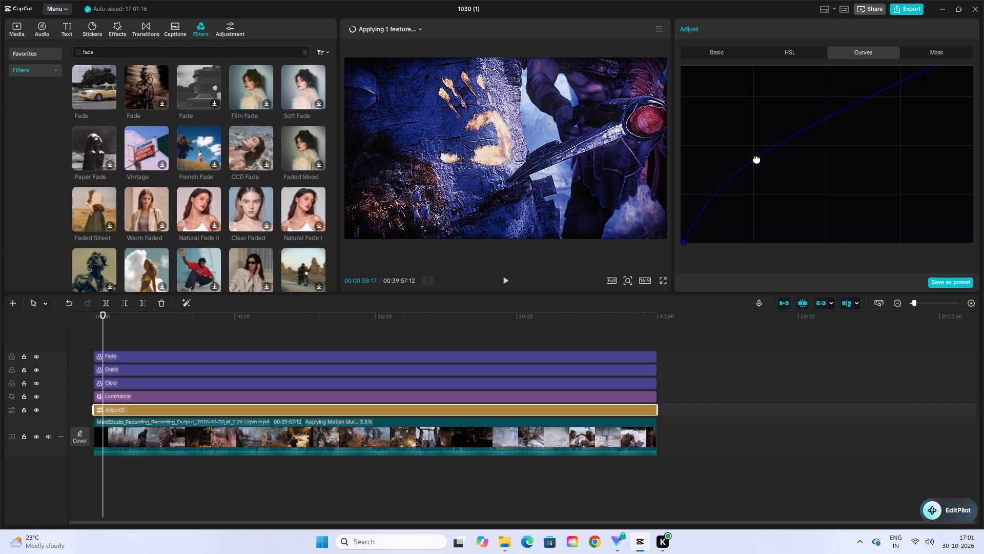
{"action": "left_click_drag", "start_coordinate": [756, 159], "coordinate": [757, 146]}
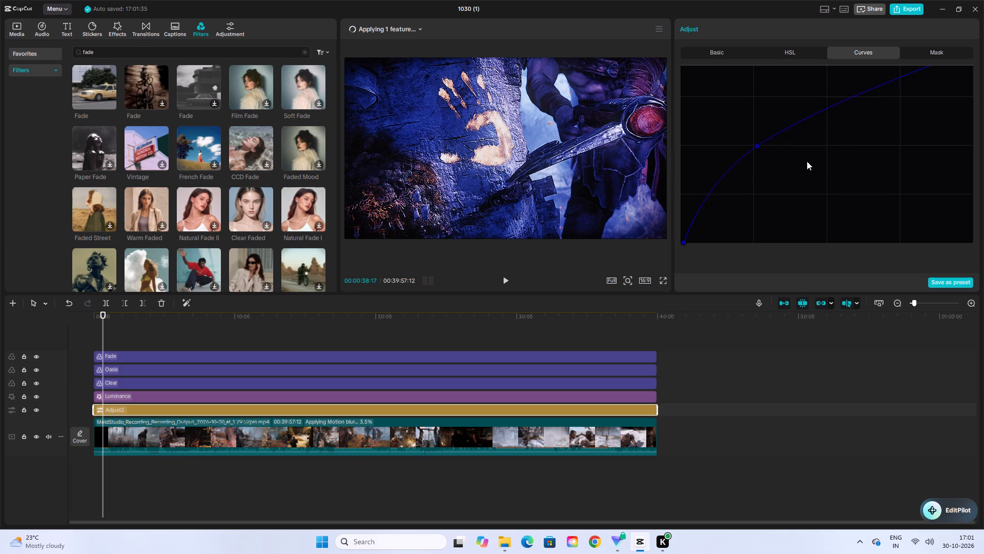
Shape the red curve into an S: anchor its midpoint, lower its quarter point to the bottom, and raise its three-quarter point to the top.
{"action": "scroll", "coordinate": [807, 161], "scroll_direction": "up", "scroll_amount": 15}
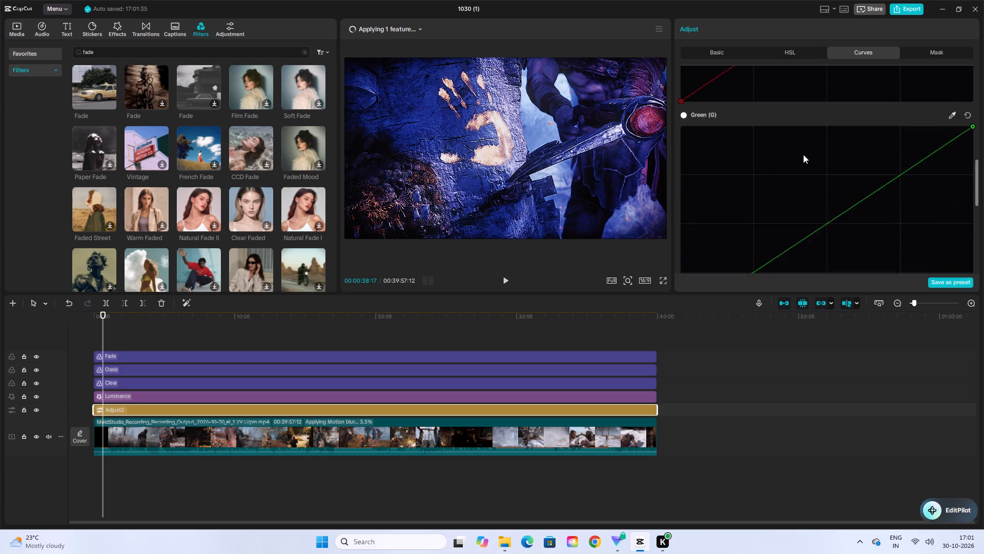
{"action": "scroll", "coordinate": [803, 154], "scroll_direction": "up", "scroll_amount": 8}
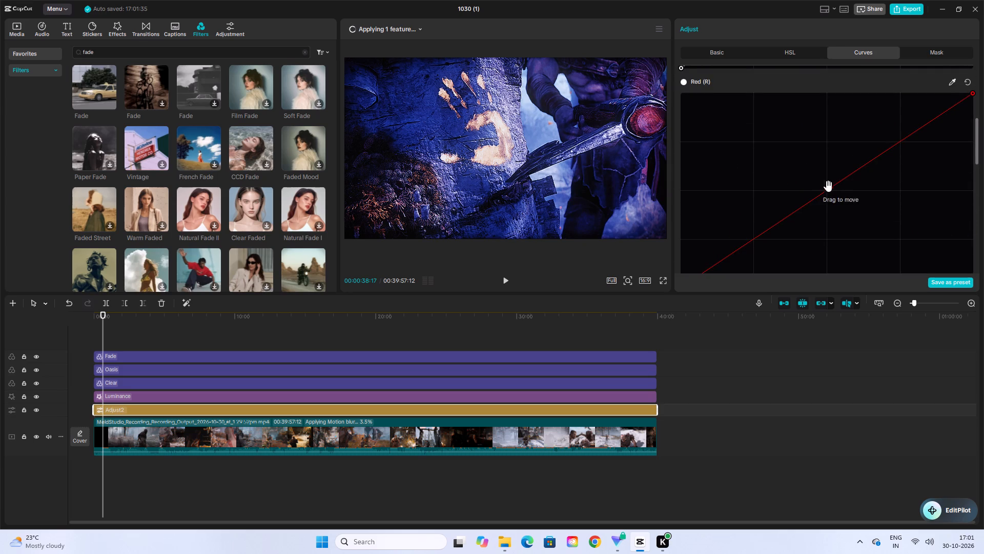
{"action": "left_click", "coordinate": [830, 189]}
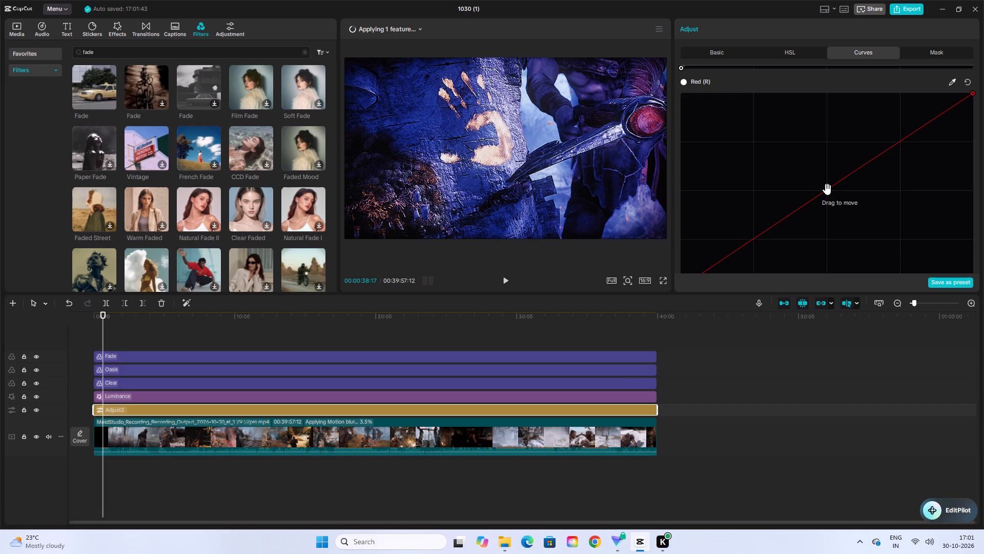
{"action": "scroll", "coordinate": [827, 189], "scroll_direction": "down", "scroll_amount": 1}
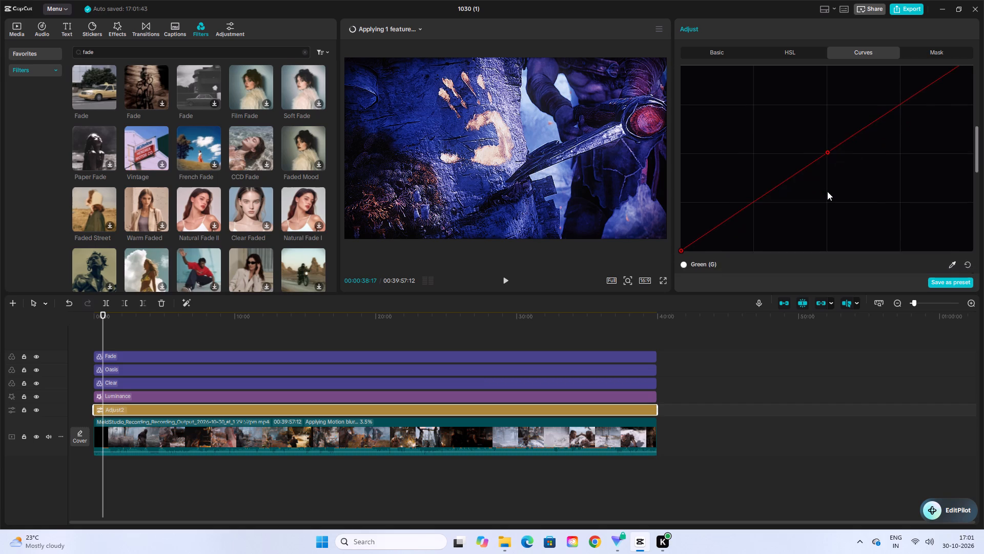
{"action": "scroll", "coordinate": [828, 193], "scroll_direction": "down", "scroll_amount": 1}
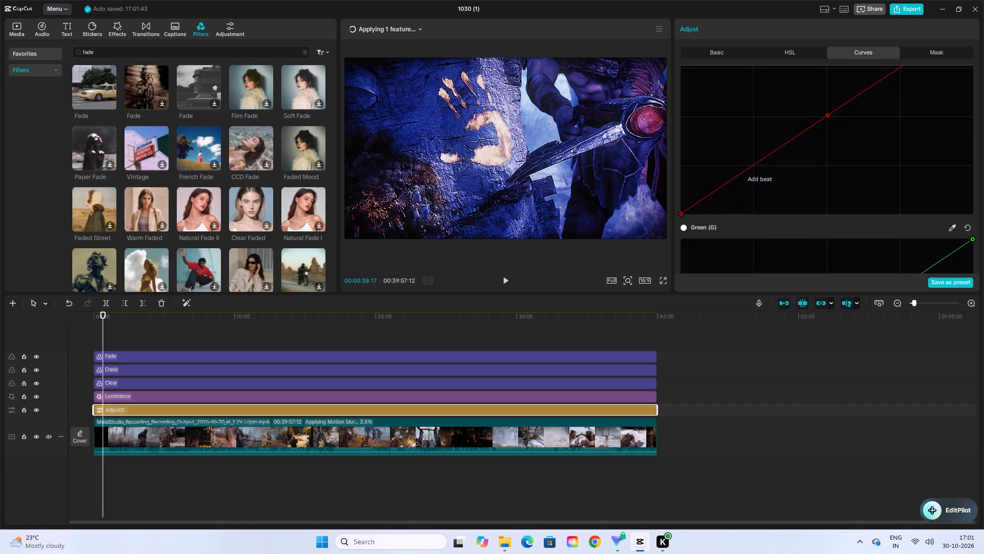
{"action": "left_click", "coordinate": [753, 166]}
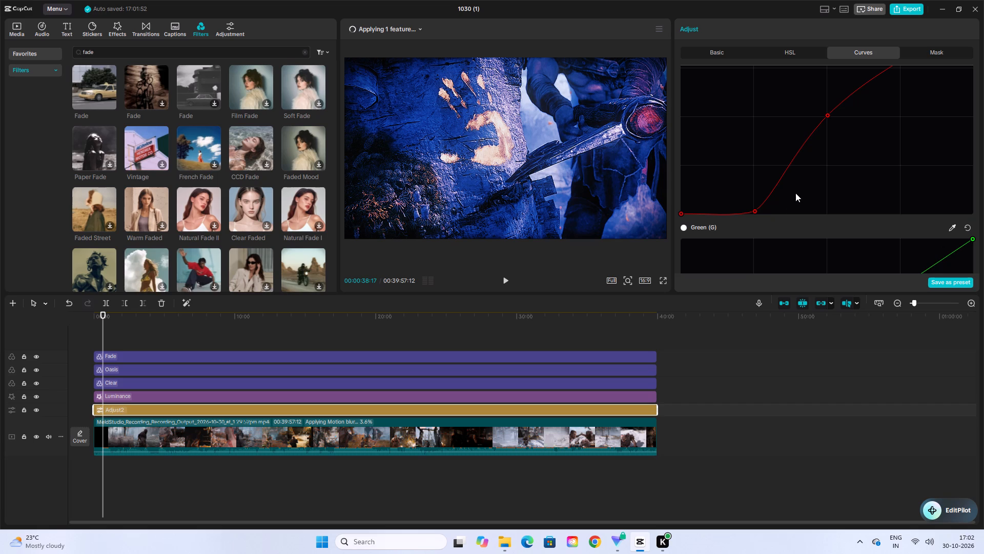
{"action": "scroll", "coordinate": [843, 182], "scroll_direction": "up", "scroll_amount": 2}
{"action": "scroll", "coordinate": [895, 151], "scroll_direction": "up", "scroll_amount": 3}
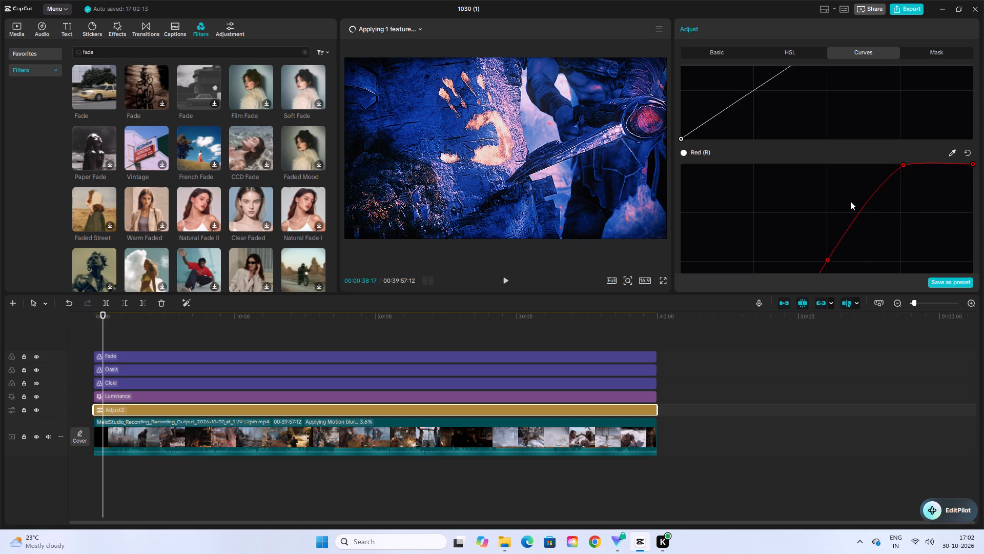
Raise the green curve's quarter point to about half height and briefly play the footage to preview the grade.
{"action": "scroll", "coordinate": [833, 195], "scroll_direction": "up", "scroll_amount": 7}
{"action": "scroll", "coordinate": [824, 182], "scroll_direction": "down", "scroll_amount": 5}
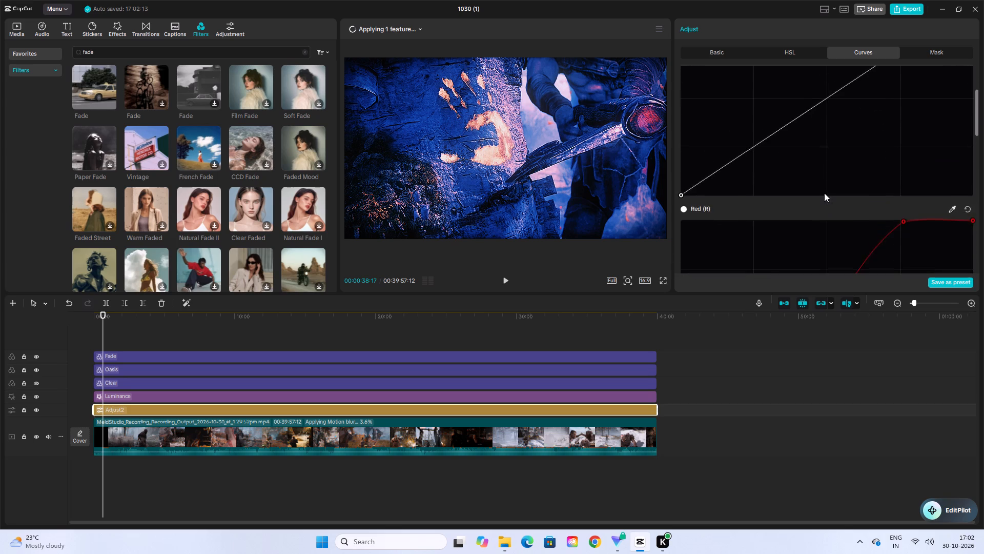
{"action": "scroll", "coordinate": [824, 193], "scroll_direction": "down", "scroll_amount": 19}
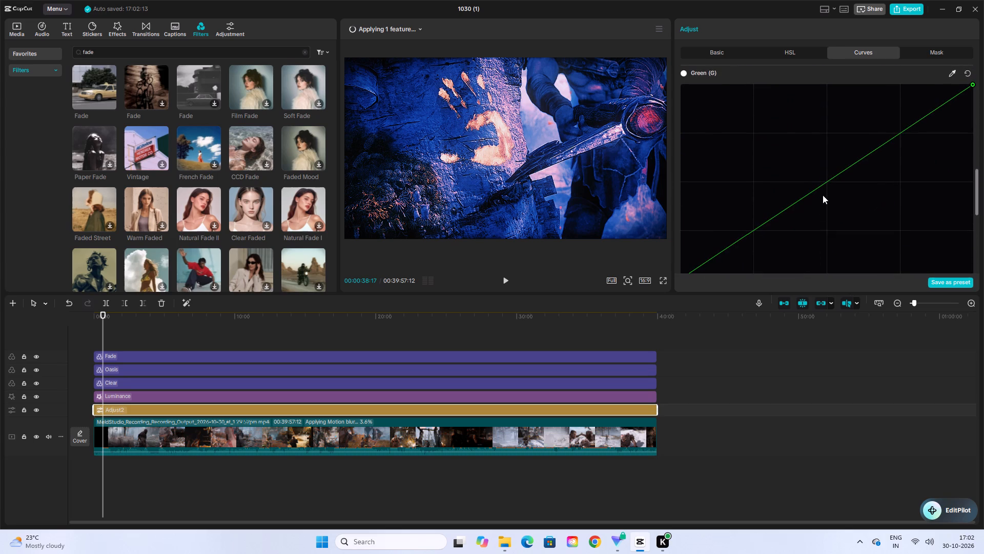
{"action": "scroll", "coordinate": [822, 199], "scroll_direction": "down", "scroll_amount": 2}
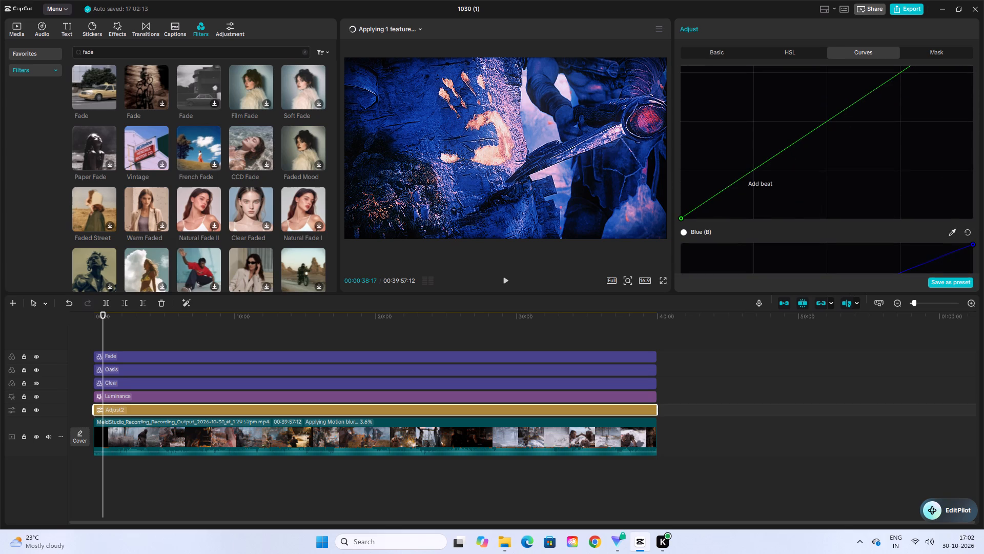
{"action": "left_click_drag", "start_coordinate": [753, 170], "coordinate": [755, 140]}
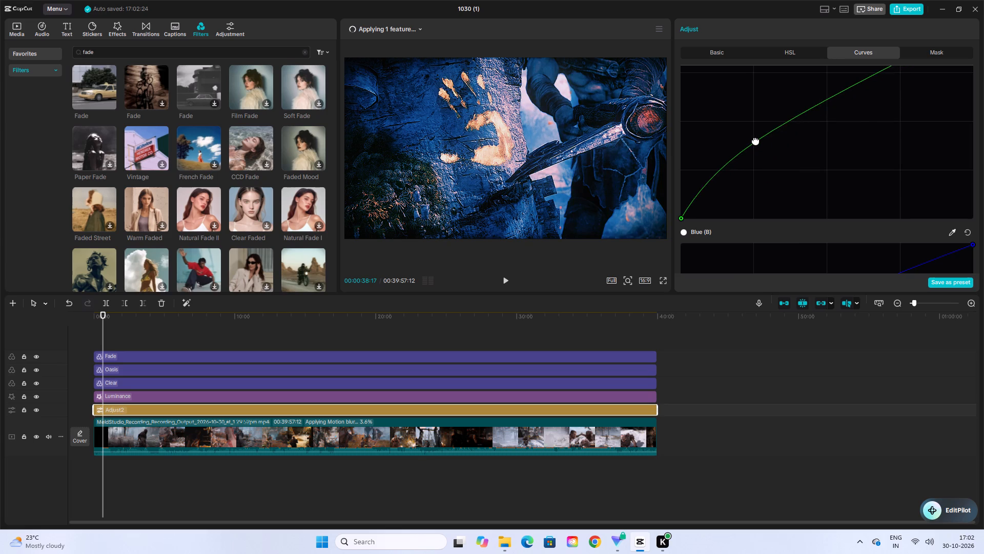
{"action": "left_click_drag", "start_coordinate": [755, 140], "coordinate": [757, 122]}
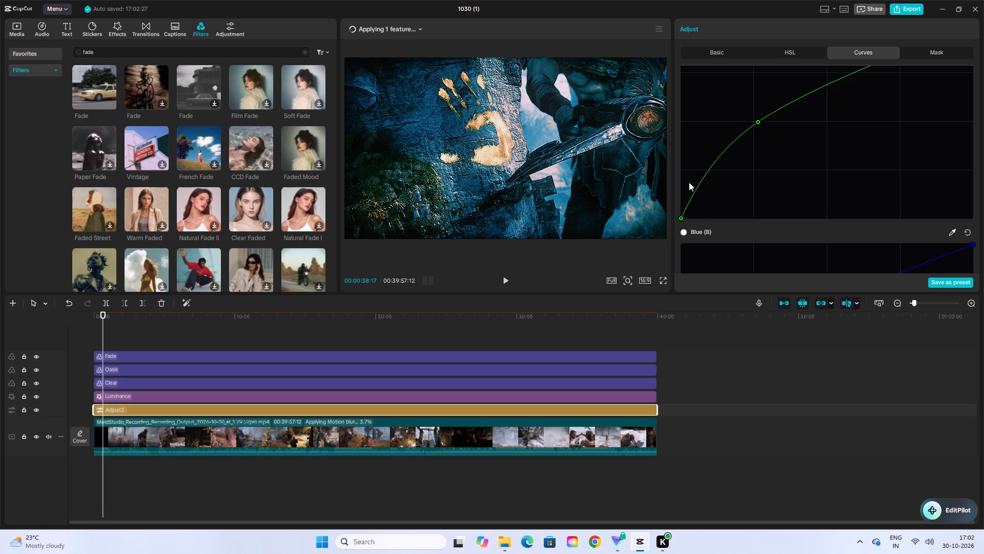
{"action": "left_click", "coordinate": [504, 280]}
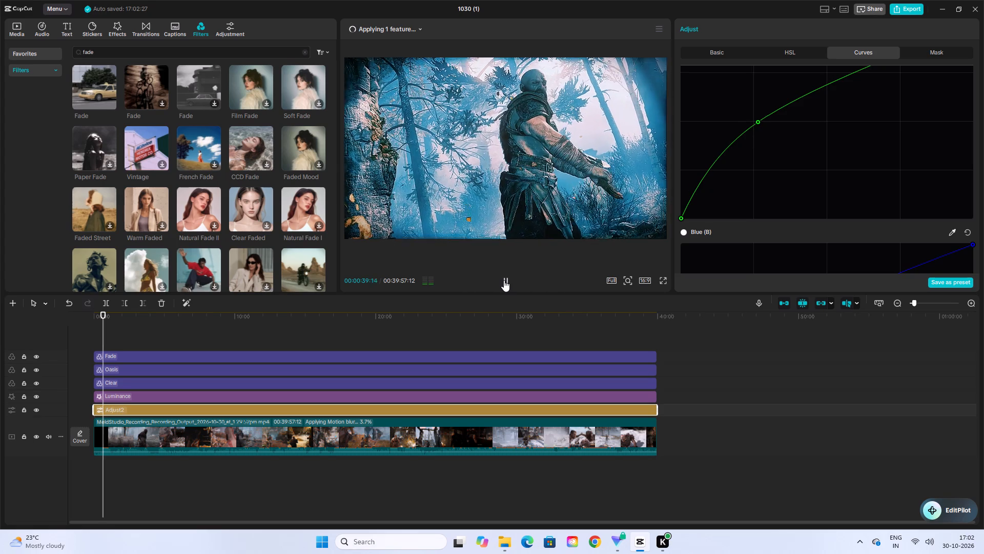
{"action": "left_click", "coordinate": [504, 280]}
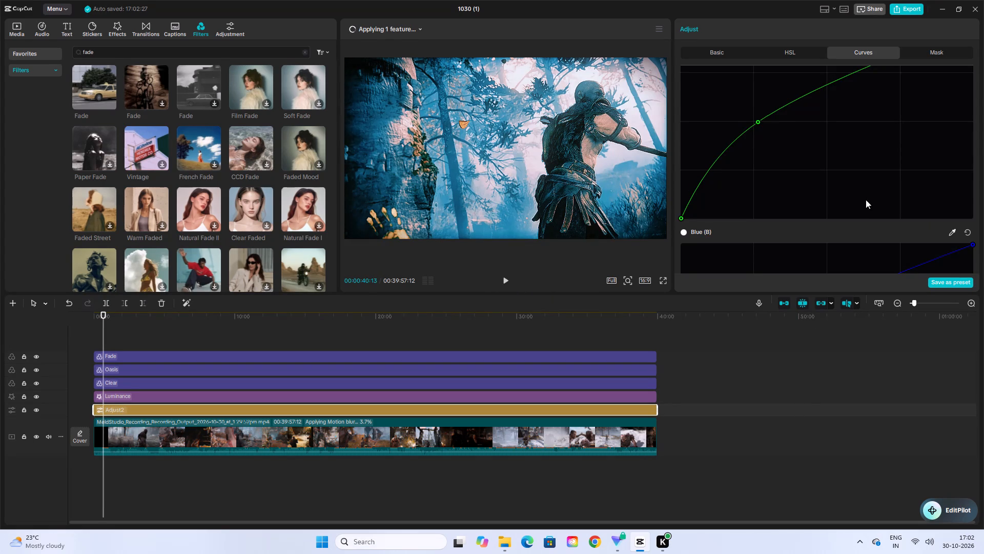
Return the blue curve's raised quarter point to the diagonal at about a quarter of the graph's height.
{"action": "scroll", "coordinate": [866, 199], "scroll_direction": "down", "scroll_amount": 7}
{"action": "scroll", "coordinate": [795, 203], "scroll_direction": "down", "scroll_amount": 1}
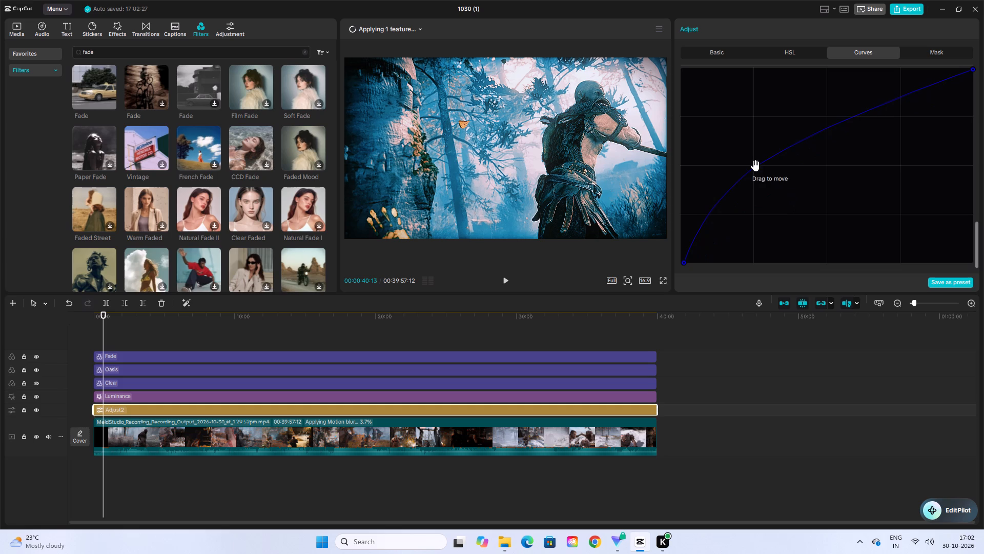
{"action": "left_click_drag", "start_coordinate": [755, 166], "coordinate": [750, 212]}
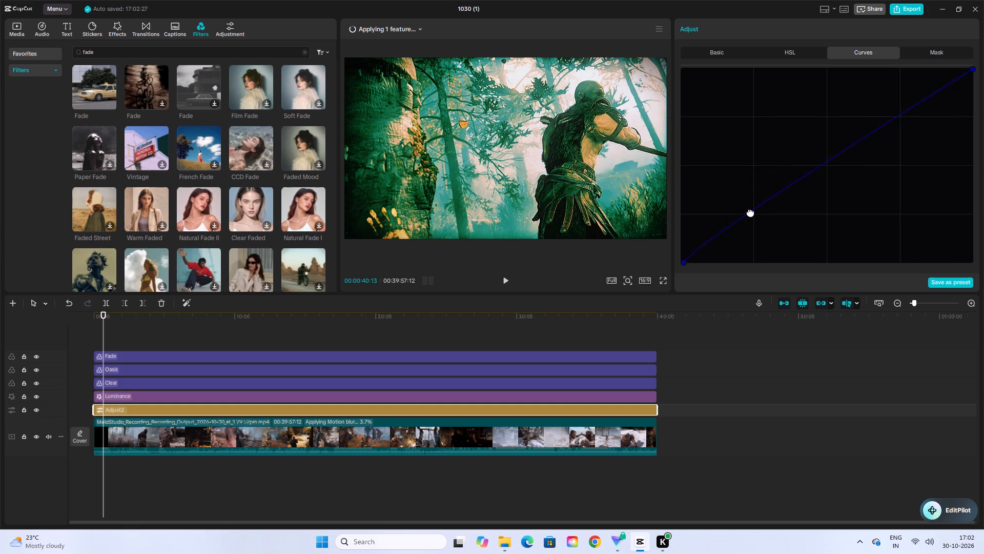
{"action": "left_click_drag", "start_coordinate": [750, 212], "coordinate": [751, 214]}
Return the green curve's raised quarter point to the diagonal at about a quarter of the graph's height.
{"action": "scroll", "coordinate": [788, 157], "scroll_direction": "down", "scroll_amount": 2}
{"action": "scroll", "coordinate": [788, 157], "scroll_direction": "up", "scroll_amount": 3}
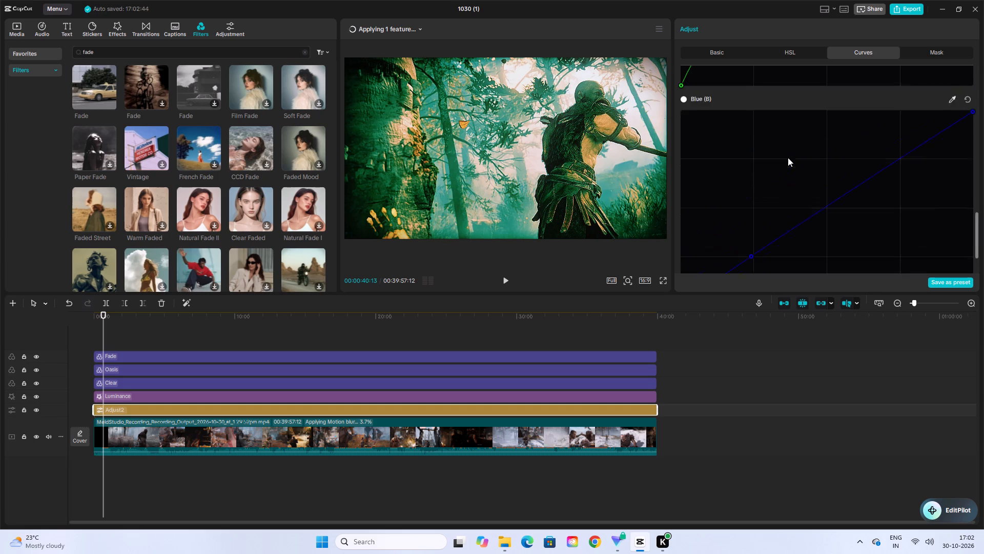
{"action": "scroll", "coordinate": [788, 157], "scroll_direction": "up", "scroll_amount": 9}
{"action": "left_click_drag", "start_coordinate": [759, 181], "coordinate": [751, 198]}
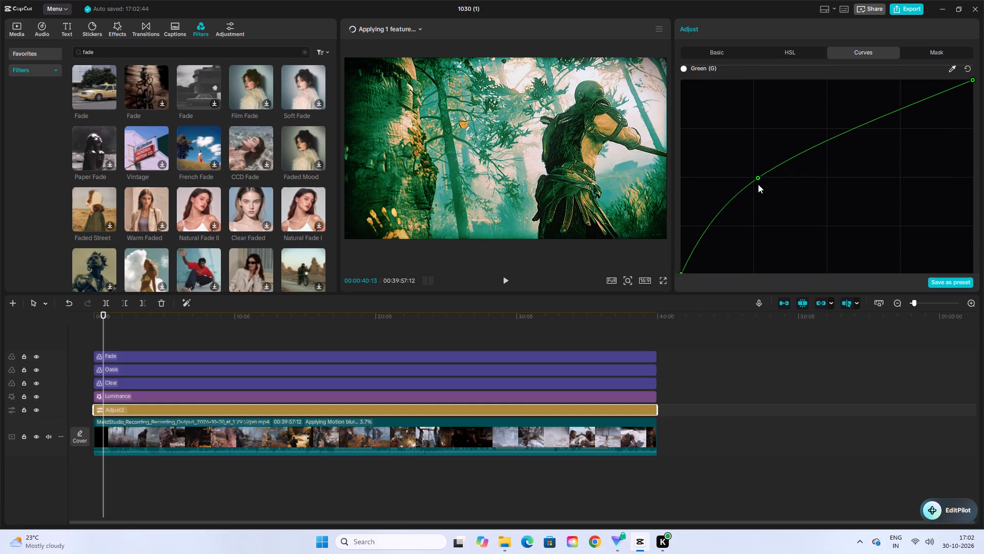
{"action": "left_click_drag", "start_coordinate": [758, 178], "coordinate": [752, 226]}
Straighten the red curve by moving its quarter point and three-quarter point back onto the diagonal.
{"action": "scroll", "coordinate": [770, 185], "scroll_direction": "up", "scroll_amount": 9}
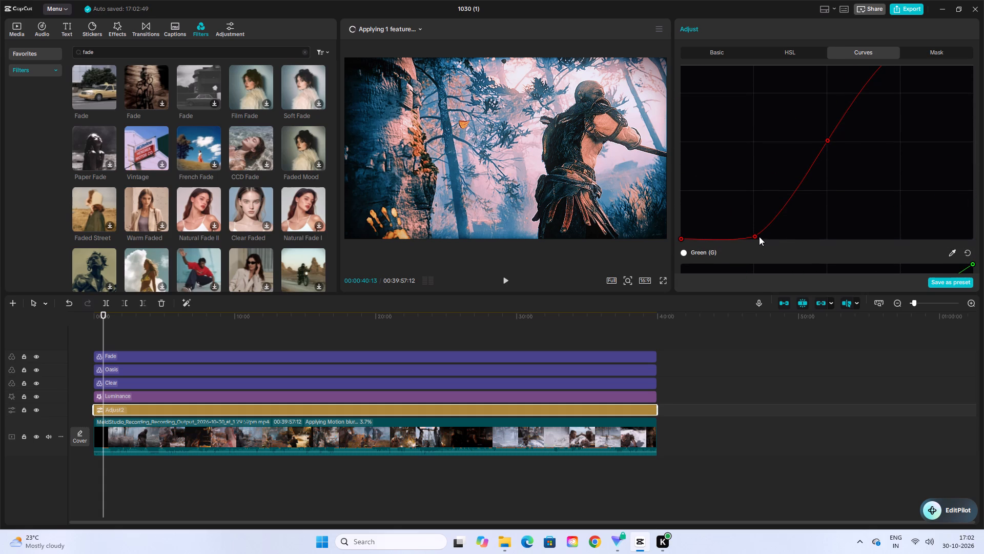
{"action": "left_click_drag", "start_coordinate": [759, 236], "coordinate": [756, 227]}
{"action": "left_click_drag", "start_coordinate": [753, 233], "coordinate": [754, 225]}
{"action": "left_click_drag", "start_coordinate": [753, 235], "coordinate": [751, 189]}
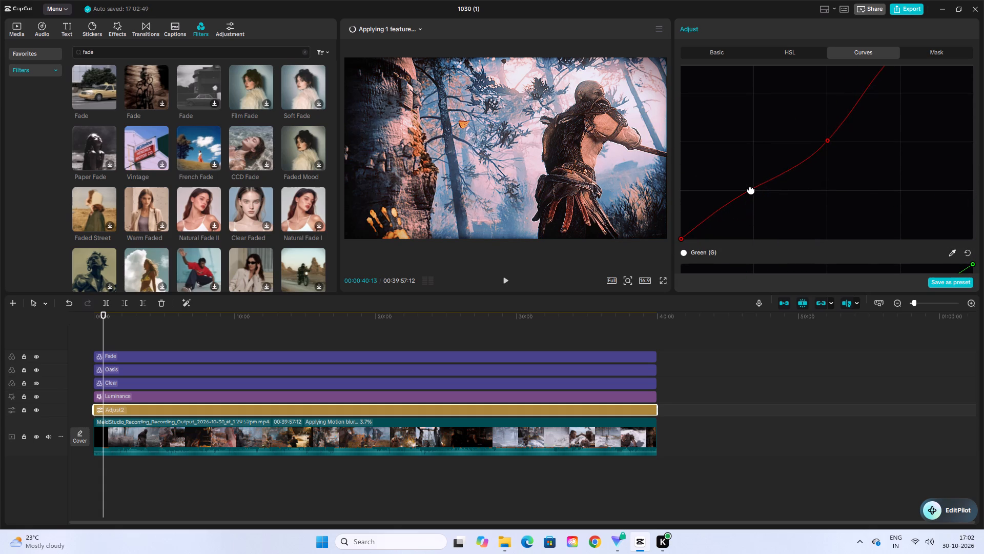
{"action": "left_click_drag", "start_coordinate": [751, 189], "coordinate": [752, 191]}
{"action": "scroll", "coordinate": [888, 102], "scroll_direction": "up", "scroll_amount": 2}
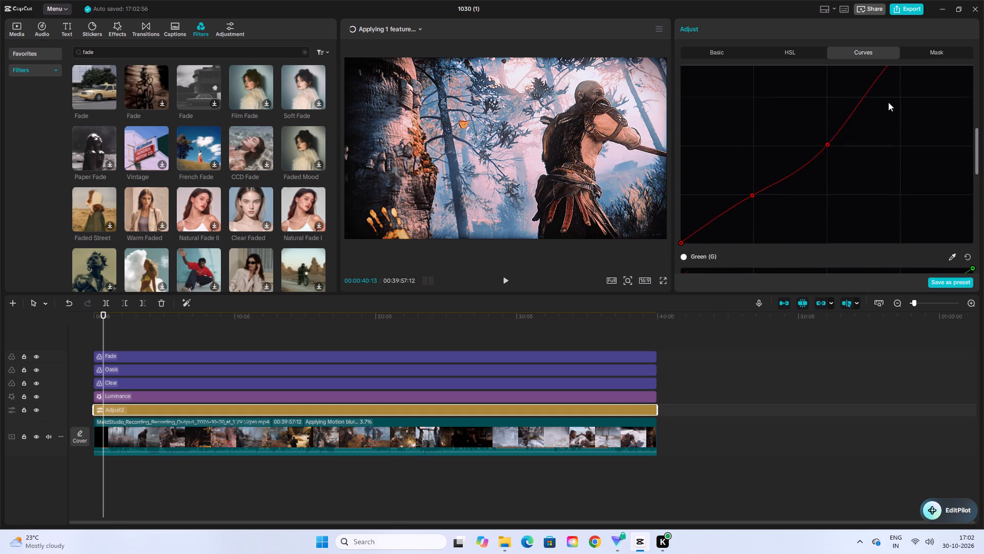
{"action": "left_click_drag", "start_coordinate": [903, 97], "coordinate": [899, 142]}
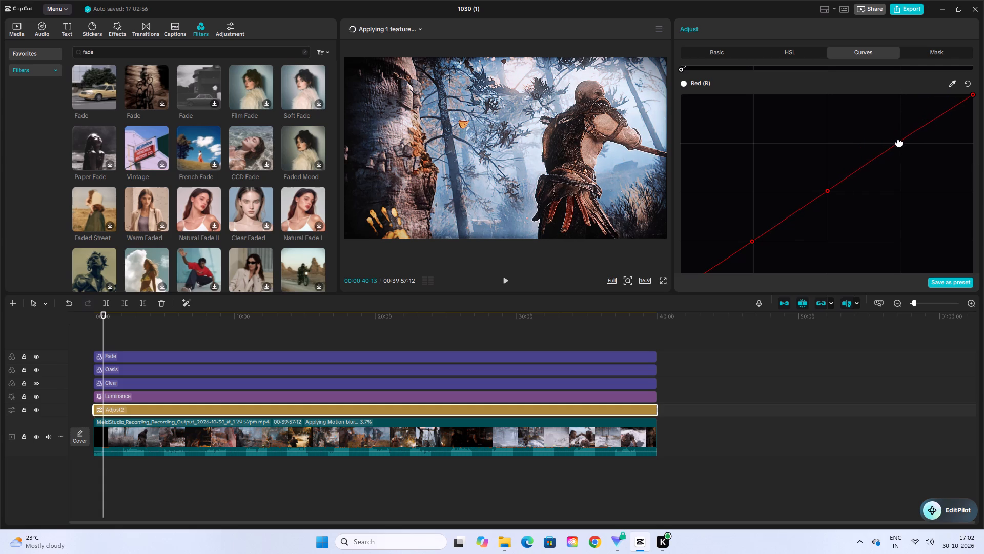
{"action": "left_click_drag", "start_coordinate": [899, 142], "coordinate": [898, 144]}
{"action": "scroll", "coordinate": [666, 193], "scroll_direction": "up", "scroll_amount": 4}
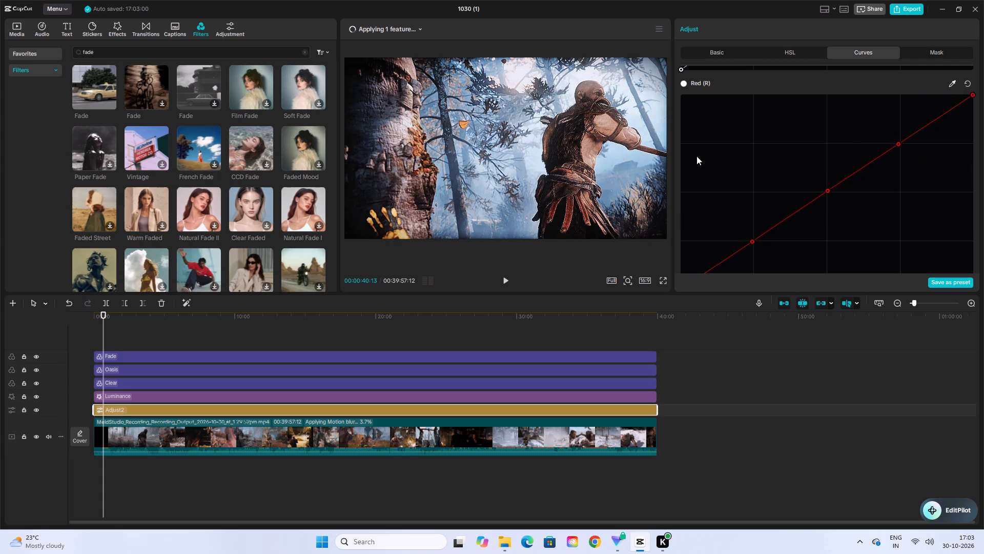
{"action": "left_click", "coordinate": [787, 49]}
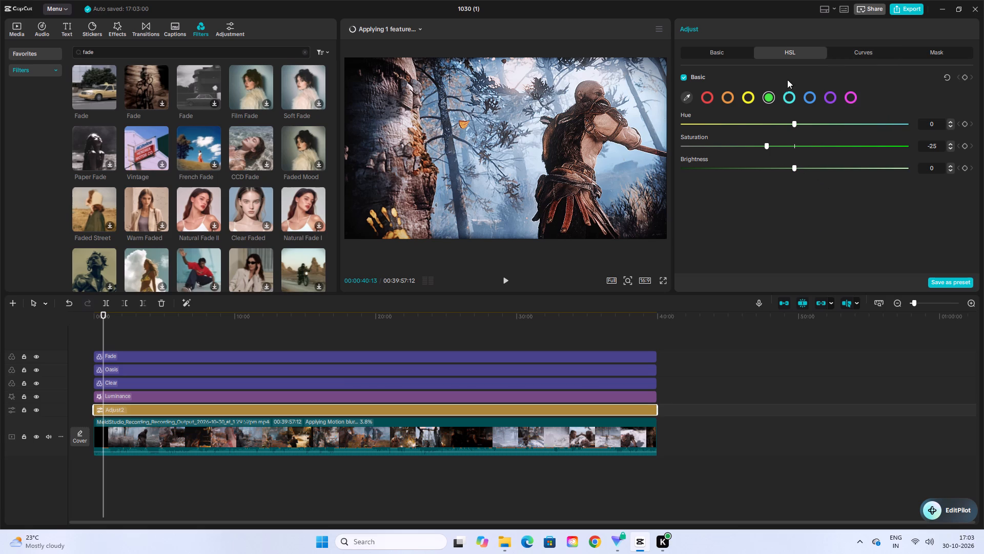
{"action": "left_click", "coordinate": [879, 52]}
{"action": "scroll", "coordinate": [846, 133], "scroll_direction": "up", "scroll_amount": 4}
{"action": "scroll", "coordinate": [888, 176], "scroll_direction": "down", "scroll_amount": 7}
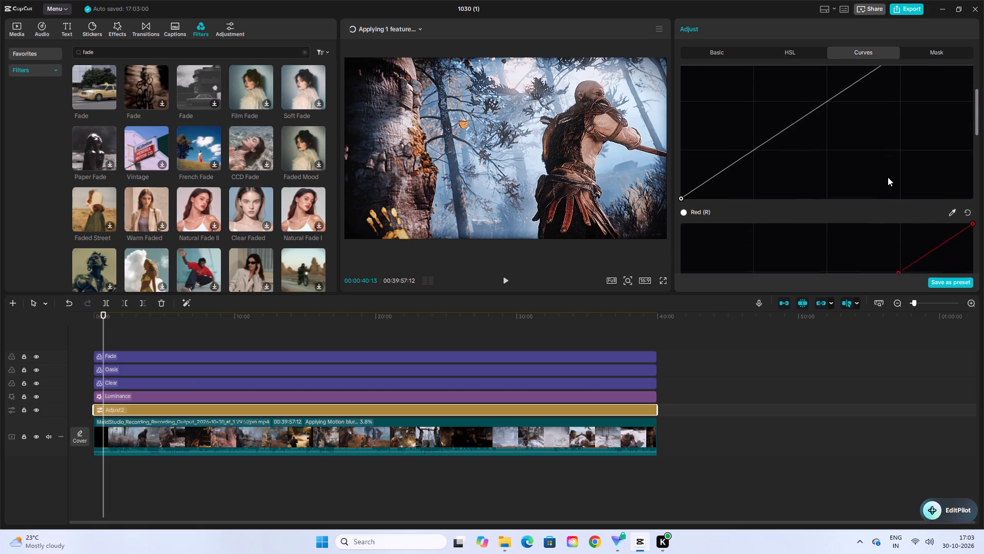
Reset the red, green and blue curves of the adjustment layer to default and briefly play the footage to preview the grade.
{"action": "scroll", "coordinate": [888, 177], "scroll_direction": "down", "scroll_amount": 1}
{"action": "left_click", "coordinate": [970, 162]}
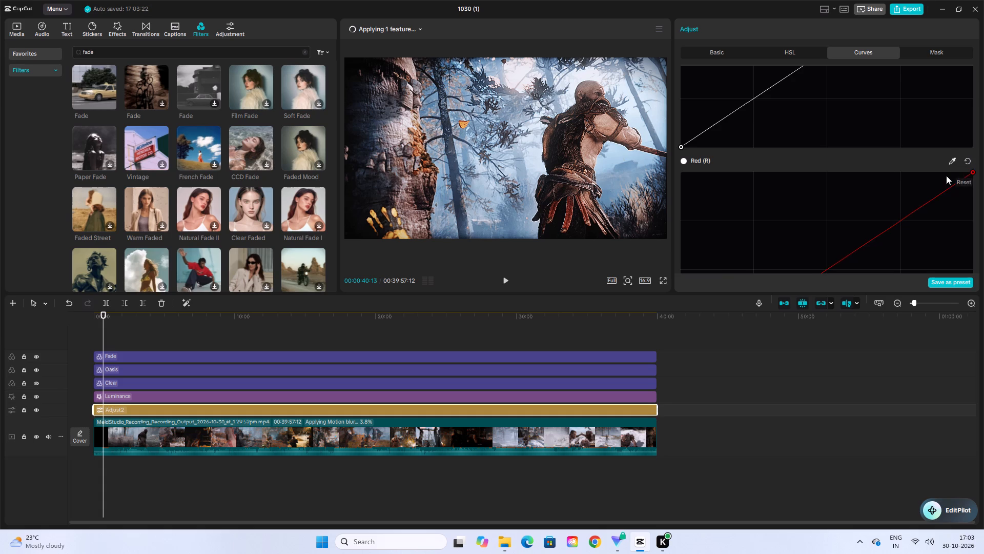
{"action": "scroll", "coordinate": [946, 176], "scroll_direction": "down", "scroll_amount": 8}
{"action": "left_click", "coordinate": [969, 242]}
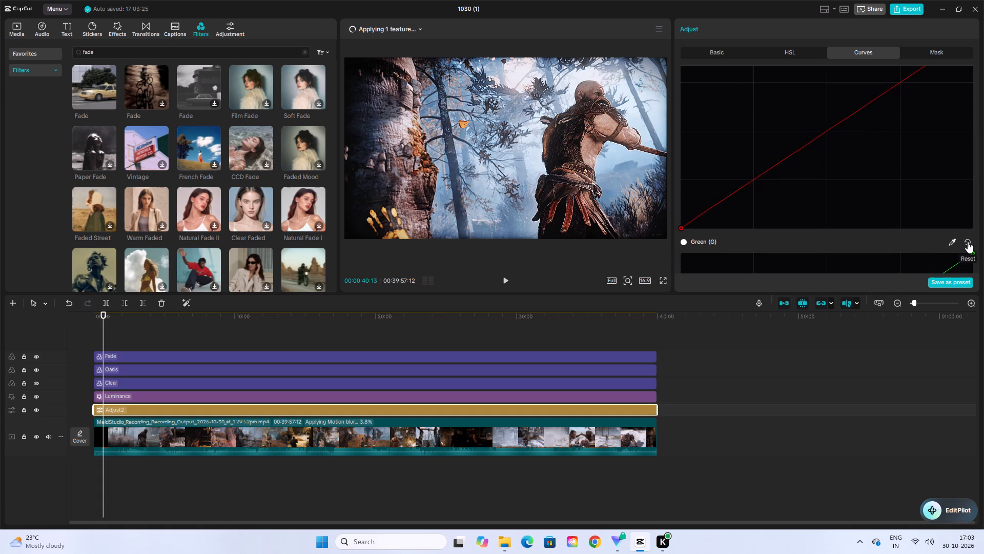
{"action": "scroll", "coordinate": [968, 242], "scroll_direction": "down", "scroll_amount": 12}
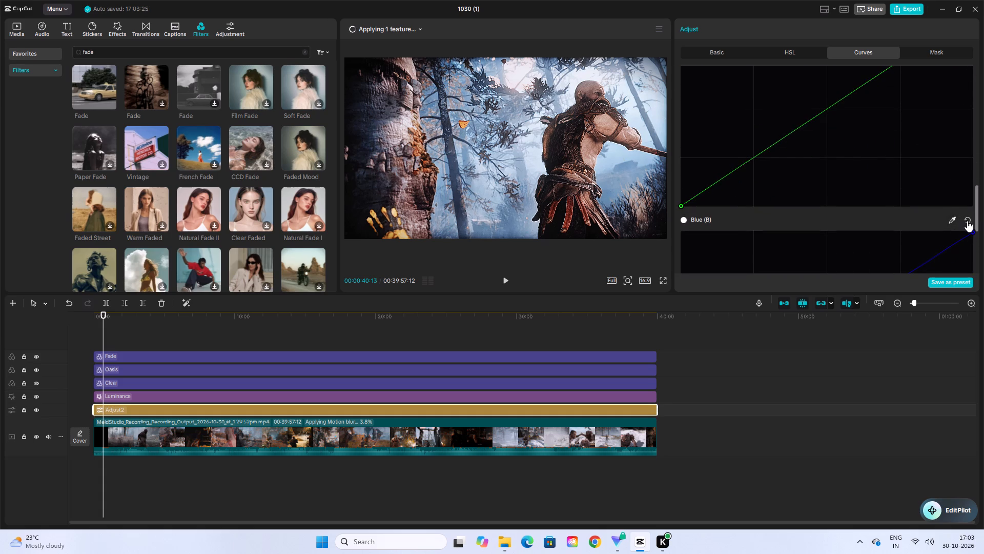
{"action": "left_click", "coordinate": [968, 221]}
{"action": "left_click", "coordinate": [956, 220]}
{"action": "left_click", "coordinate": [956, 220]}
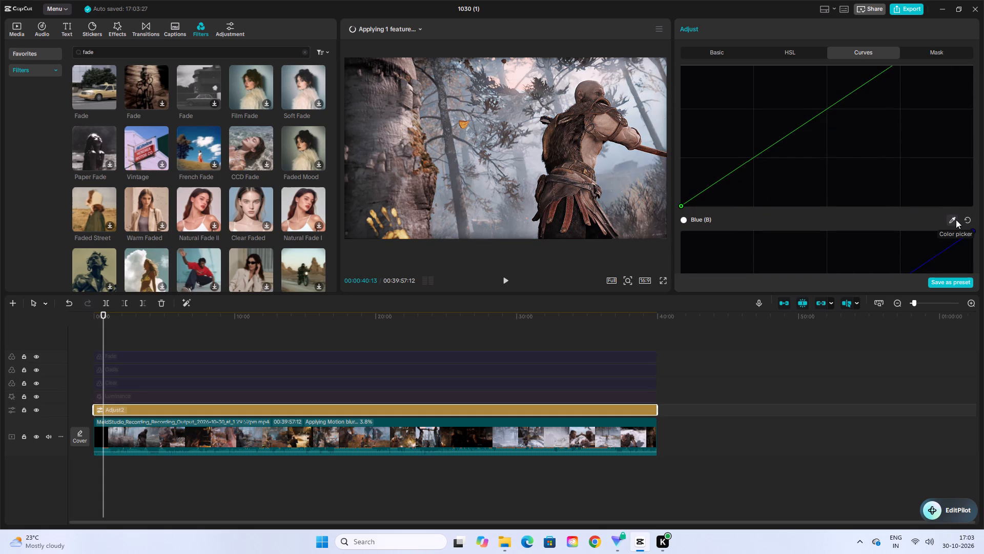
{"action": "left_click", "coordinate": [954, 220]}
{"action": "left_click", "coordinate": [965, 220]}
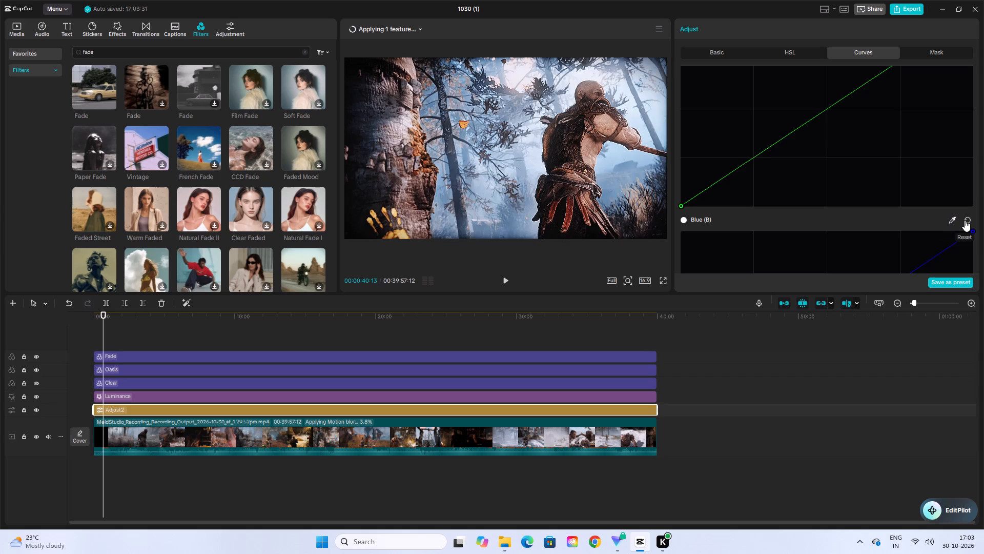
{"action": "left_click", "coordinate": [506, 280]}
{"action": "left_click", "coordinate": [506, 280]}
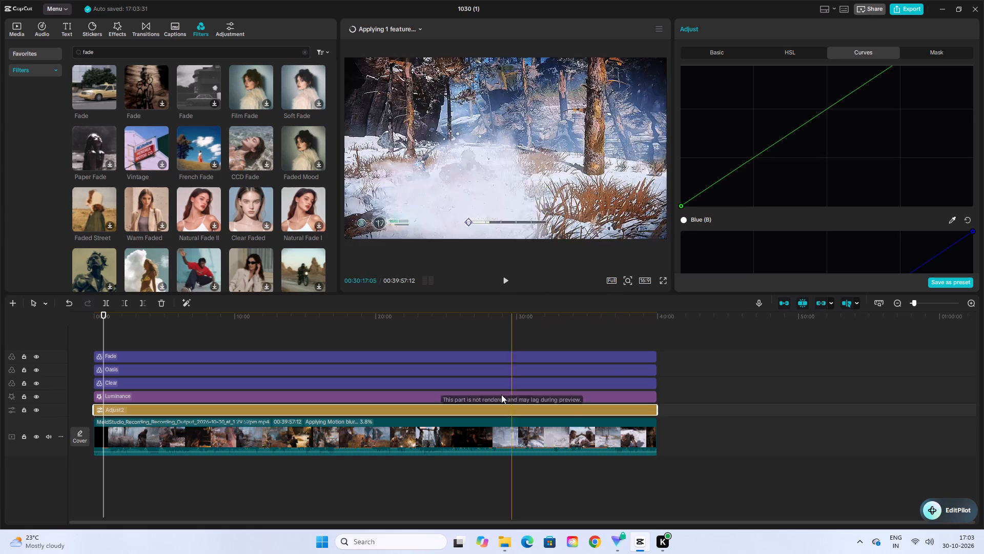
Set the adjustment layer's basic colour values to Temp -6, Tint 3 and Saturation 14.
{"action": "left_click", "coordinate": [733, 56]}
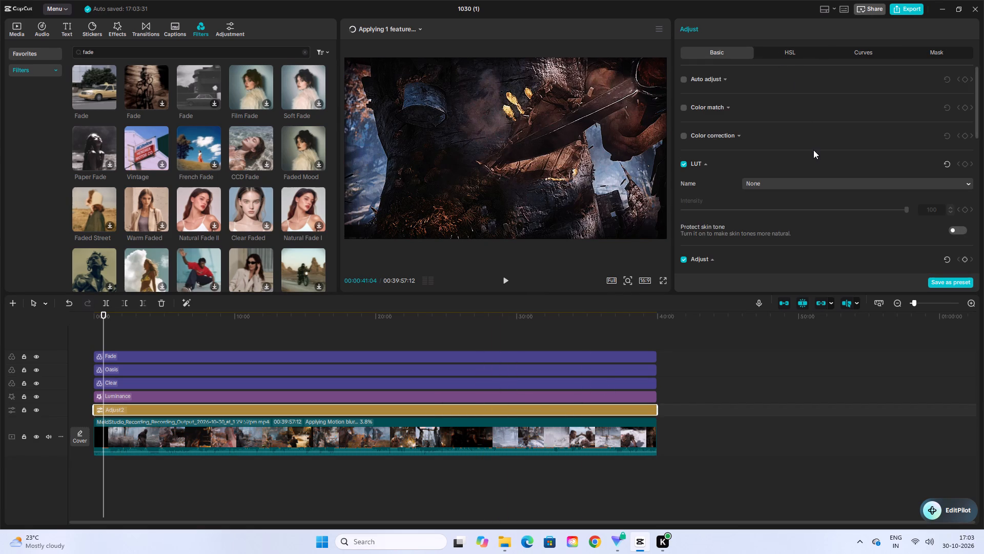
{"action": "scroll", "coordinate": [814, 152], "scroll_direction": "up", "scroll_amount": 7}
{"action": "scroll", "coordinate": [825, 155], "scroll_direction": "down", "scroll_amount": 6}
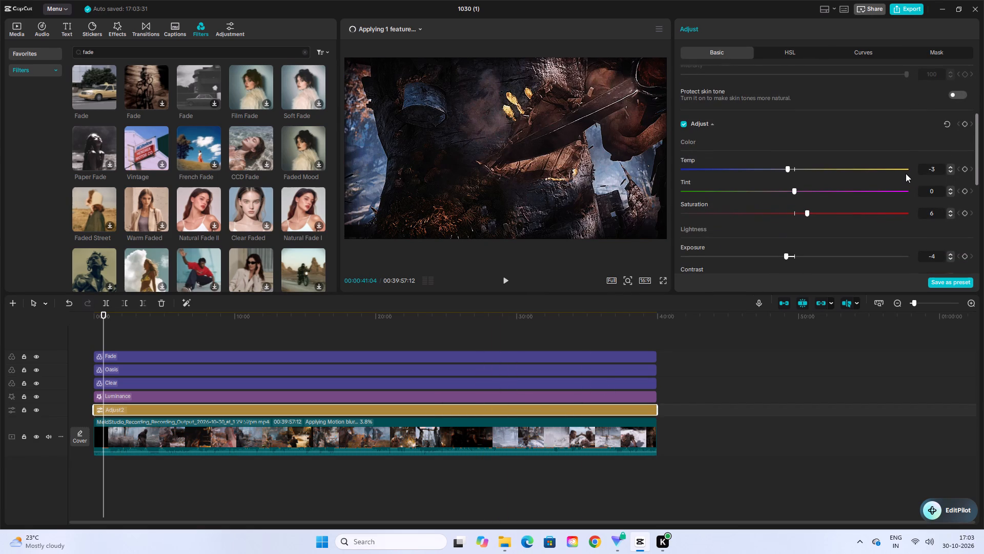
{"action": "triple_click", "coordinate": [951, 170]}
{"action": "triple_click", "coordinate": [948, 188]}
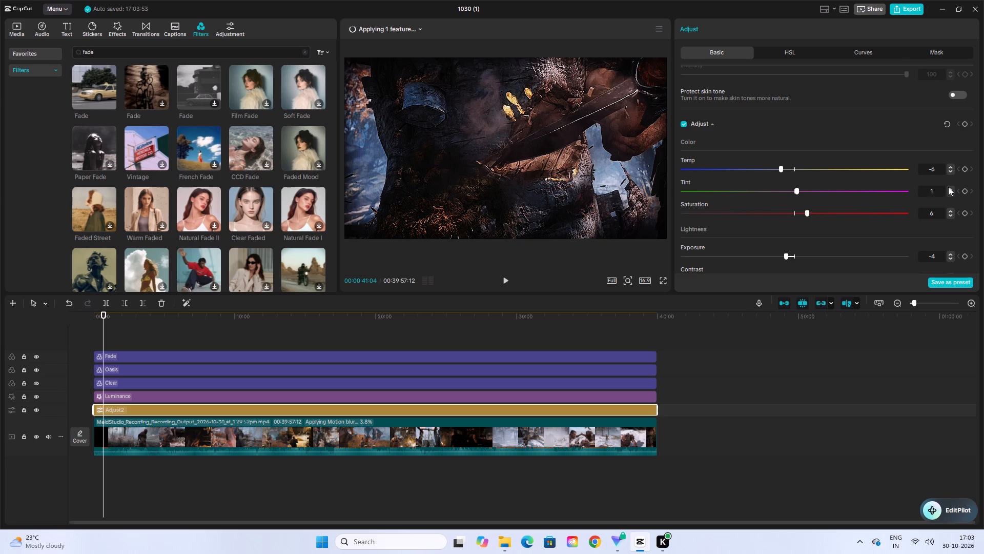
{"action": "double_click", "coordinate": [950, 189]}
{"action": "left_click_drag", "start_coordinate": [807, 214], "coordinate": [814, 215]}
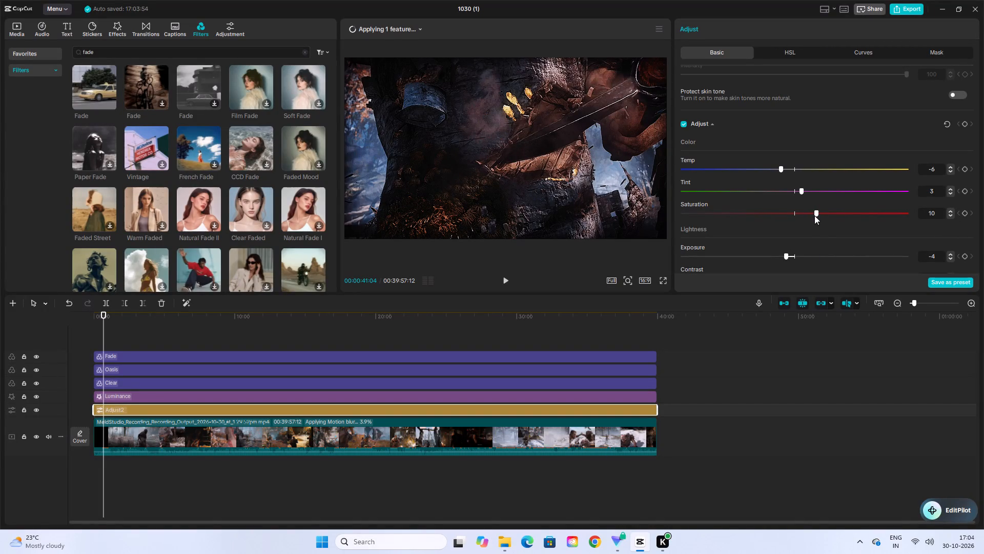
{"action": "left_click_drag", "start_coordinate": [814, 215], "coordinate": [827, 223]}
{"action": "left_click_drag", "start_coordinate": [827, 223], "coordinate": [824, 225]}
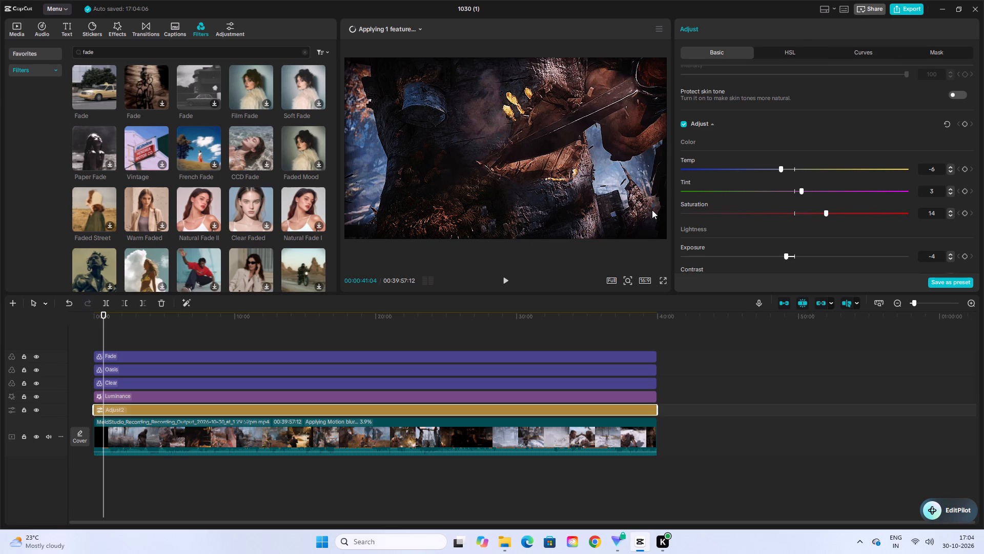
Replace the old search term in the video effects library with "cinamatic" and run the search.
{"action": "left_click", "coordinate": [118, 25]}
{"action": "left_click", "coordinate": [127, 51]}
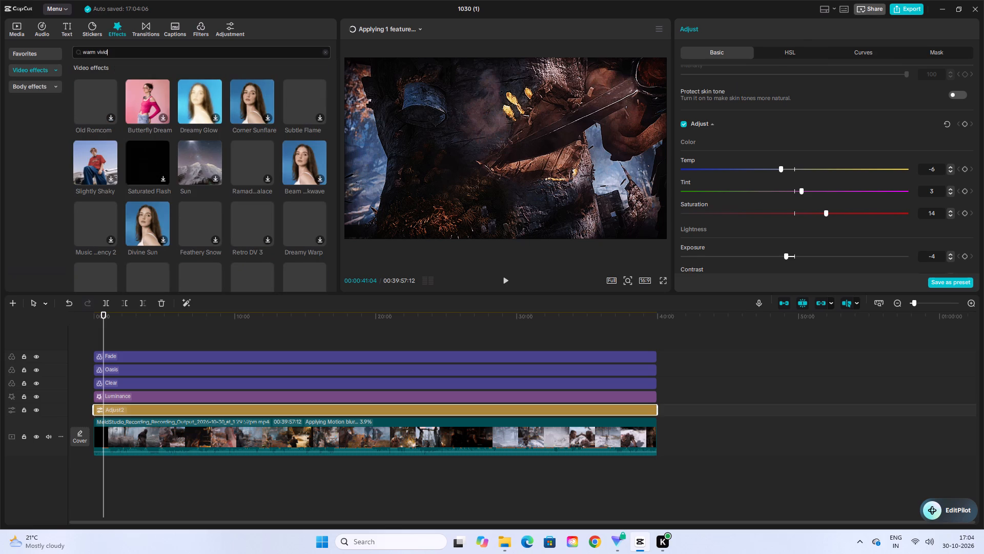
{"action": "key", "text": "BackSpace"}
{"action": "key", "text": "BackSpace"}
{"action": "key", "text": "BackSpace"}
{"action": "key", "text": "BackSpace"}
{"action": "key", "text": "BackSpace"}
{"action": "key", "text": "BackSpace"}
{"action": "key", "text": "BackSpace"}
{"action": "key", "text": "BackSpace"}
{"action": "key", "text": "BackSpace"}
{"action": "key", "text": "BackSpace"}
{"action": "key", "text": "BackSpace"}
{"action": "key", "text": "BackSpace"}
{"action": "key", "text": "BackSpace"}
{"action": "key", "text": "BackSpace"}
{"action": "key", "text": "BackSpace"}
{"action": "key", "text": "BackSpace"}
{"action": "key", "text": "BackSpace"}
{"action": "key", "text": "BackSpace"}
{"action": "key", "text": "BackSpace"}
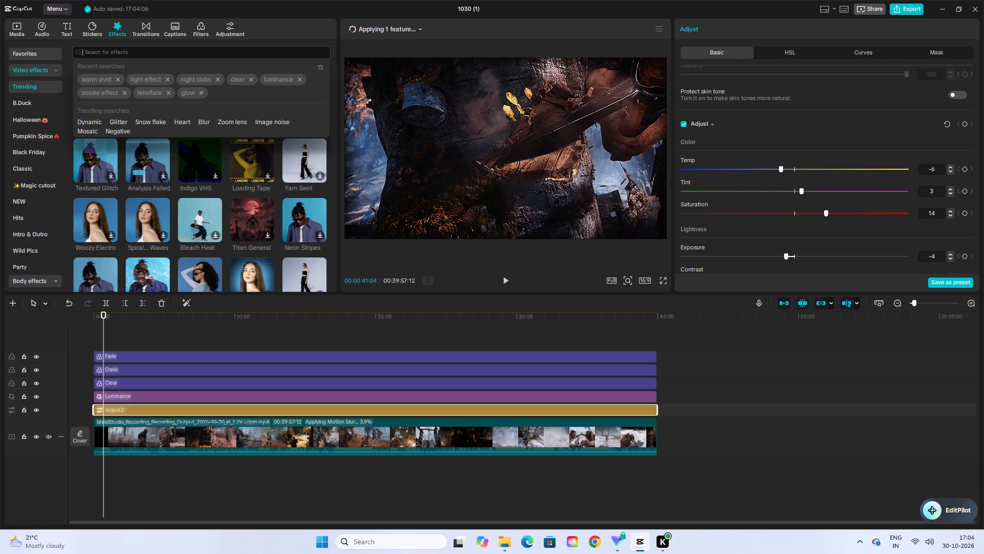
{"action": "type", "text": "cinamatic"}
{"action": "key", "text": "Return"}
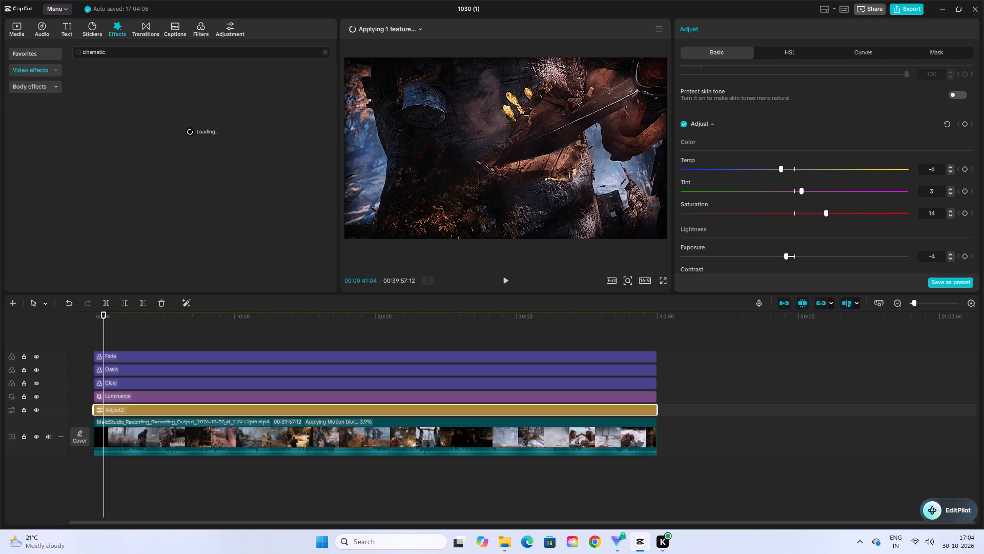